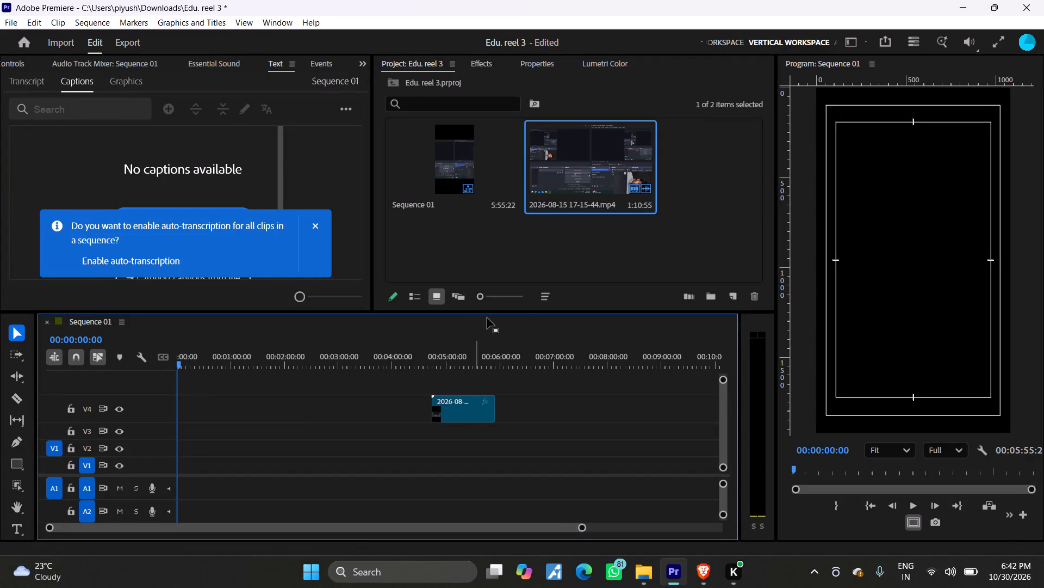
Undo the previous clip import and placement, and dismiss the auto-transcription prompt.
key("ctrl+z")
left_click(568, 211)
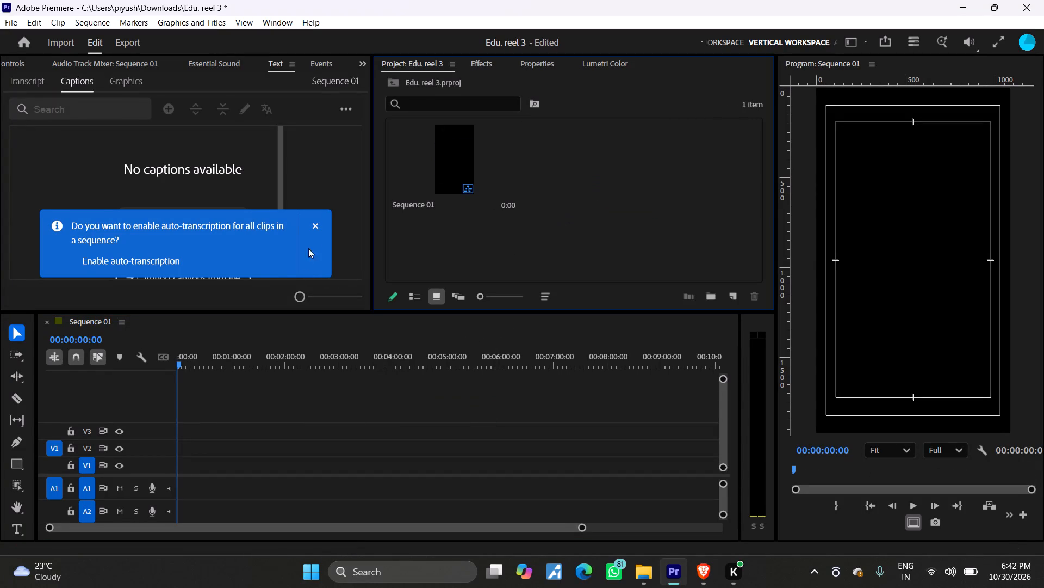
left_click(314, 224)
left_click(643, 574)
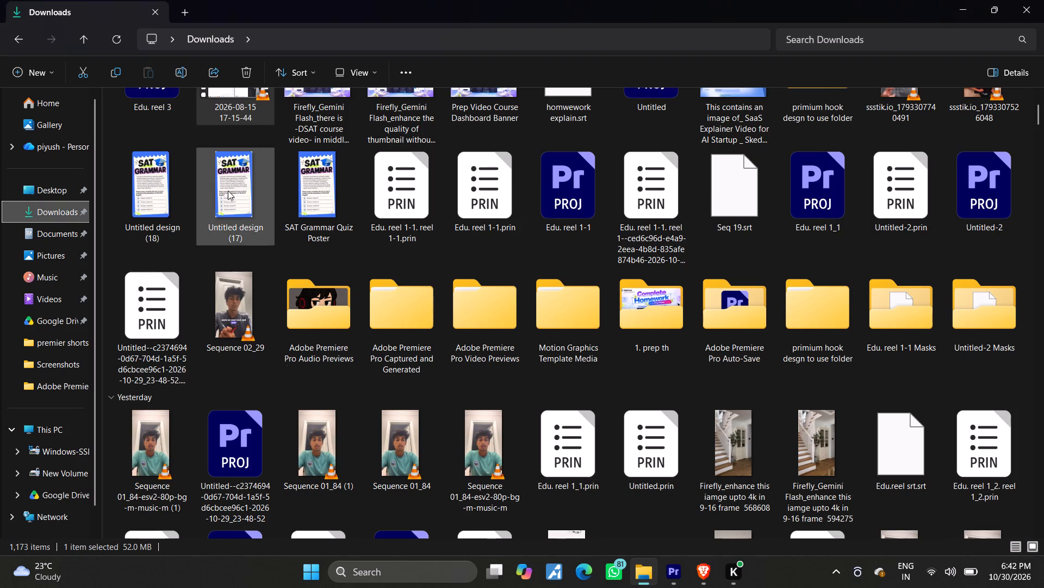
scroll(296, 397, "up", 4)
left_click_drag(226, 164, 664, 573)
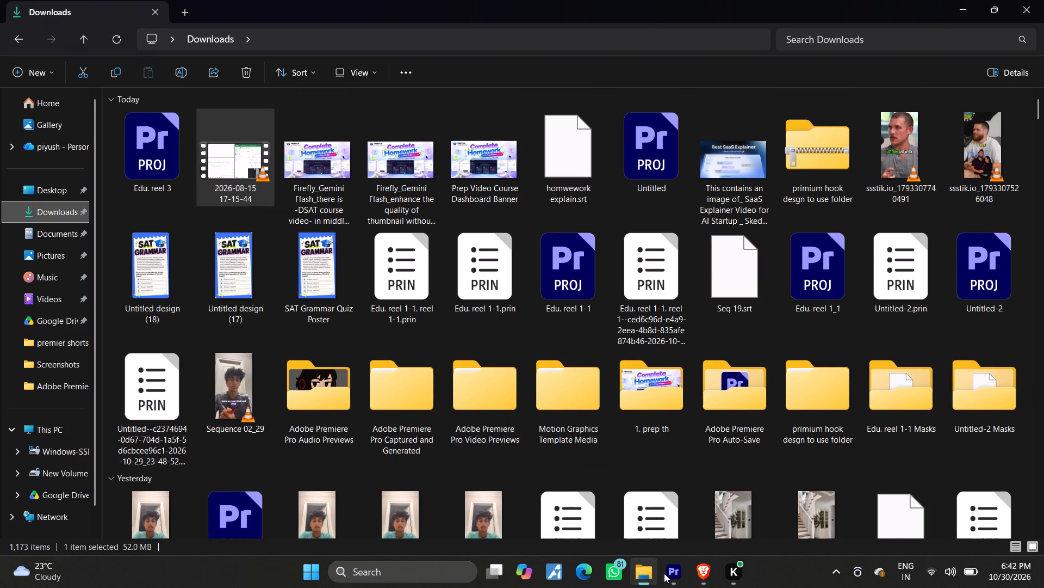
left_click_drag(664, 573, 583, 236)
Place the imported video at the start of Sequence 01 on V1 and A1, keeping the existing sequence settings.
left_click_drag(570, 181, 565, 197)
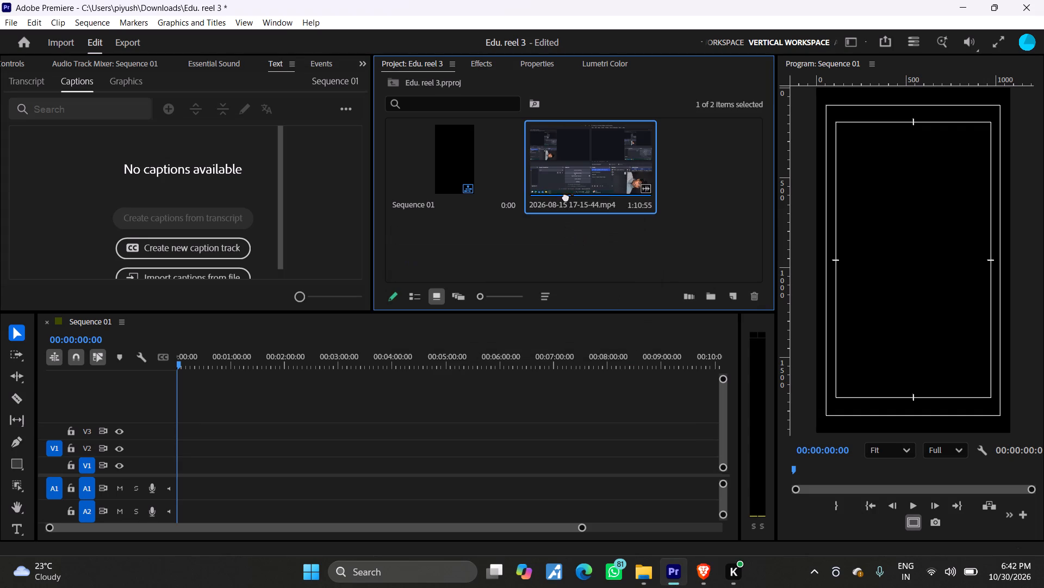
left_click_drag(565, 197, 173, 471)
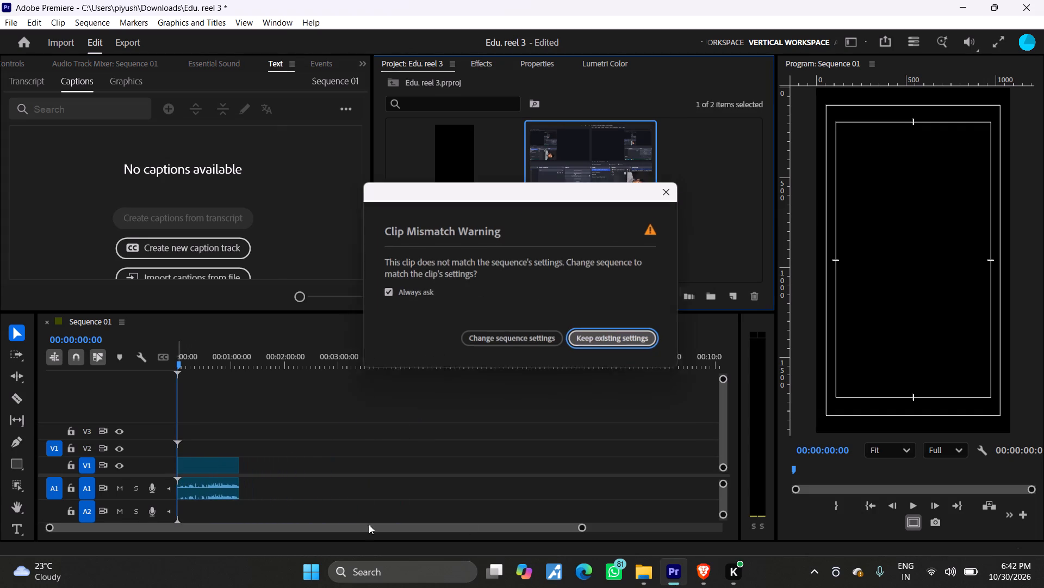
left_click(619, 343)
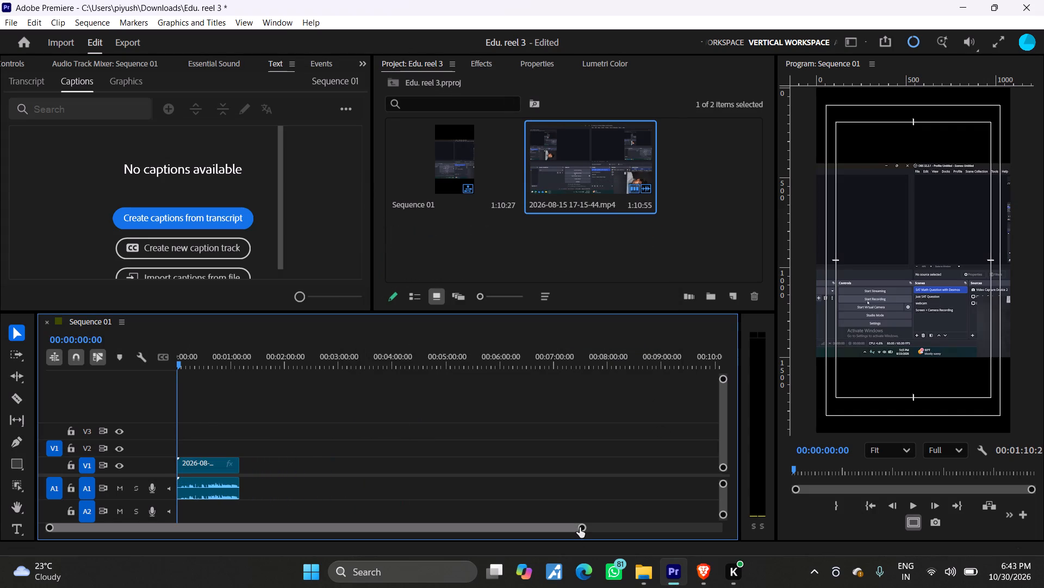
Split the clip with the Razor tool around its quiet stretches, at about 13, 18, 28, 31, 35 and 68 seconds.
left_click_drag(583, 528, 267, 528)
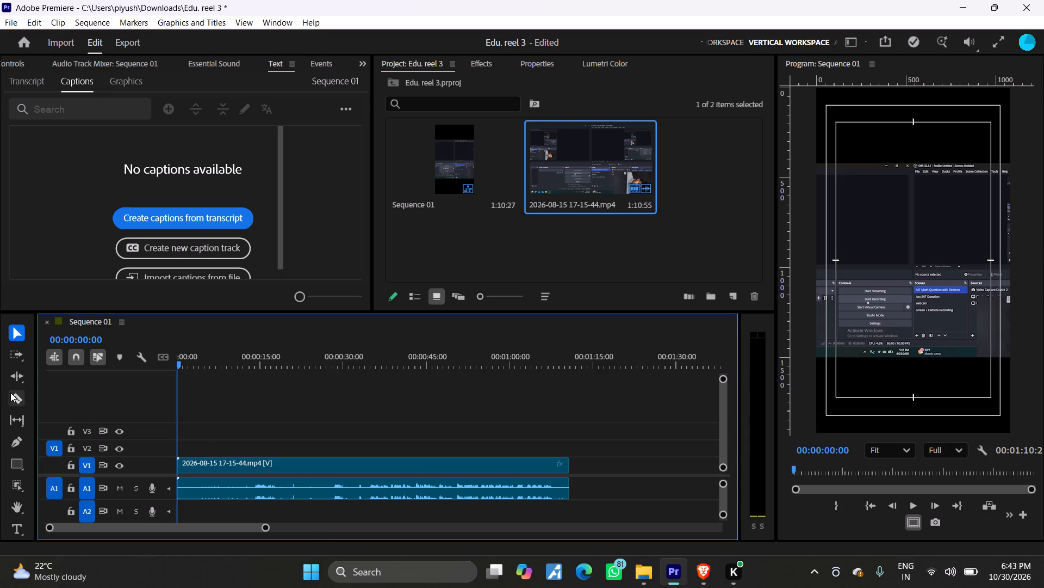
left_click(14, 394)
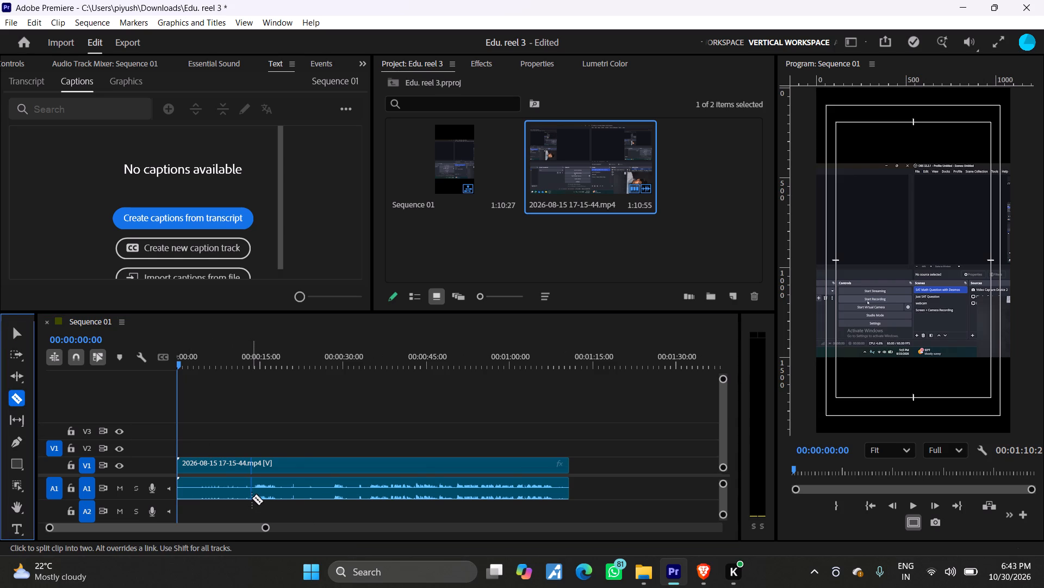
left_click(252, 498)
left_click(279, 499)
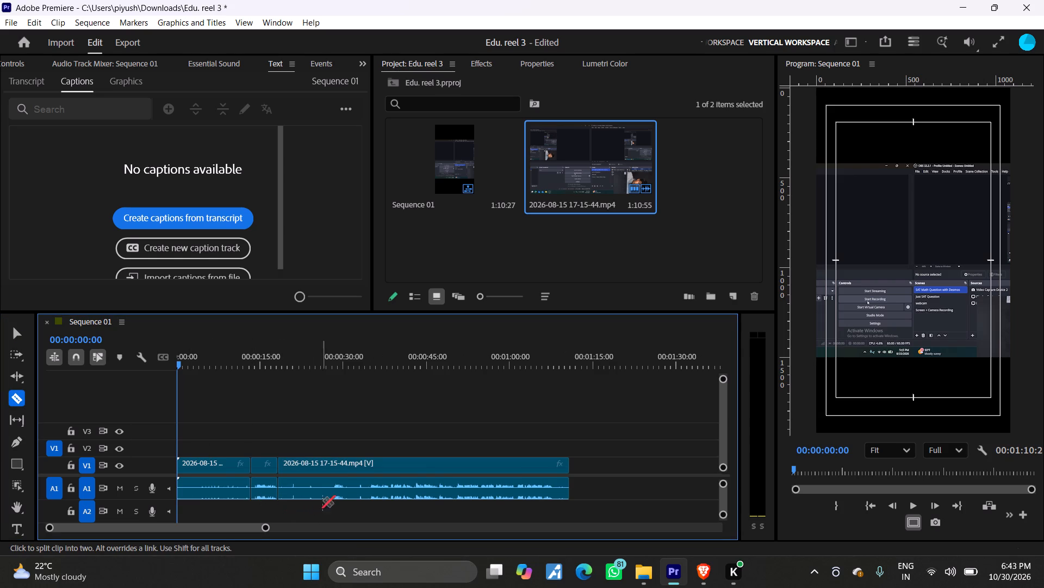
left_click(332, 498)
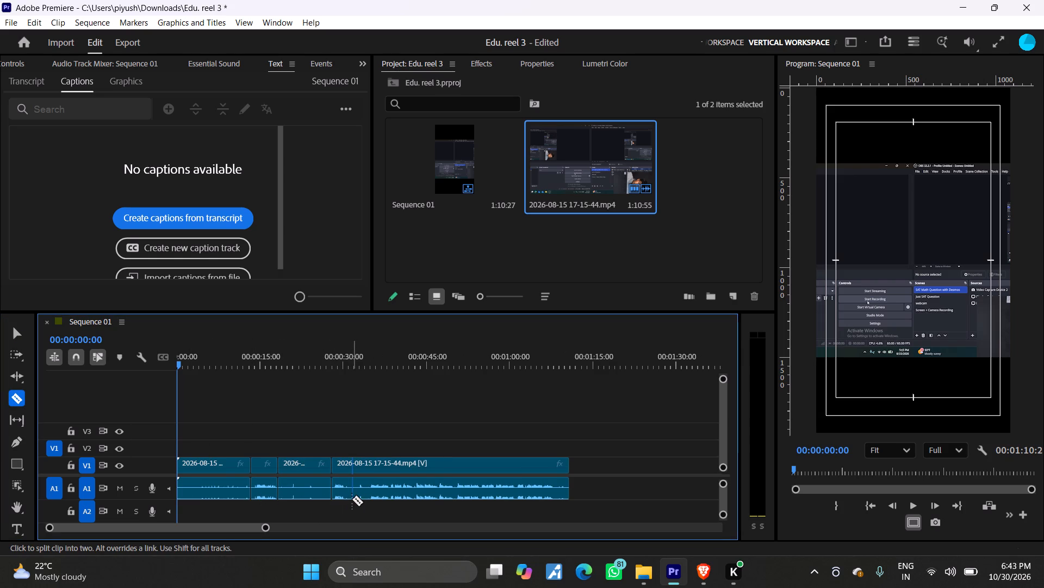
left_click(351, 499)
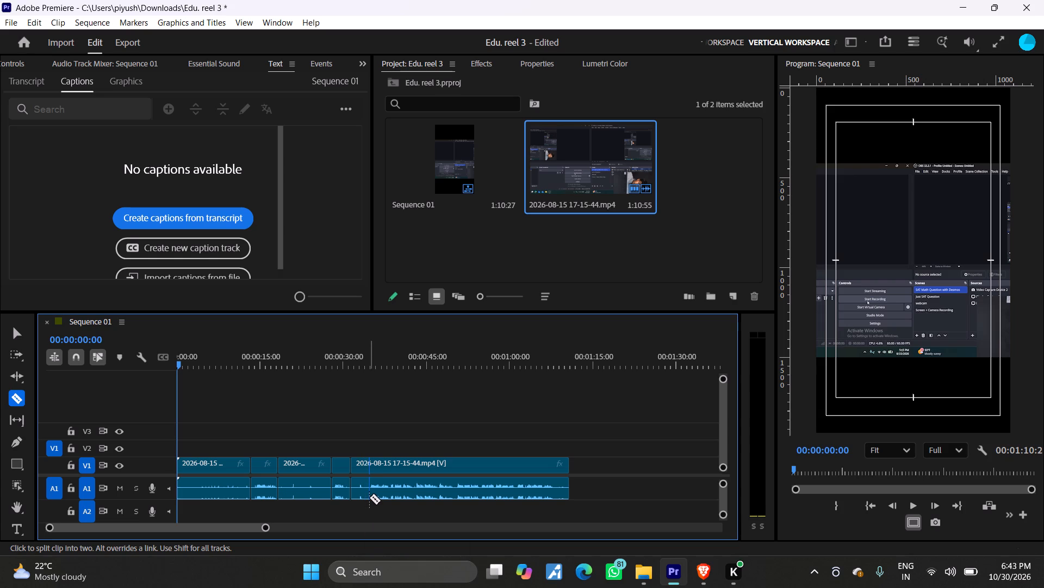
left_click(369, 498)
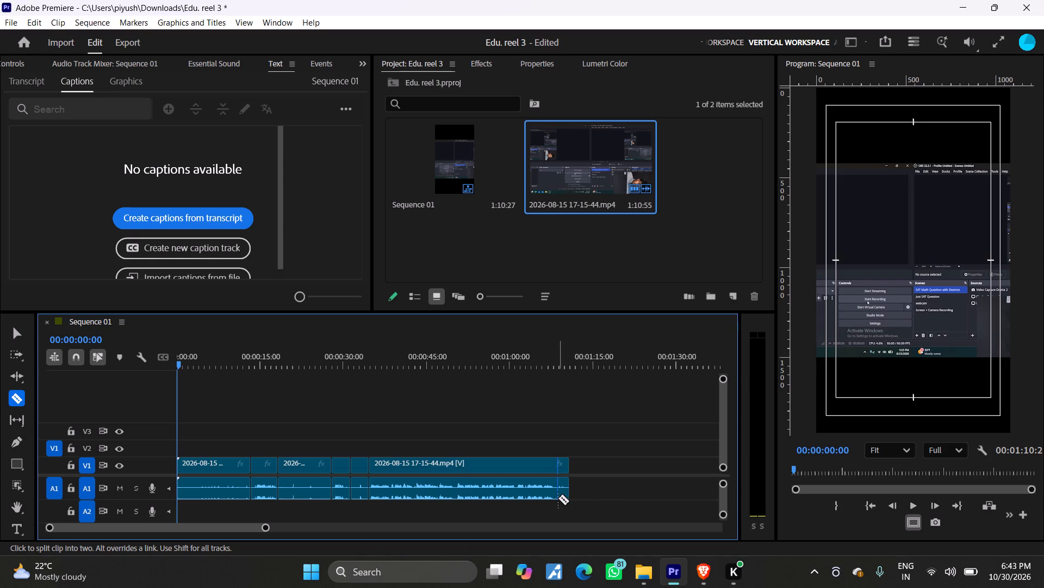
left_click(557, 498)
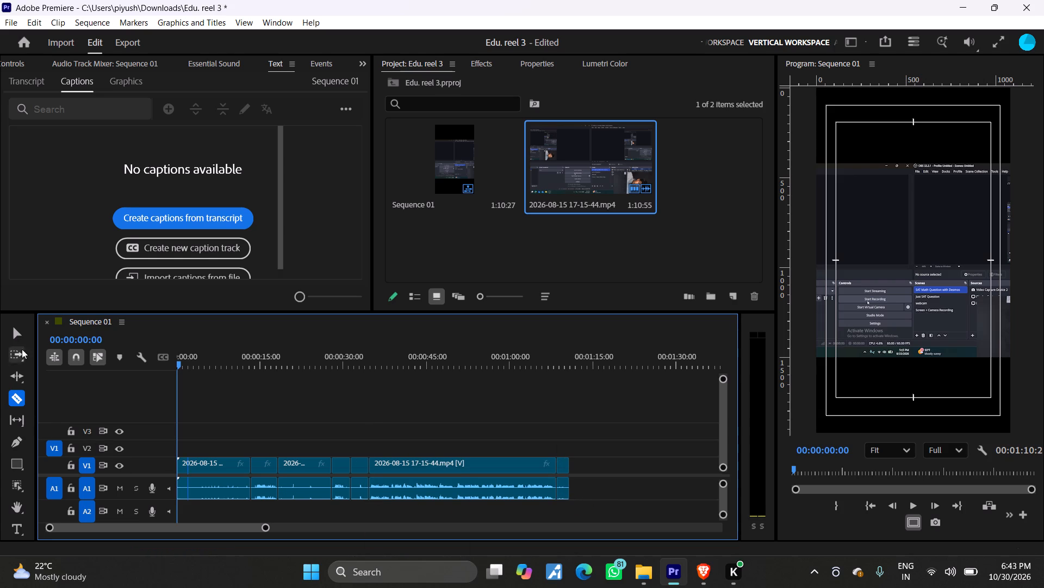
Delete the four quiet segments: the opening one, the two between the spoken parts, and the one at the end.
left_click(15, 334)
double_click(216, 459)
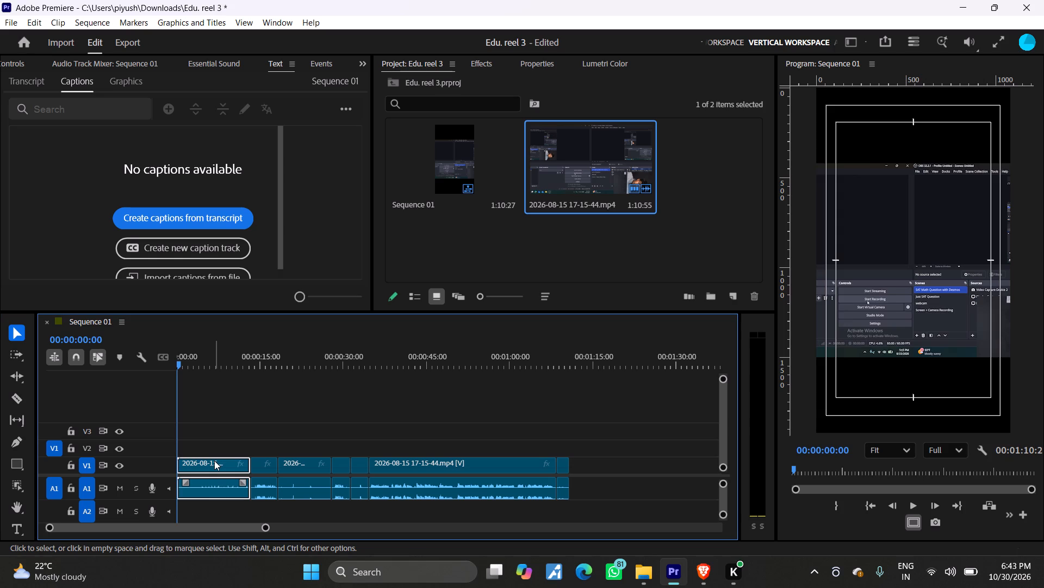
key("Delete")
left_click(302, 465)
key("Delete")
left_click(361, 469)
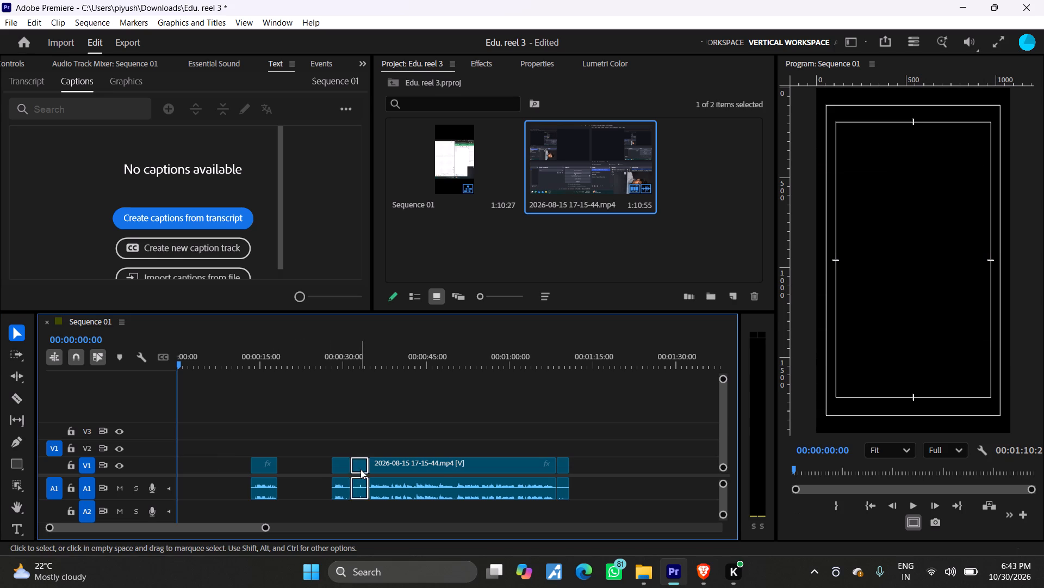
key("Delete")
left_click(562, 469)
key("Delete")
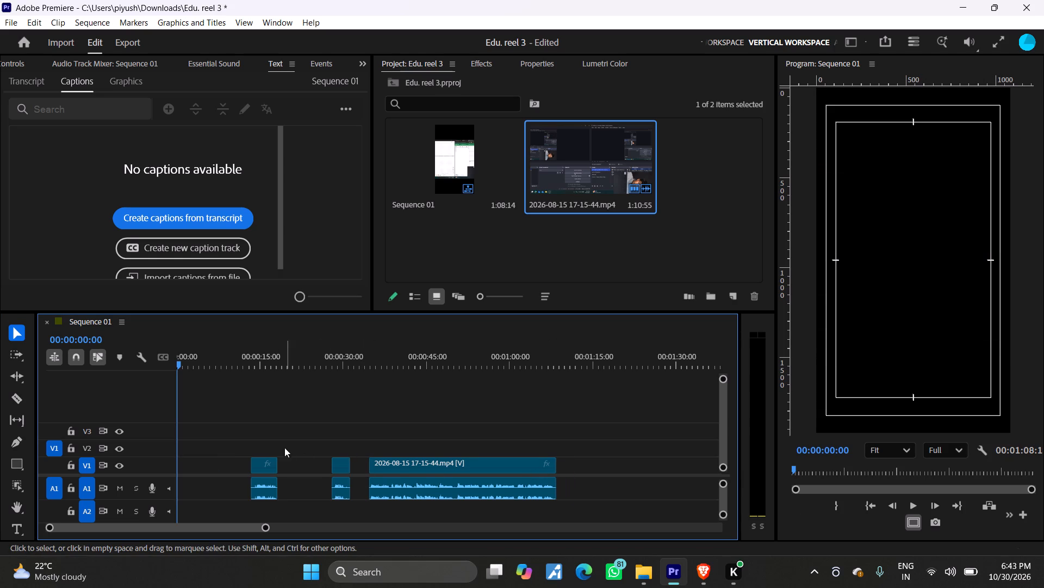
Move the three remaining segments back to back from the sequence start, closing the gaps on V1 and A1.
left_click_drag(265, 470, 176, 470)
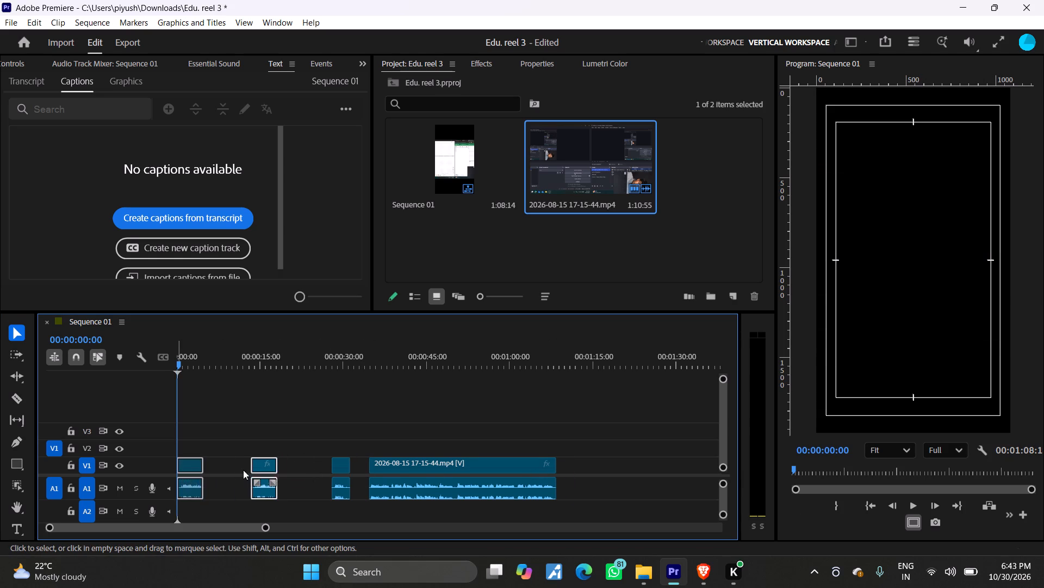
left_click_drag(340, 465, 215, 467)
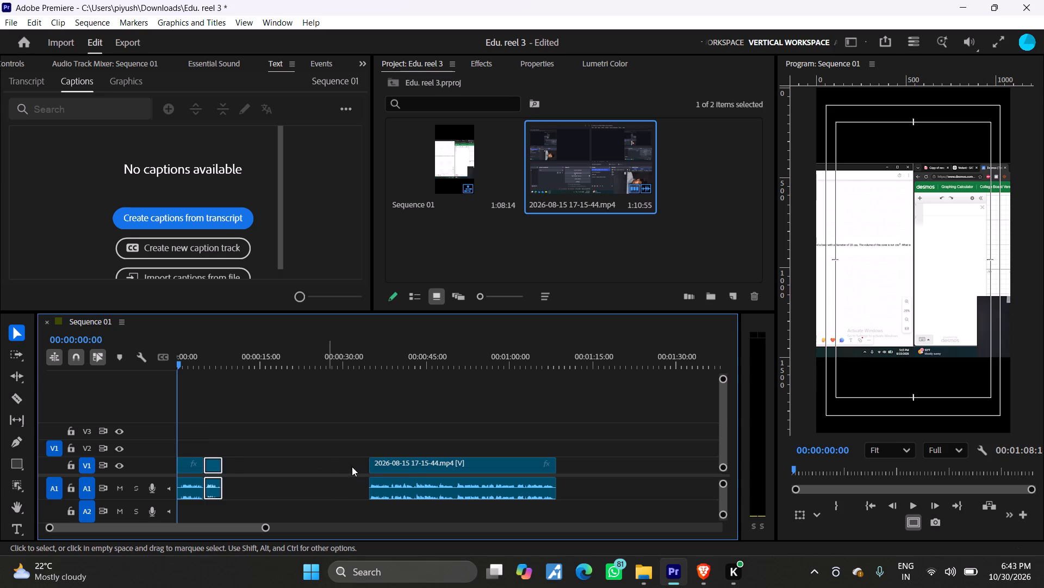
left_click_drag(420, 468, 277, 469)
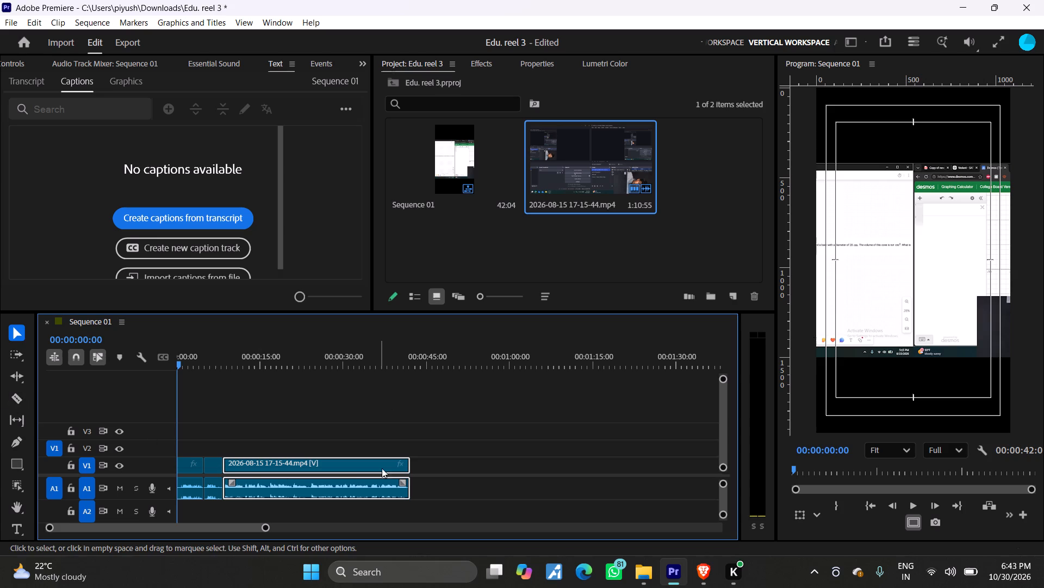
Split the opening segment with the Razor tool at about frames 19 and 24, around the first small sound.
left_click_drag(260, 529, 184, 529)
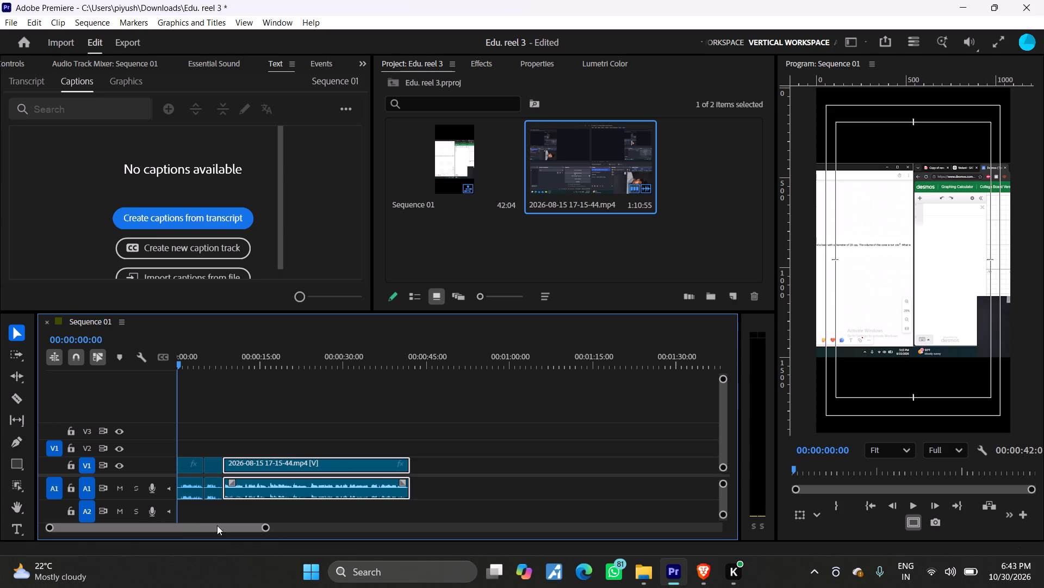
left_click_drag(263, 526, 85, 523)
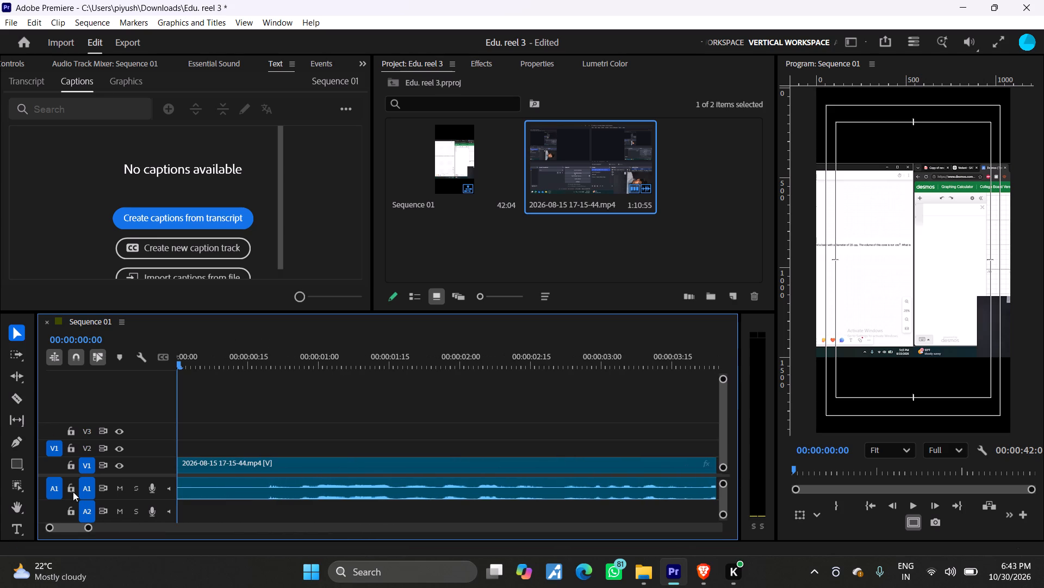
left_click(17, 397)
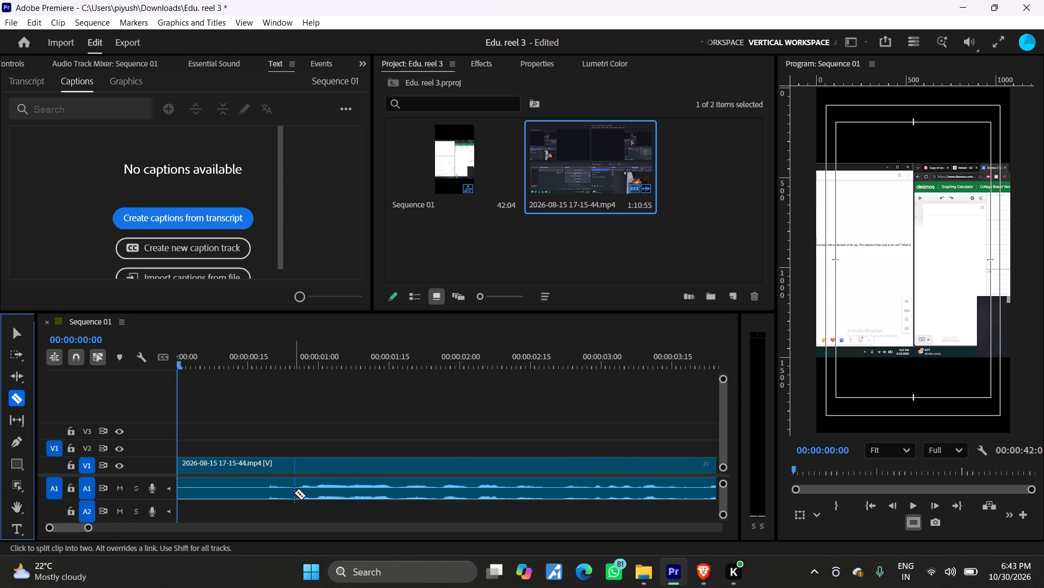
left_click(265, 495)
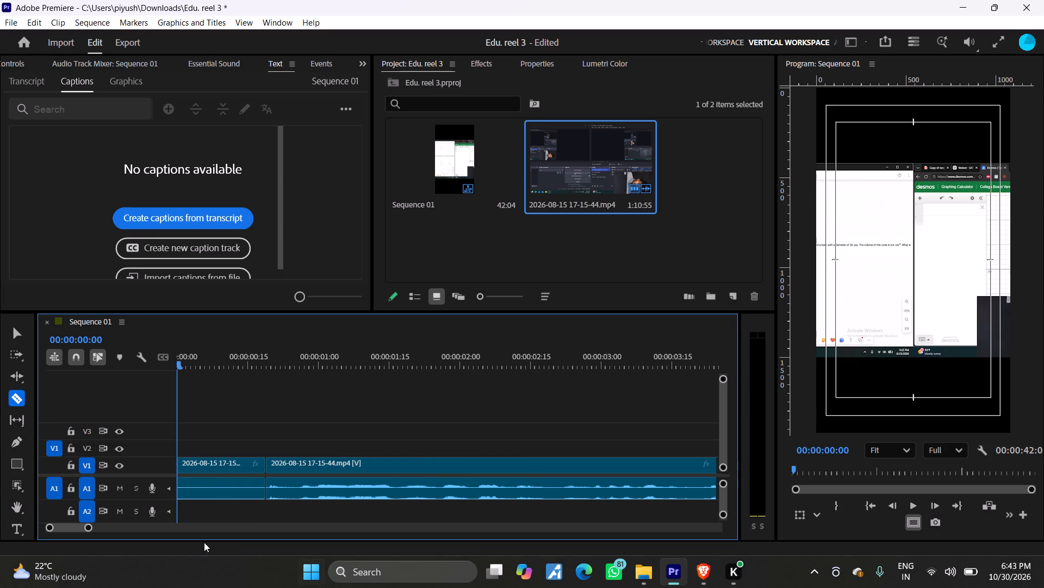
left_click_drag(85, 528, 63, 528)
left_click(614, 498)
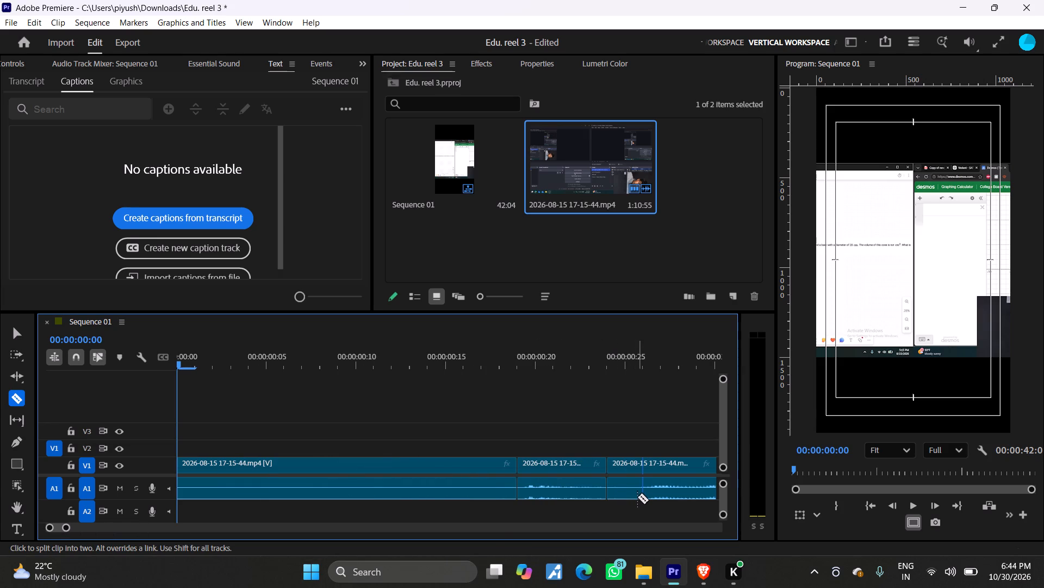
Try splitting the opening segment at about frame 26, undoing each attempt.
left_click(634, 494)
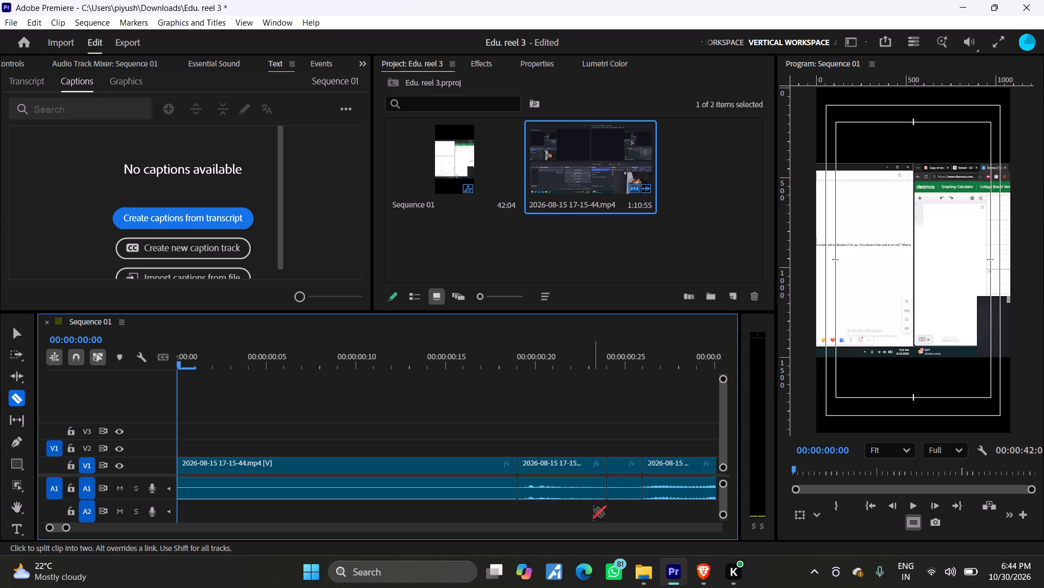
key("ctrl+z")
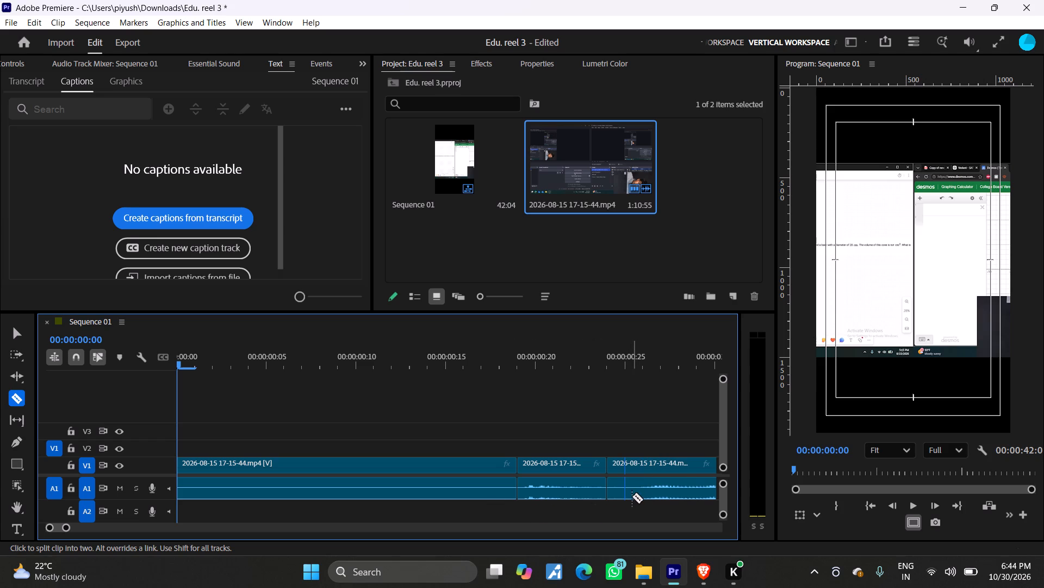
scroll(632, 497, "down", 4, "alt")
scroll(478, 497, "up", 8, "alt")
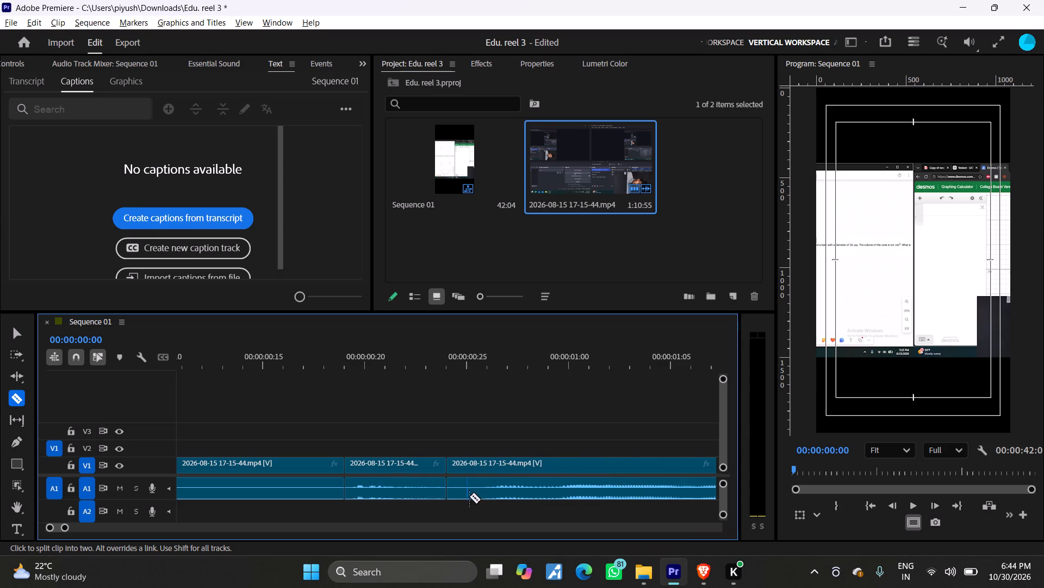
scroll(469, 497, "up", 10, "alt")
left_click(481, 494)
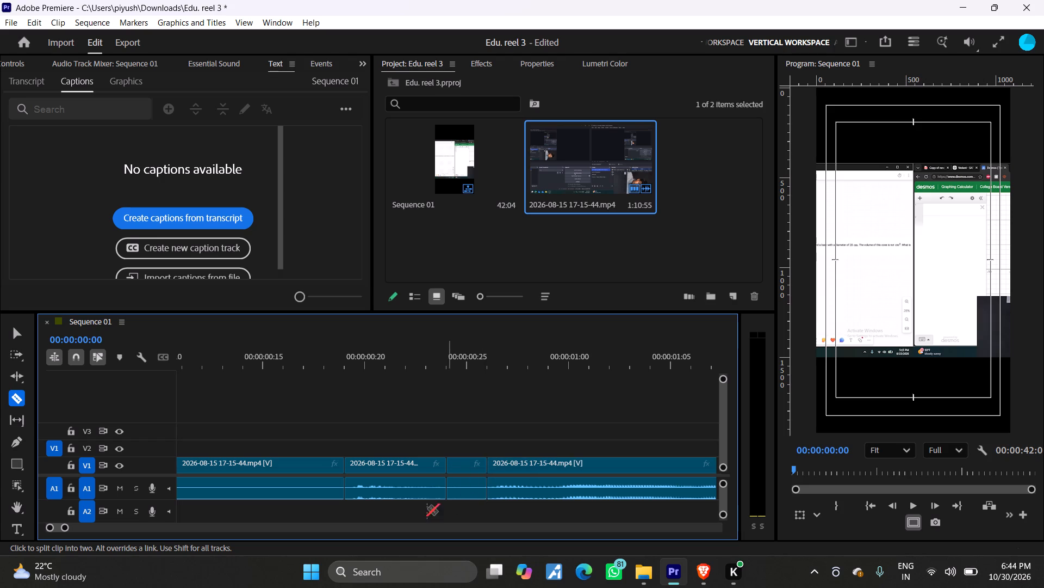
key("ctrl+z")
Split the opening segment at frame 25, then delete the sliver between frames 24 and 25 and the silent piece before frame 19.
left_click(467, 495)
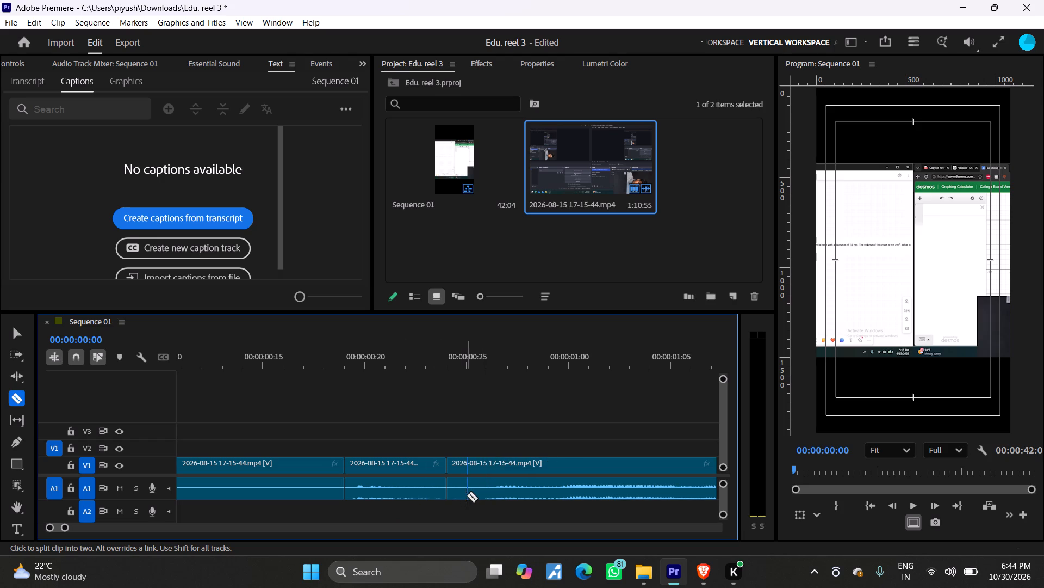
left_click(15, 336)
left_click(455, 468)
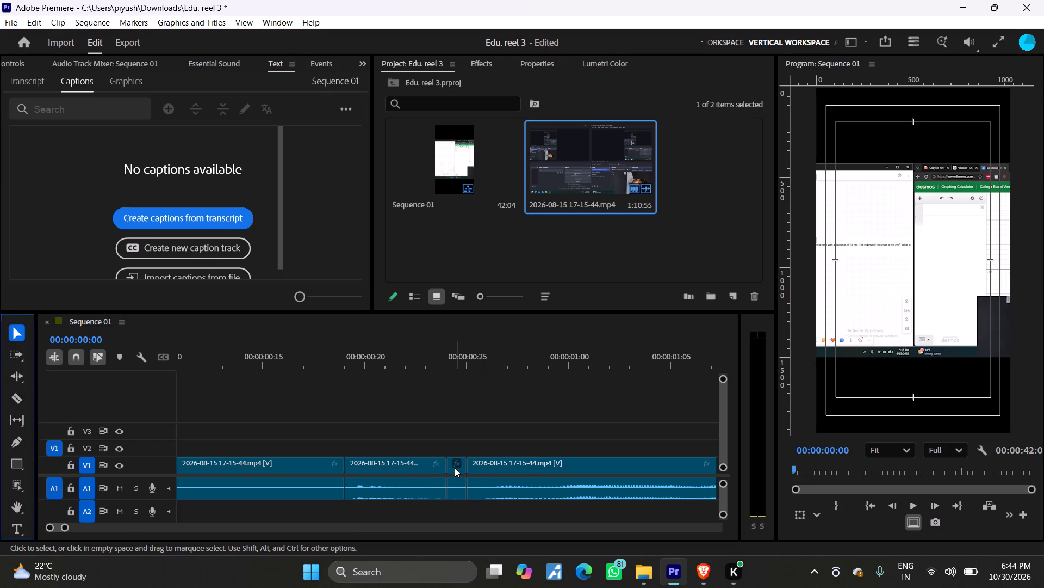
left_click(456, 470)
key("Delete")
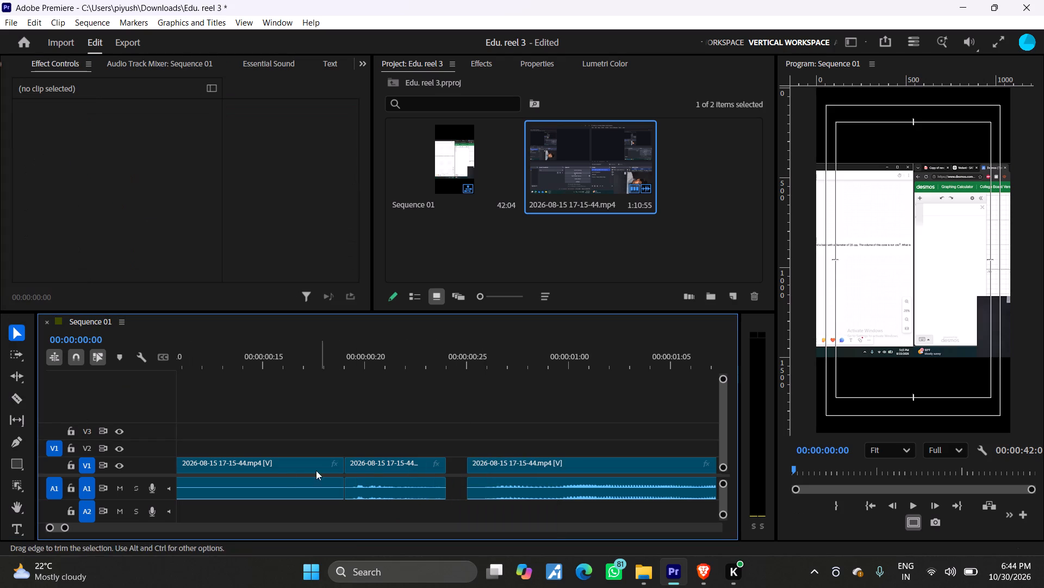
left_click(283, 470)
key("Delete")
Join the short opening piece to the segment after it, and move both together to the sequence start.
left_click_drag(405, 463, 422, 464)
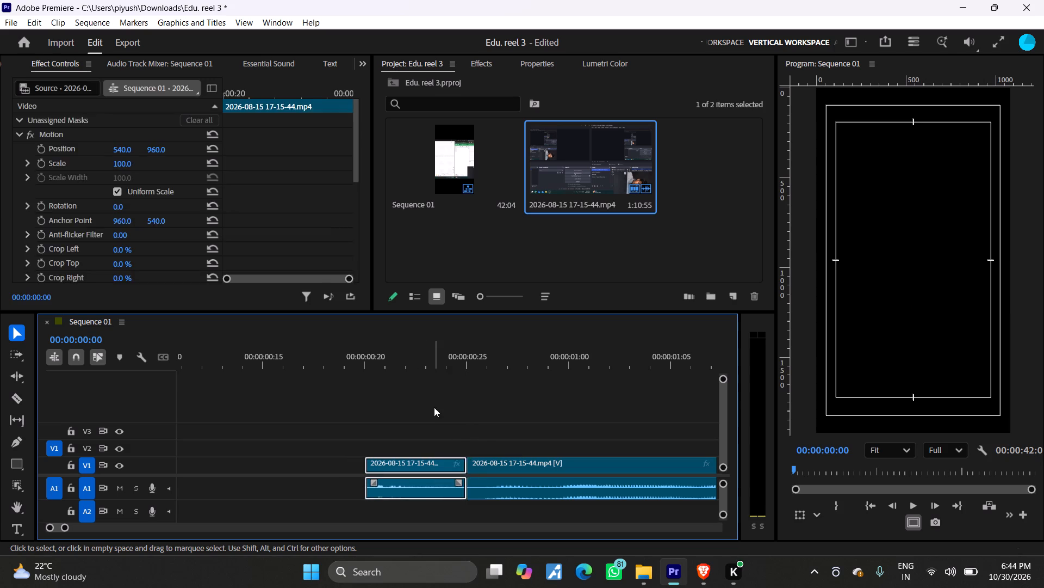
left_click_drag(434, 407, 515, 501)
left_click_drag(511, 467, 248, 473)
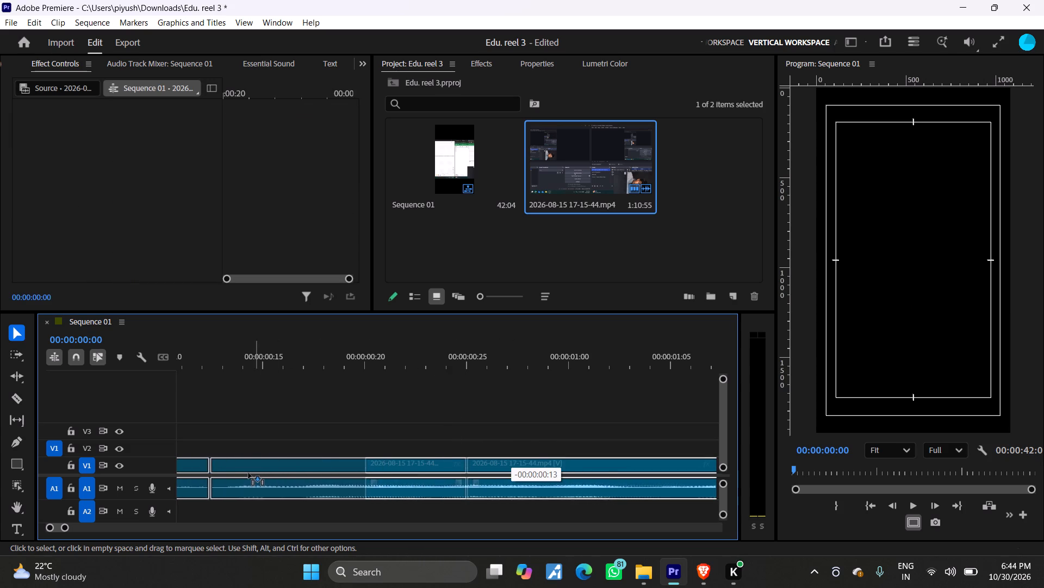
left_click_drag(248, 473, 195, 474)
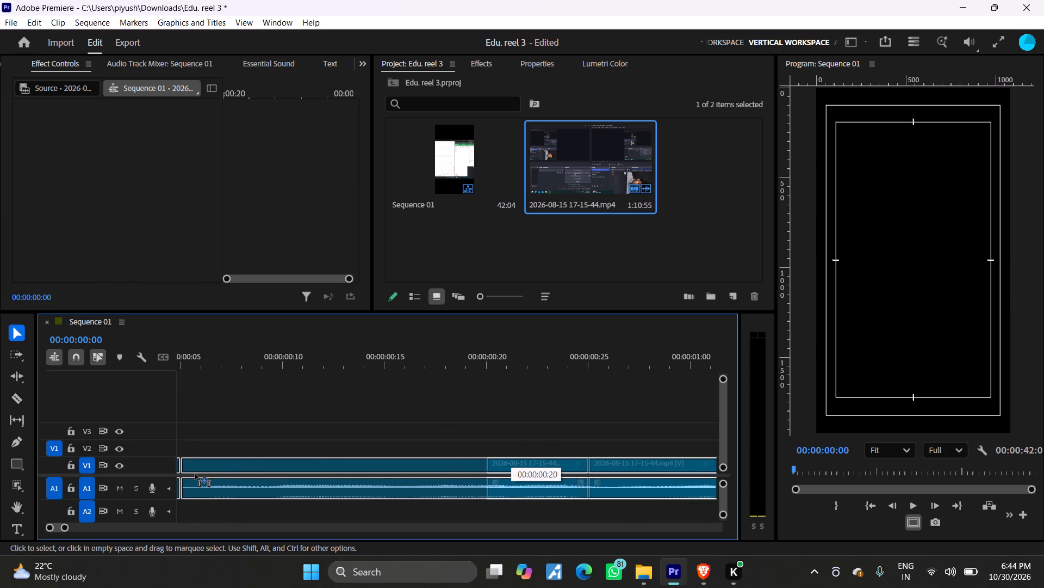
left_click_drag(195, 474, 212, 482)
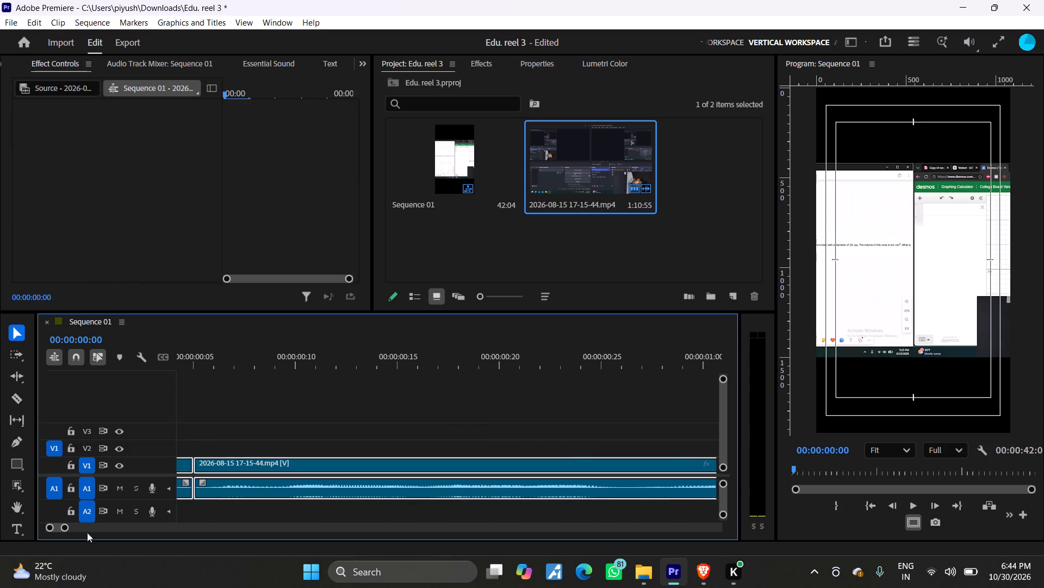
Move the second segment against the opening one, then trim the opening segment's silent end back to about 3.6 seconds on the timeline.
left_click_drag(55, 531, 15, 529)
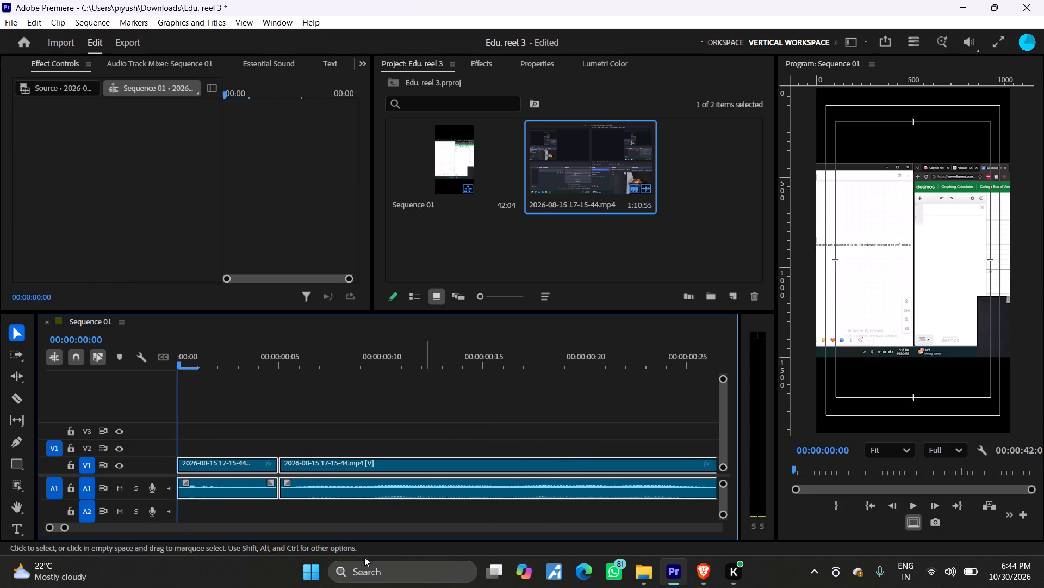
left_click_drag(63, 529, 113, 531)
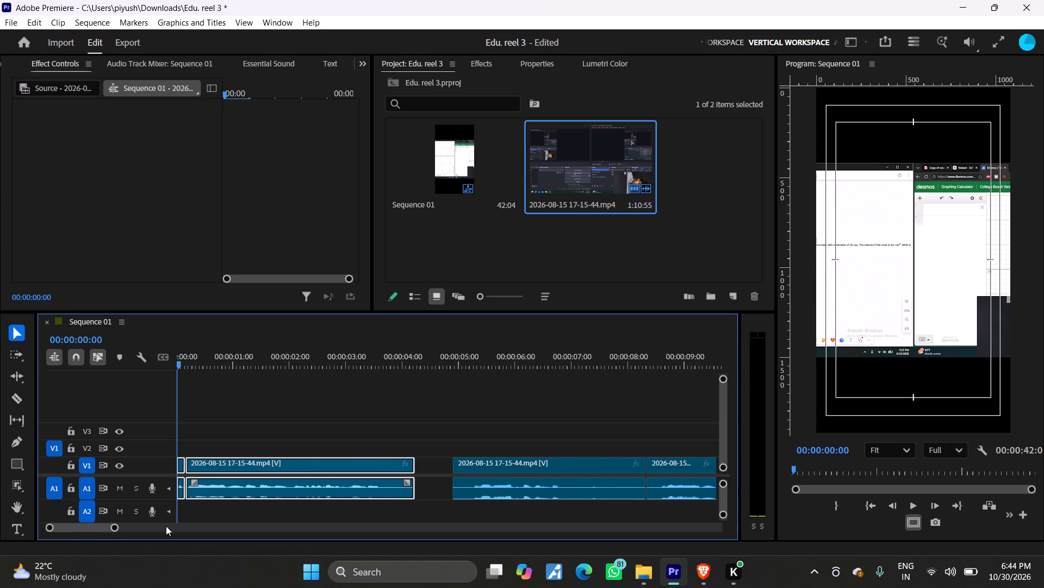
left_click_drag(490, 467, 458, 467)
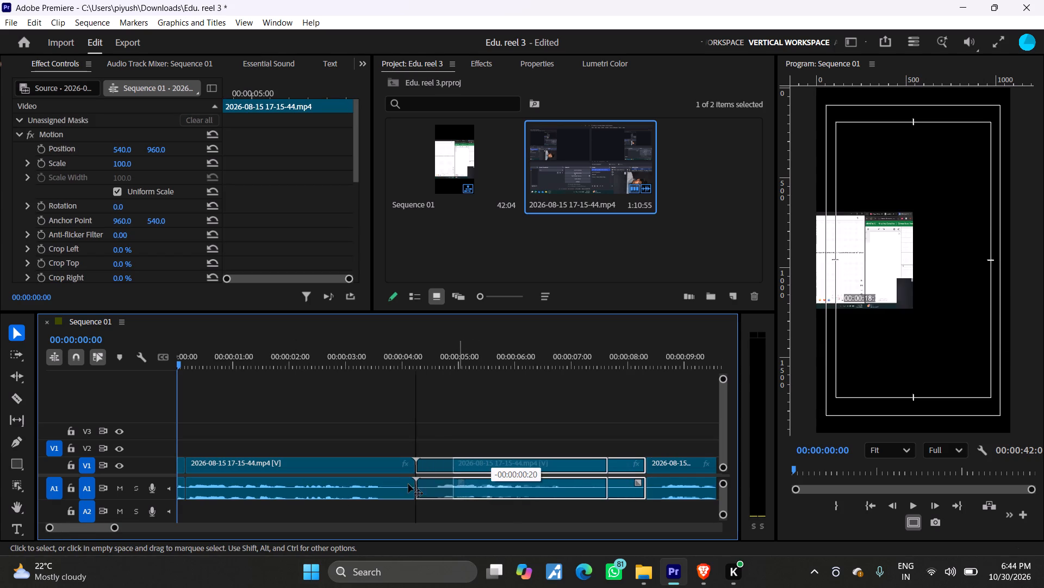
left_click_drag(408, 471, 376, 471)
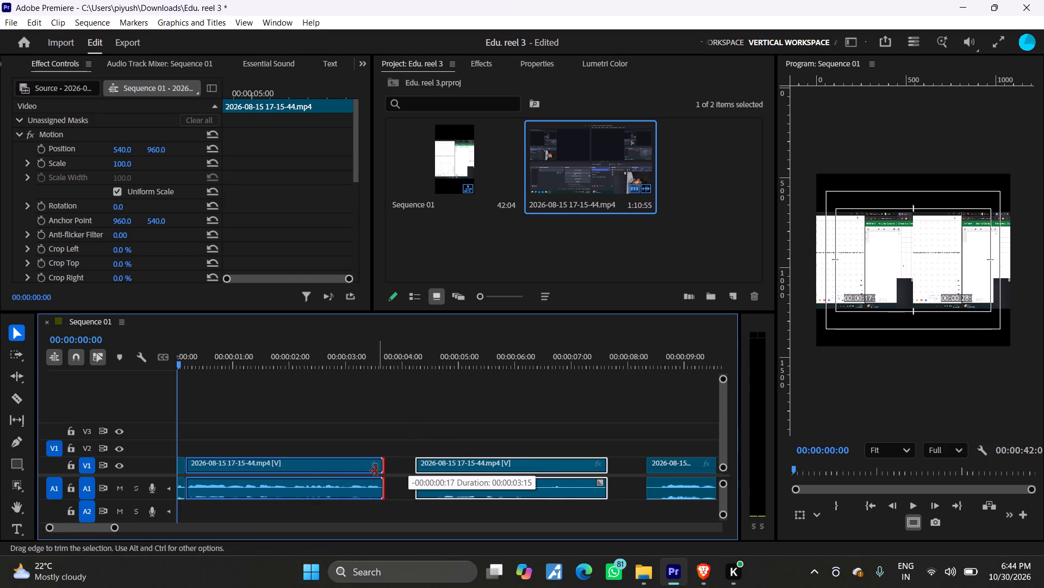
left_click_drag(376, 471, 374, 471)
Trim both ends of the second segment, leaving about 1.7 seconds, and move it against the opening segment's new end.
left_click_drag(421, 474, 437, 473)
left_click_drag(608, 481, 552, 486)
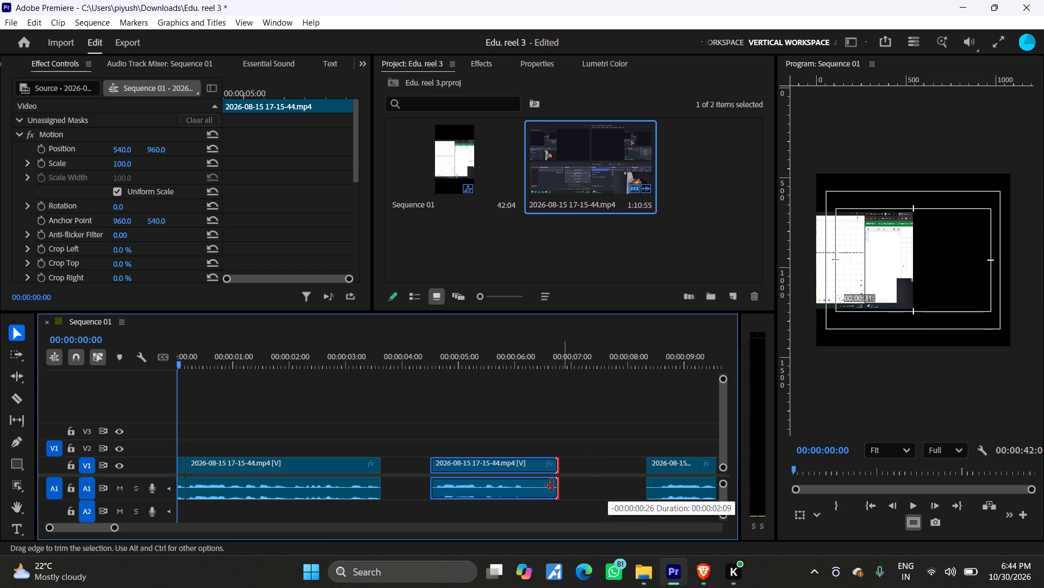
left_click_drag(552, 486, 526, 486)
left_click_drag(502, 468, 459, 467)
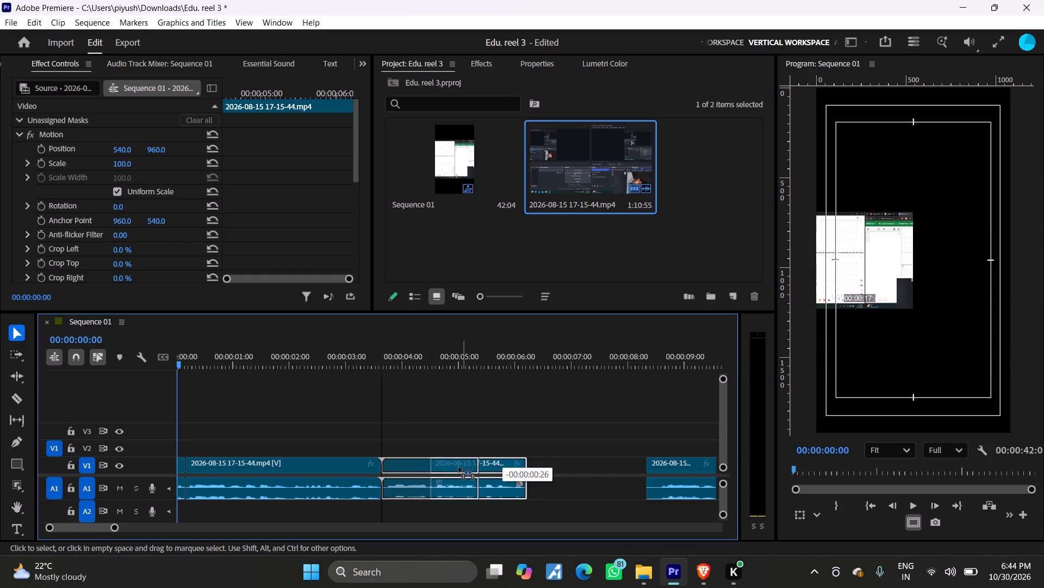
left_click_drag(459, 467, 457, 467)
Trim a few frames off the start of the long last segment and move it against the second segment's end.
left_click_drag(647, 473, 654, 473)
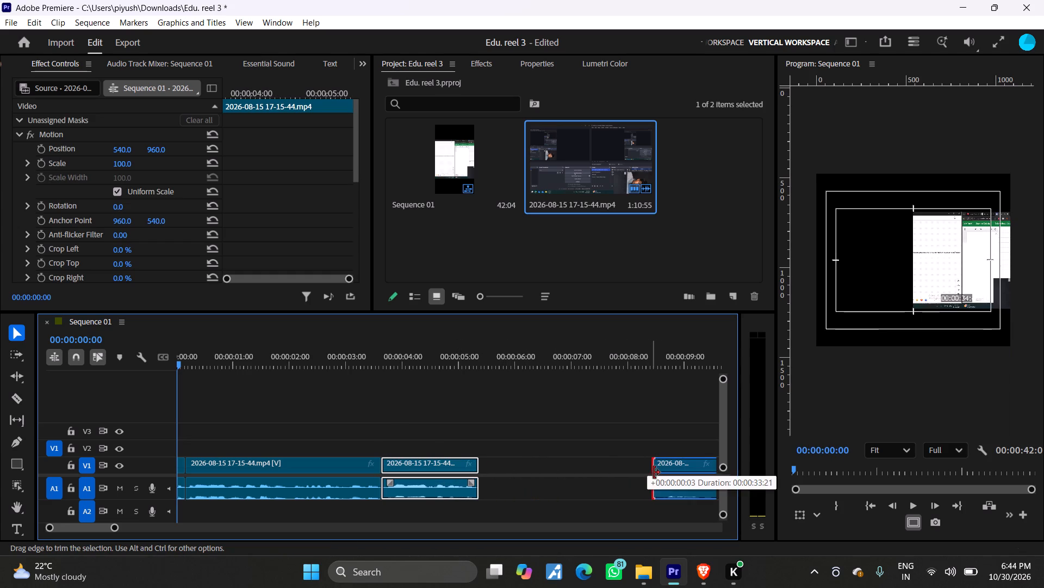
left_click_drag(654, 473, 657, 473)
left_click_drag(676, 466, 506, 467)
left_click_drag(115, 529, 153, 532)
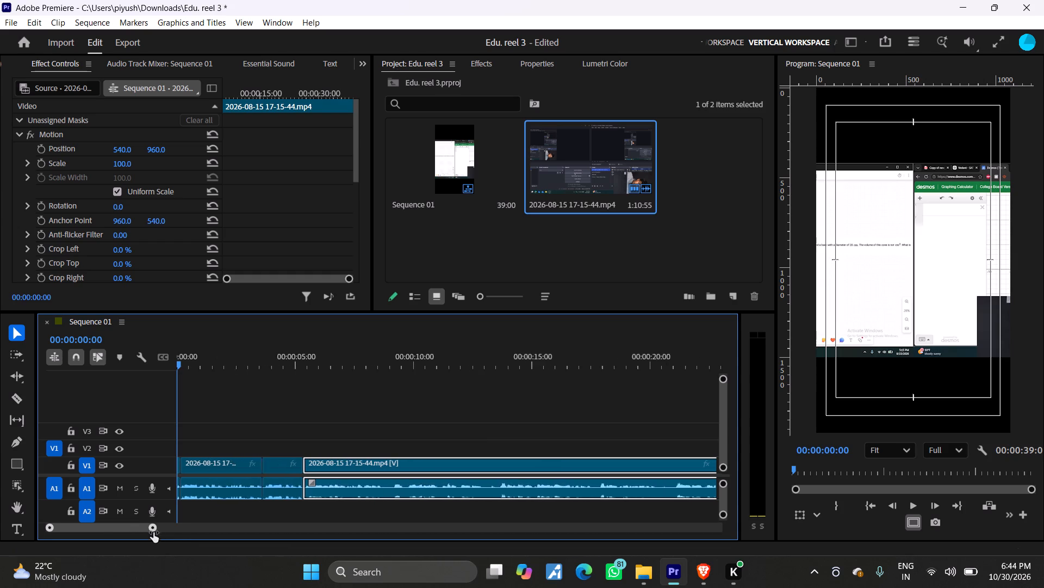
left_click_drag(153, 532, 233, 537)
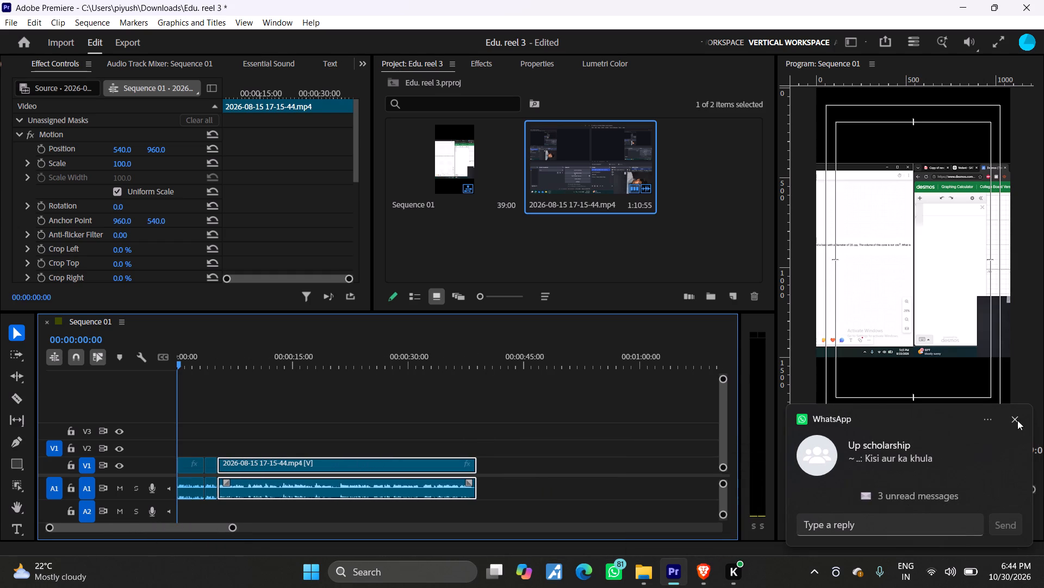
Dismiss the chat notification, pause the YouTube song playing in the Brave browser, and return to Premiere.
left_click(1017, 420)
left_click(702, 577)
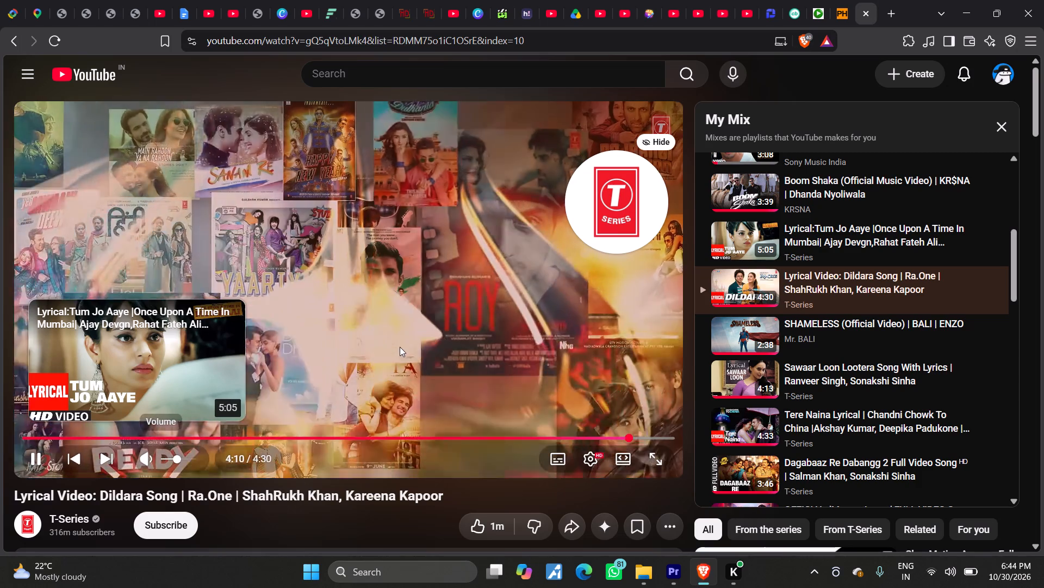
left_click(400, 347)
left_click(668, 574)
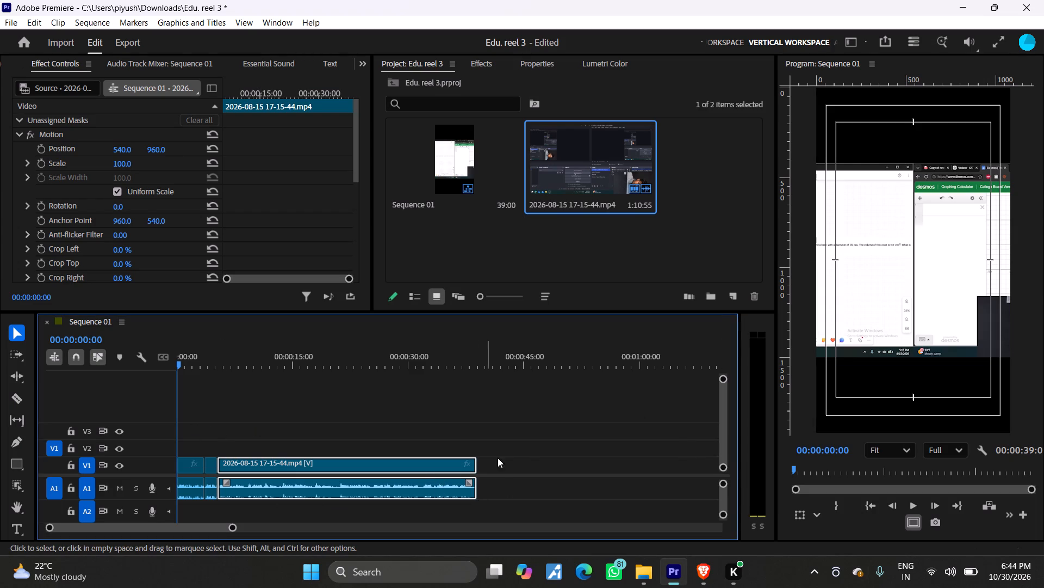
Set the horizontal position of all clips in the sequence to -81 and play the opening to check it.
left_click_drag(520, 452, 168, 521)
left_click(532, 67)
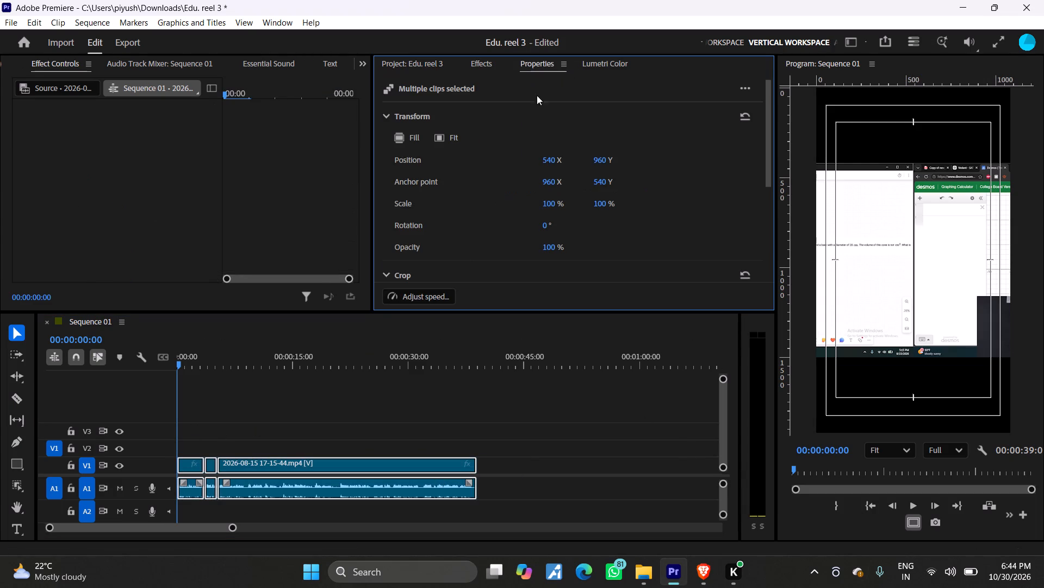
left_click_drag(551, 158, 404, 170)
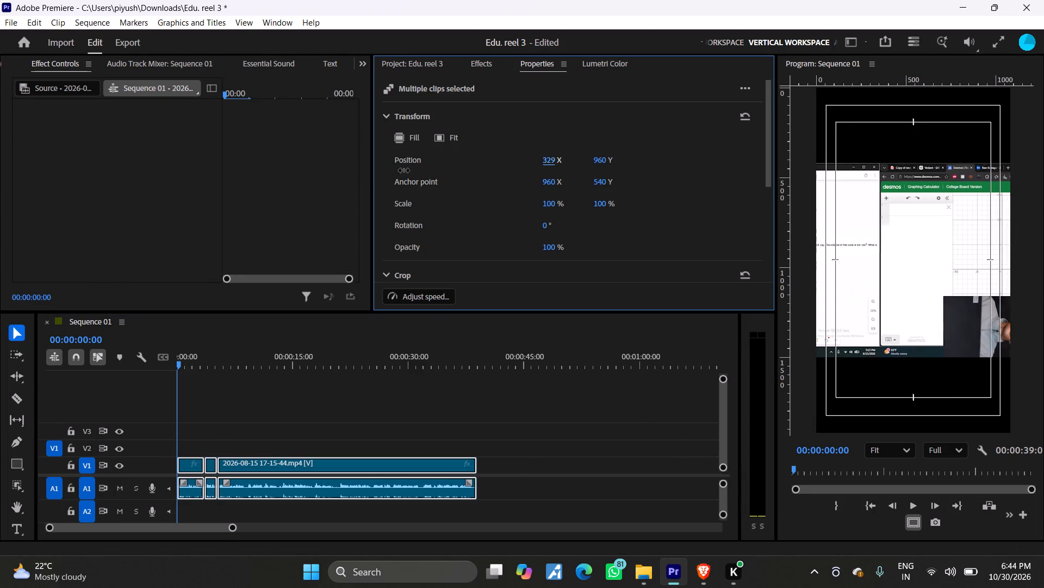
left_click_drag(404, 170, 144, 176)
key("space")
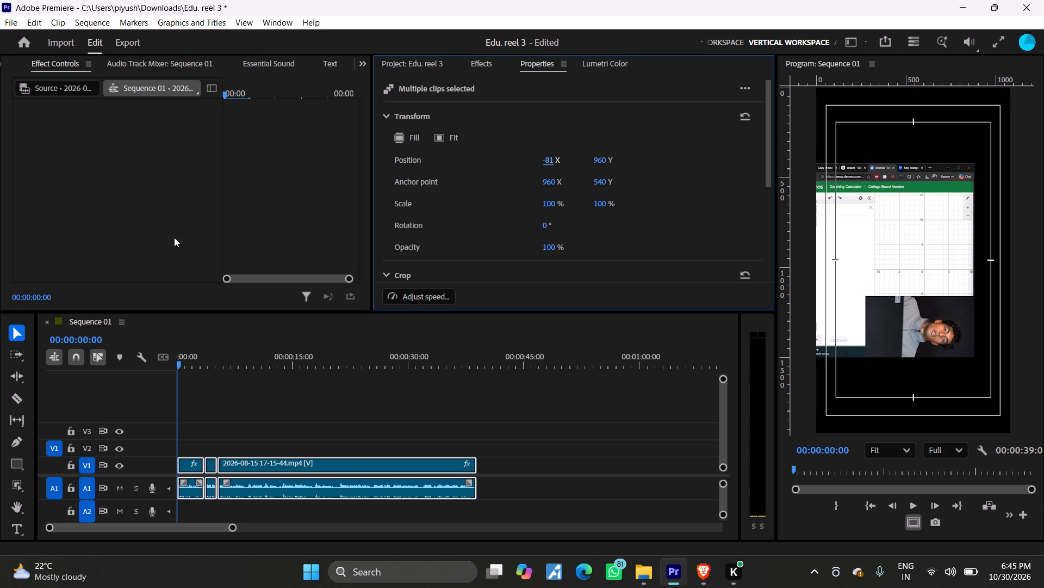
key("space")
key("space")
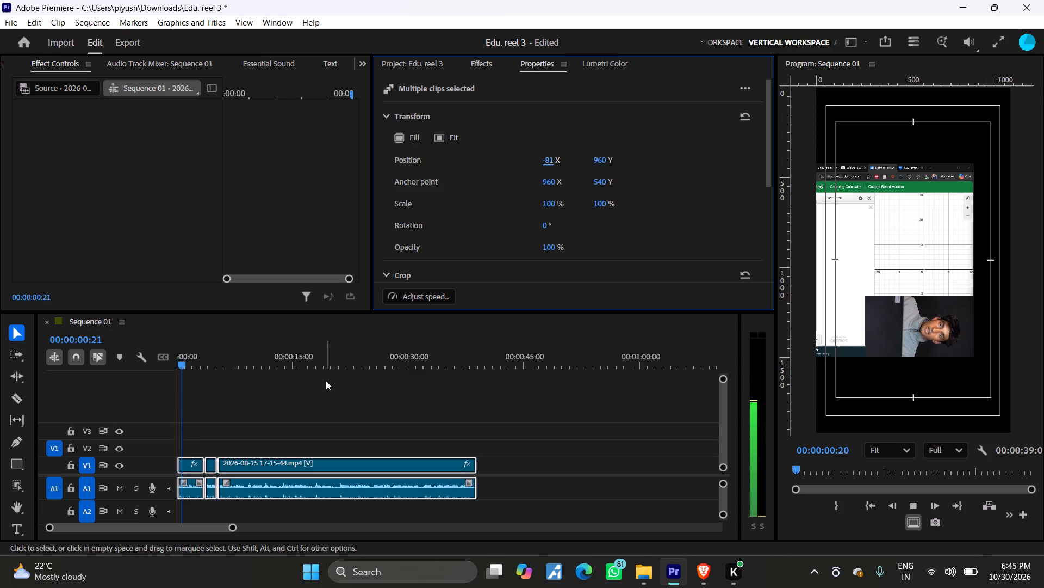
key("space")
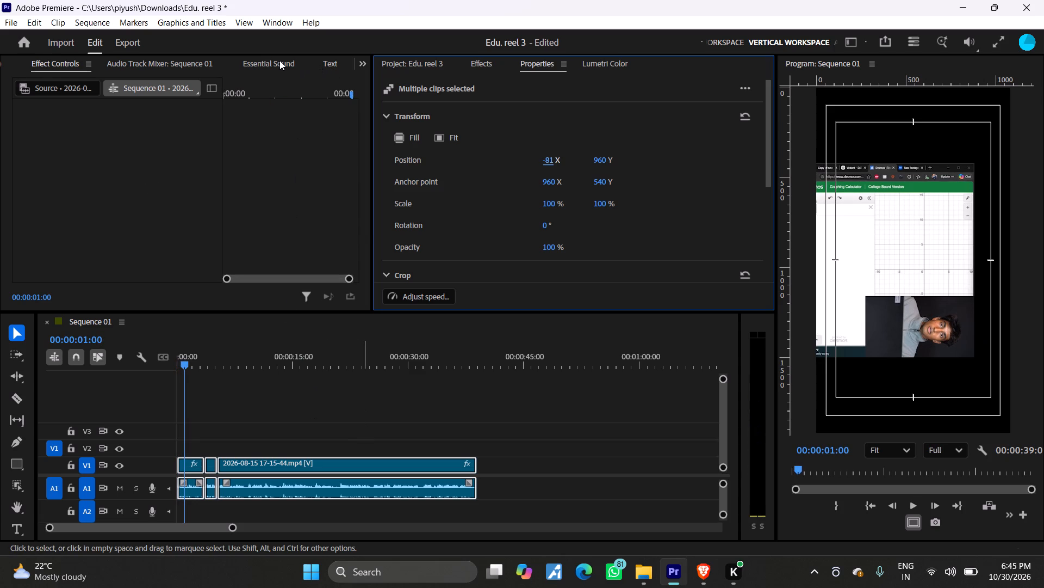
Centre the panning of all four audio tracks at 0 in the Audio Track Mixer.
left_click(279, 60)
left_click(187, 65)
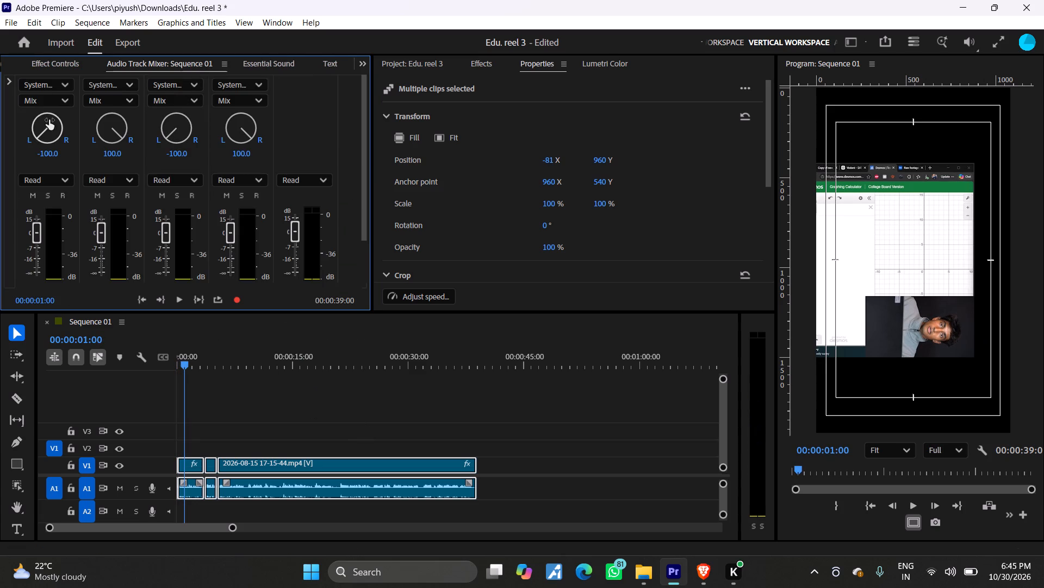
double_click(49, 120)
double_click(118, 129)
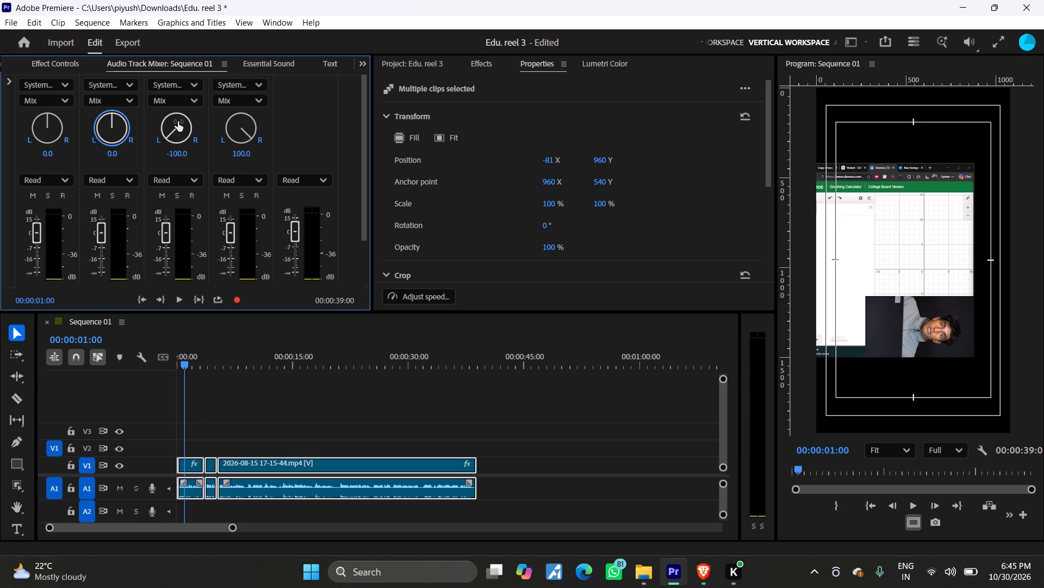
double_click(178, 121)
double_click(241, 120)
Play the sequence from the start, and delete the two short segments that precede the long clip.
left_click_drag(188, 360, 144, 367)
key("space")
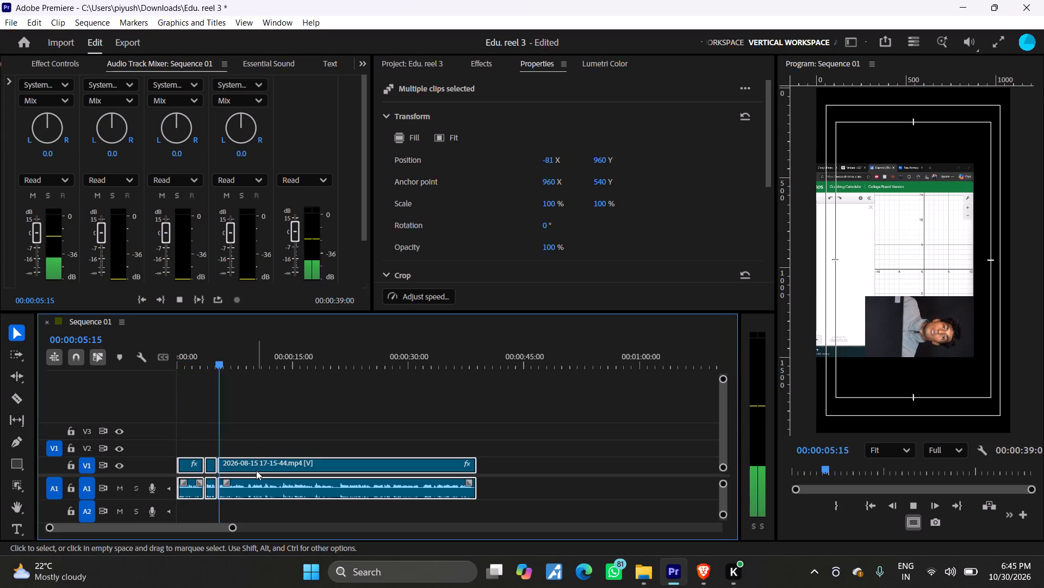
left_click(190, 434)
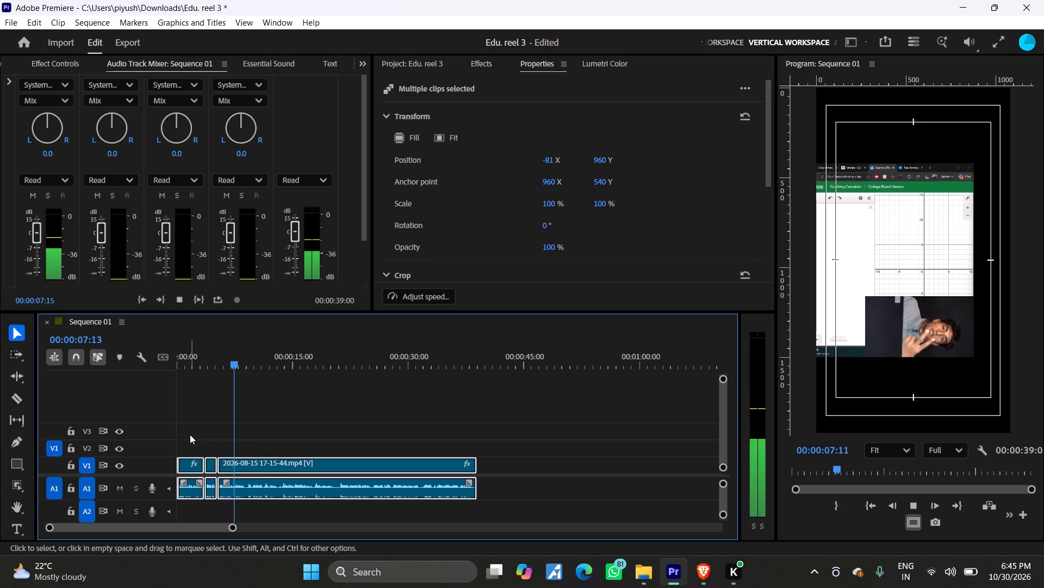
left_click_drag(208, 443, 191, 490)
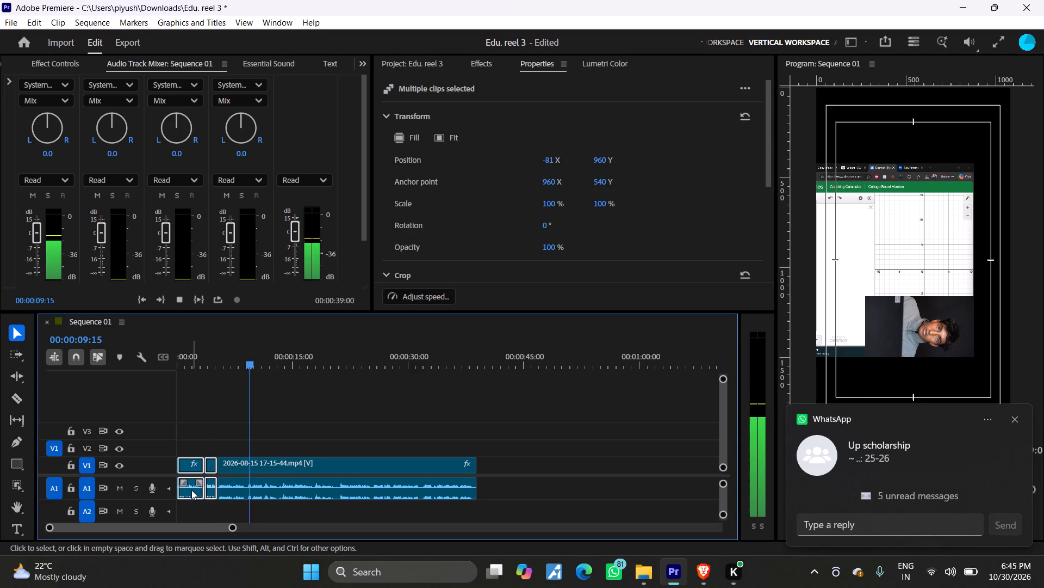
key("Delete")
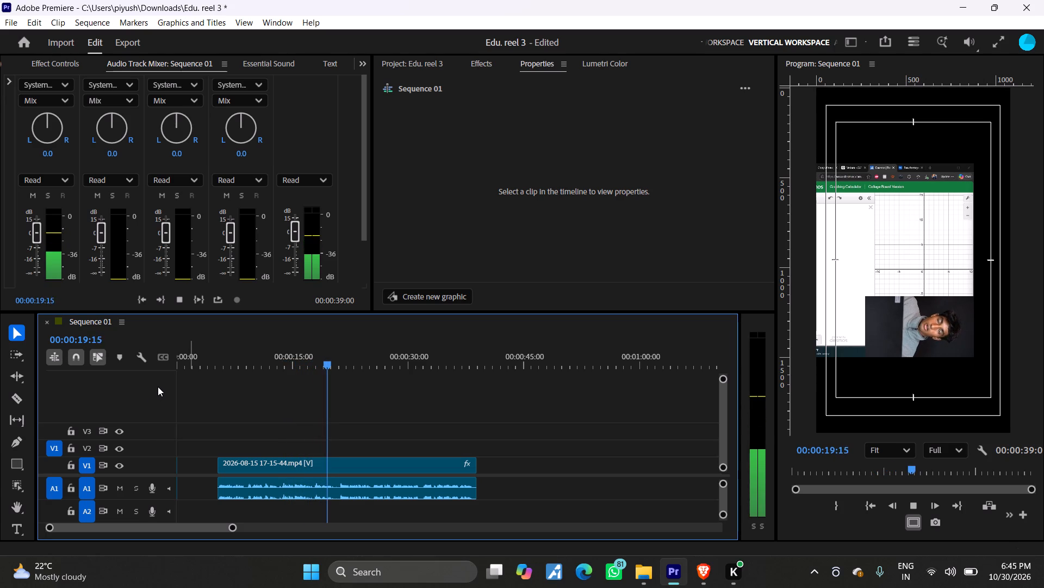
Replay the passage around 20 seconds, then split the long clip at both ends of its silent pause, about 20.2 and 21 seconds.
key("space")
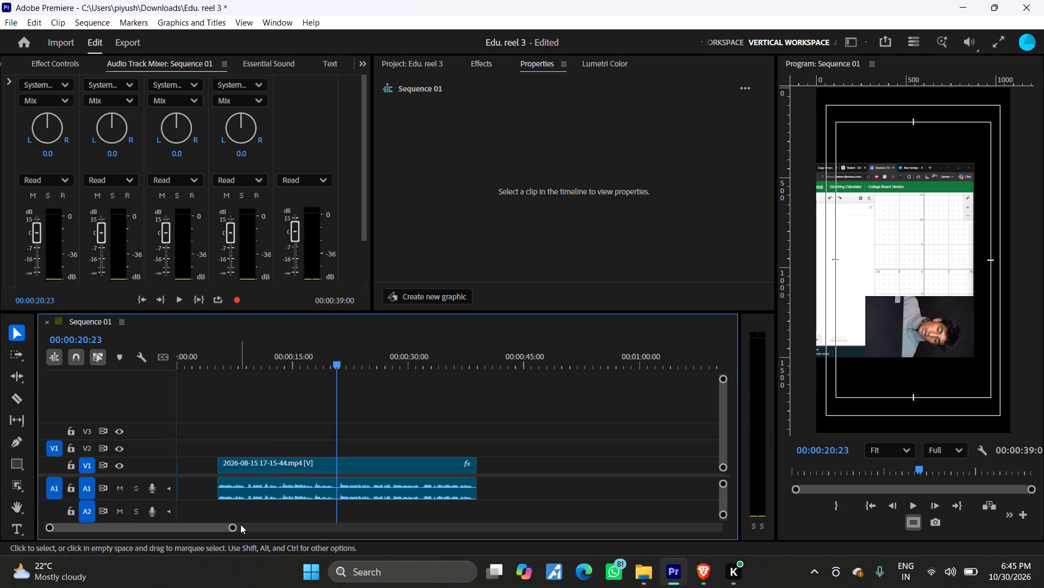
left_click_drag(233, 528, 100, 528)
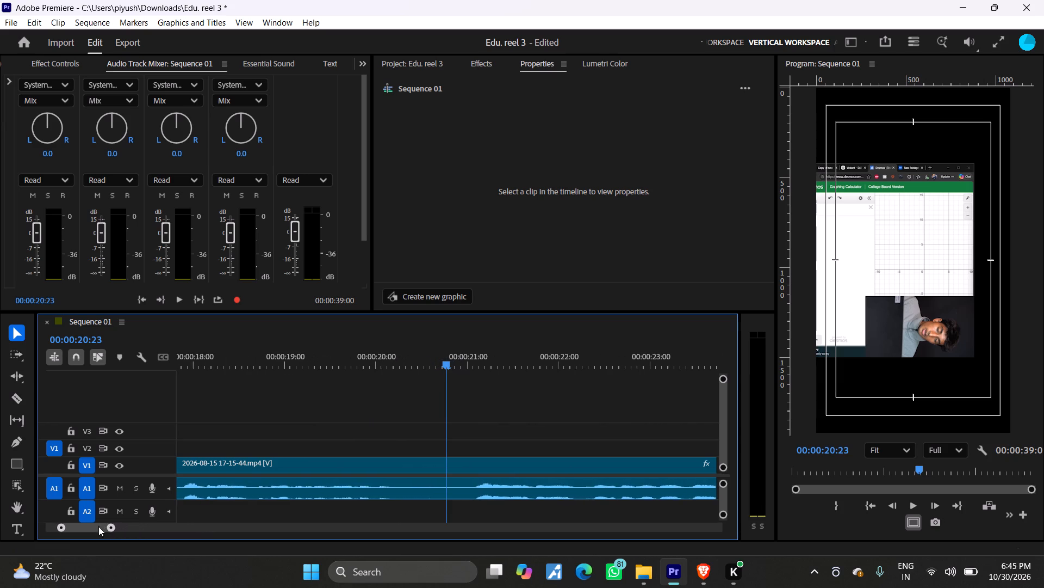
left_click_drag(444, 368, 311, 390)
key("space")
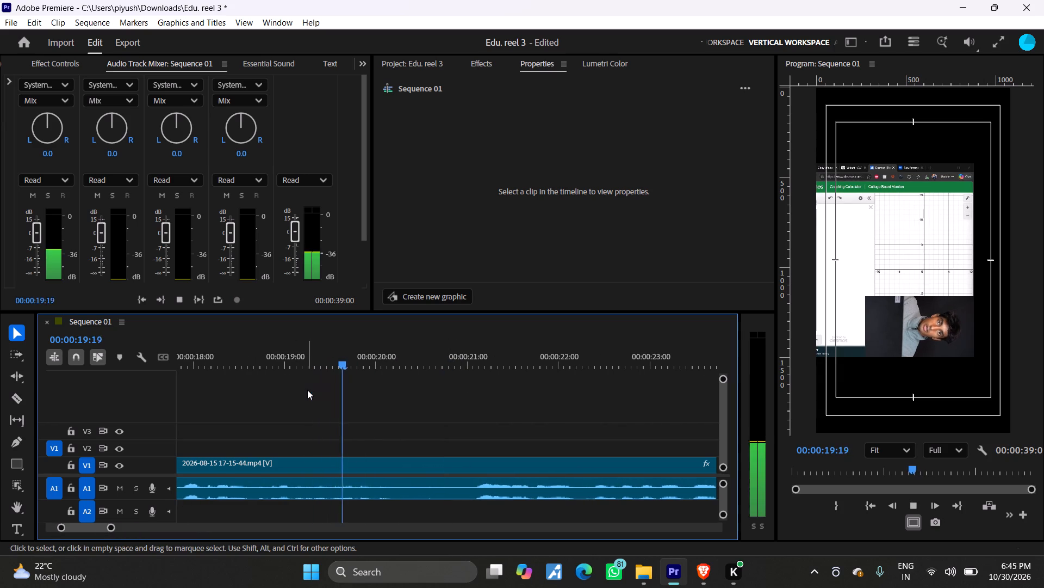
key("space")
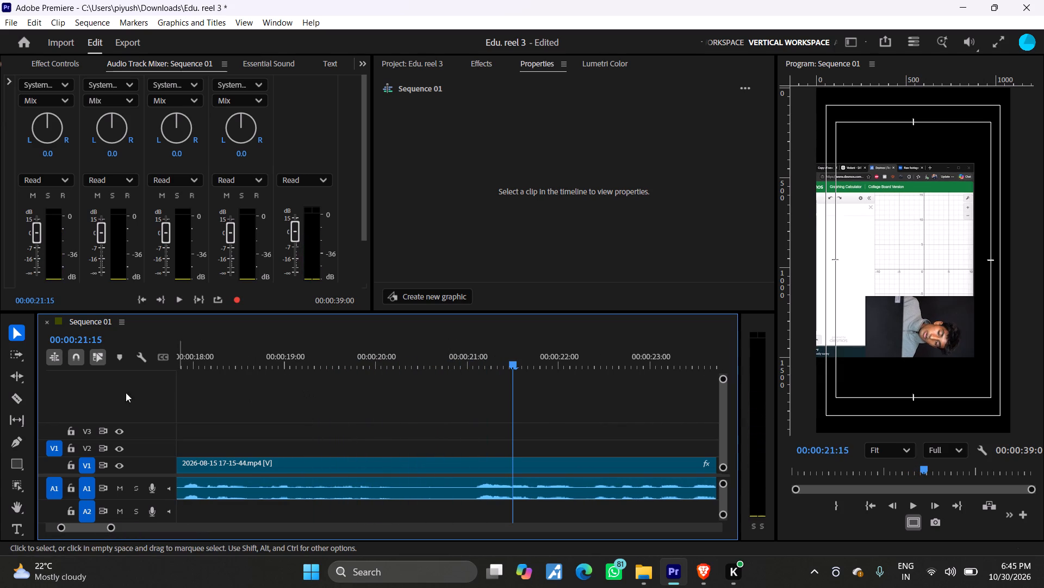
left_click(20, 395)
left_click(399, 484)
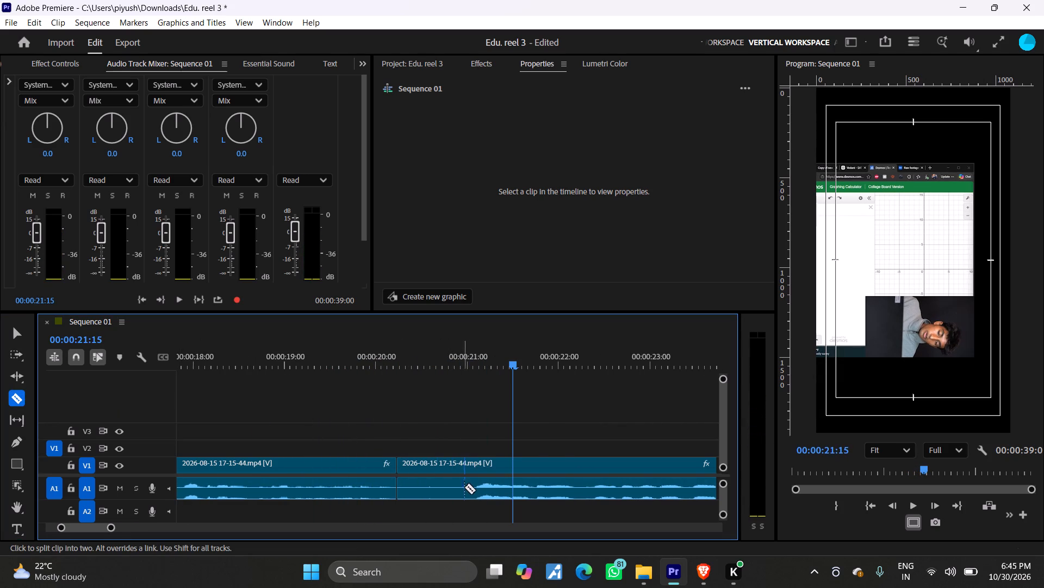
left_click(472, 489)
left_click(18, 335)
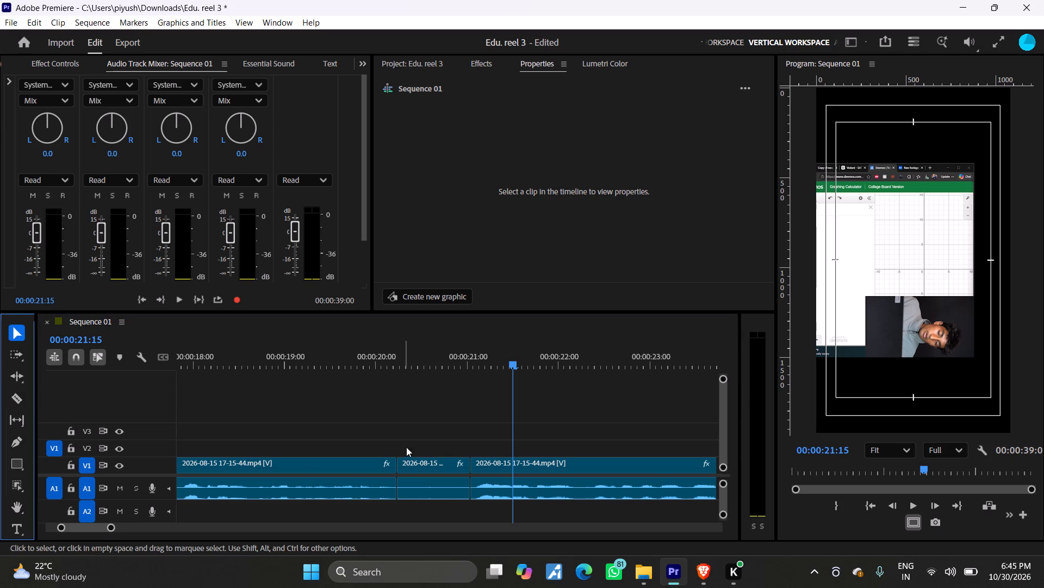
Delete the short silent piece between about 20:07 and 21:01 and move the following segment back to close the gap.
left_click(432, 466)
key("Delete")
left_click_drag(521, 467, 519, 467)
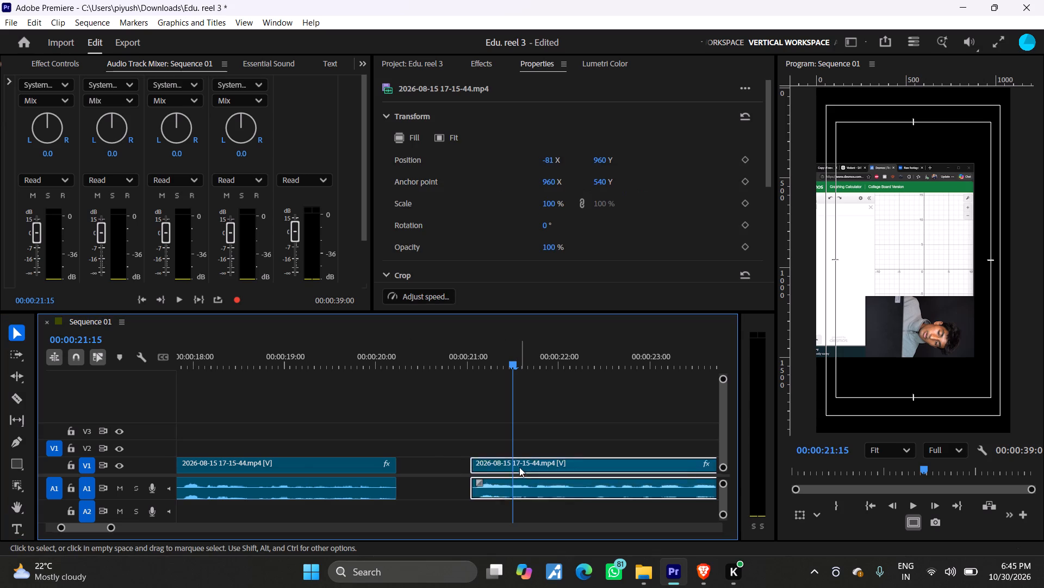
left_click_drag(519, 467, 455, 471)
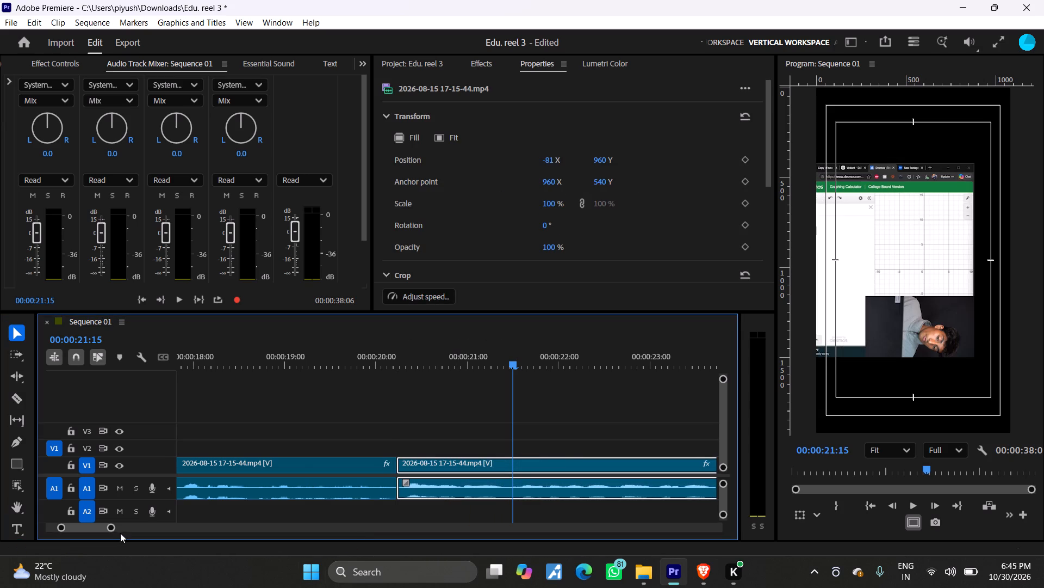
Select the two segments together and move them back to the sequence start, closing the gap before them.
left_click_drag(113, 530, 232, 529)
left_click_drag(279, 410, 420, 495)
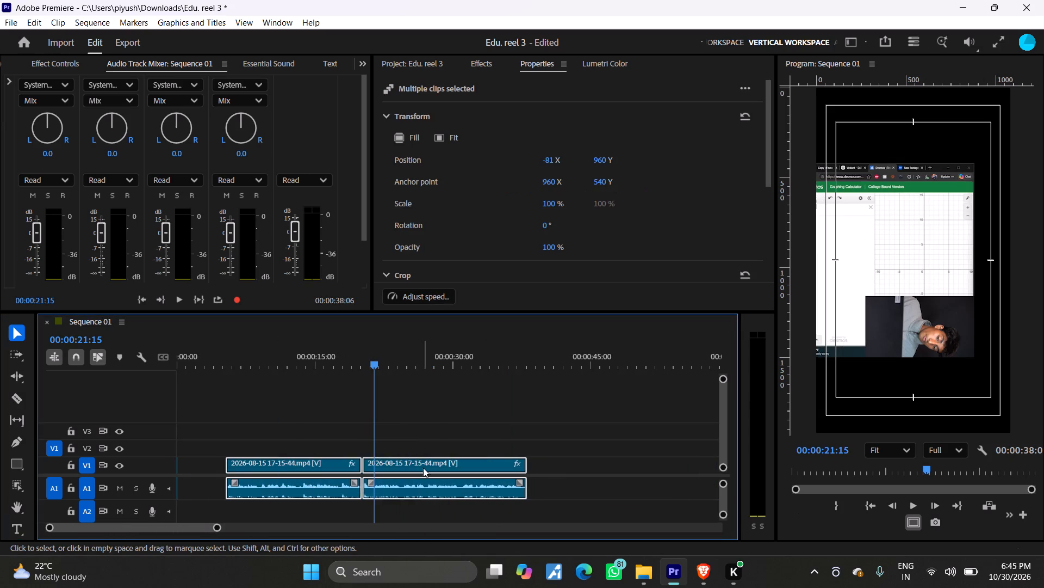
left_click_drag(422, 468, 369, 468)
left_click_drag(350, 468, 339, 468)
Cut out the silent piece between about 12:03 and 12:14, and move all following segments back together to close the gap.
left_click_drag(311, 356, 279, 362)
key("space")
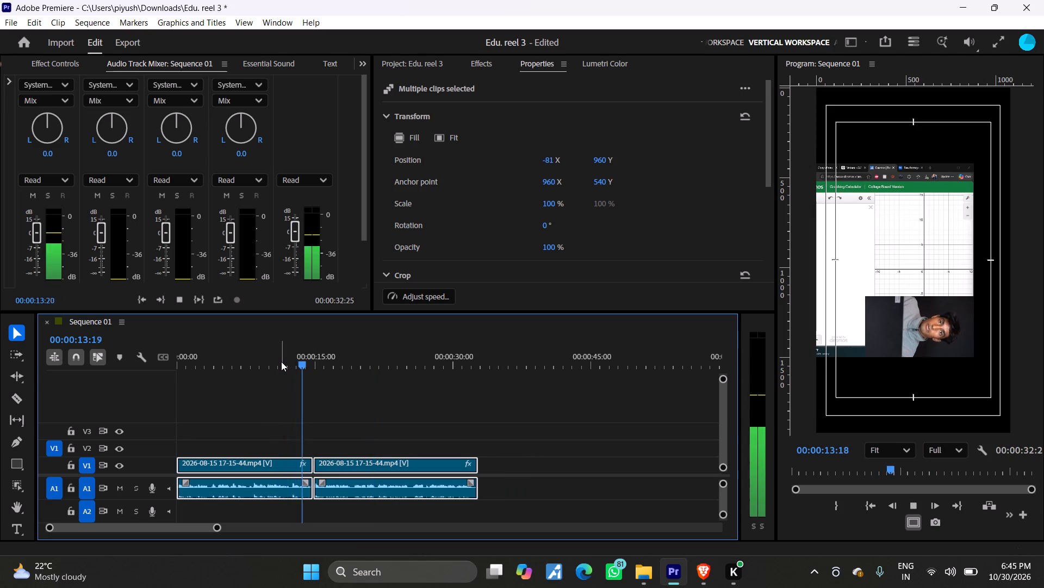
key("space")
left_click_drag(301, 365, 288, 377)
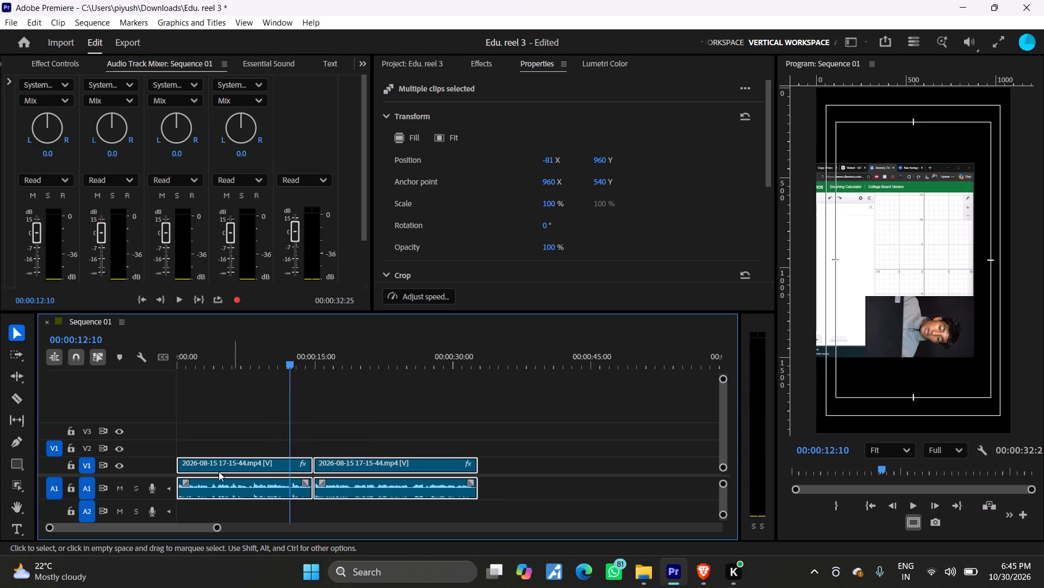
left_click_drag(216, 525, 96, 530)
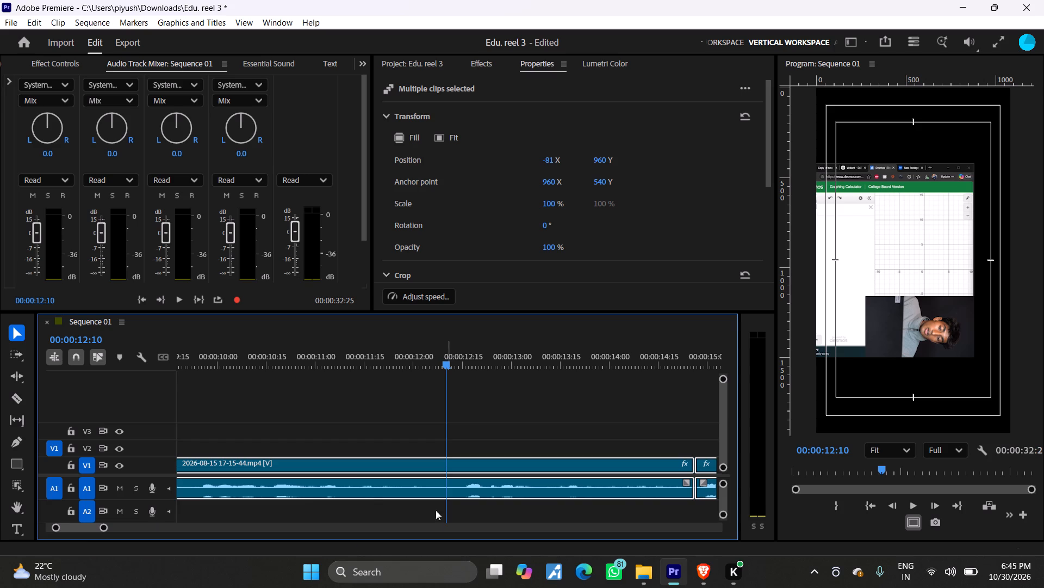
left_click(20, 400)
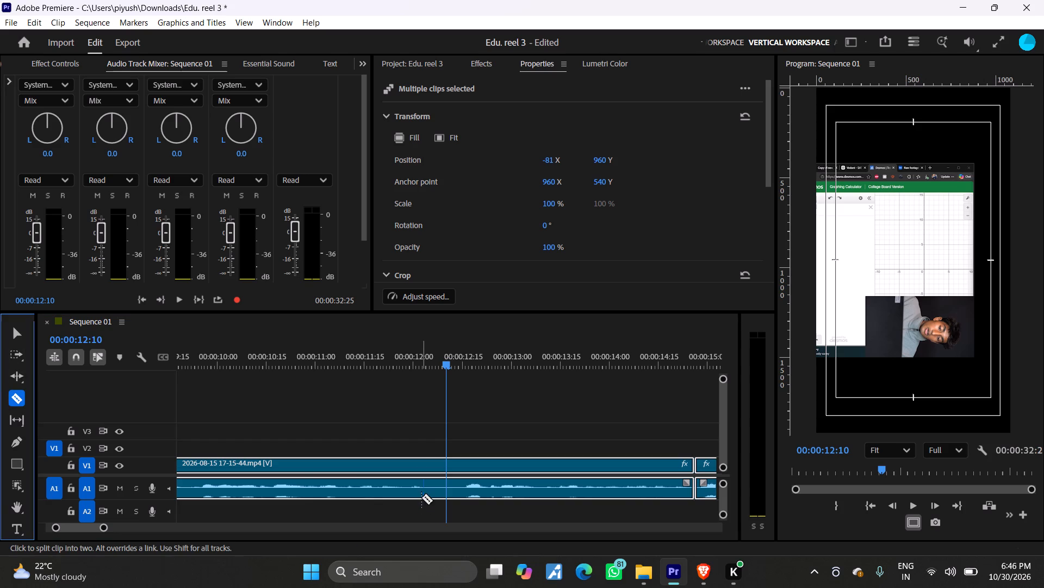
left_click(427, 495)
left_click(461, 494)
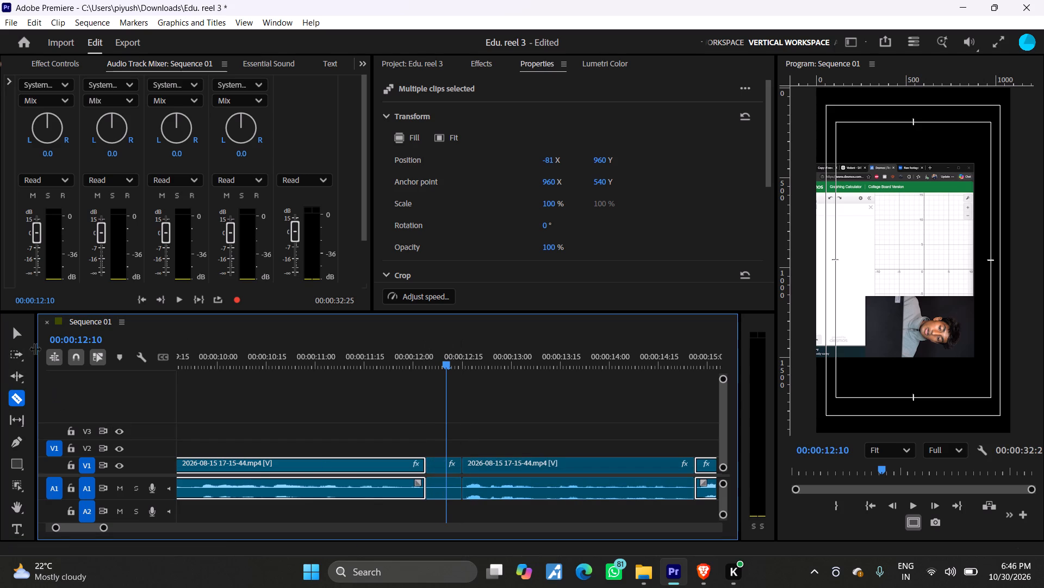
left_click(16, 332)
left_click(440, 465)
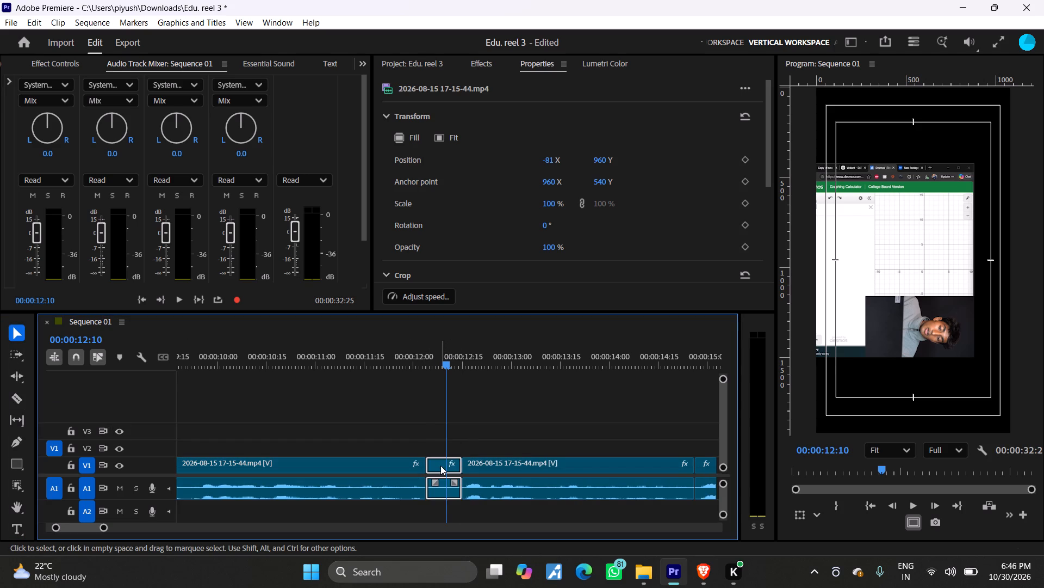
key("Delete")
left_click_drag(104, 529, 201, 530)
left_click_drag(347, 430, 424, 511)
left_click_drag(389, 464, 384, 465)
Cut out the silent piece between about 18:13 and 18:24, and join the following segment to the one before it.
left_click_drag(330, 366, 314, 367)
key("space")
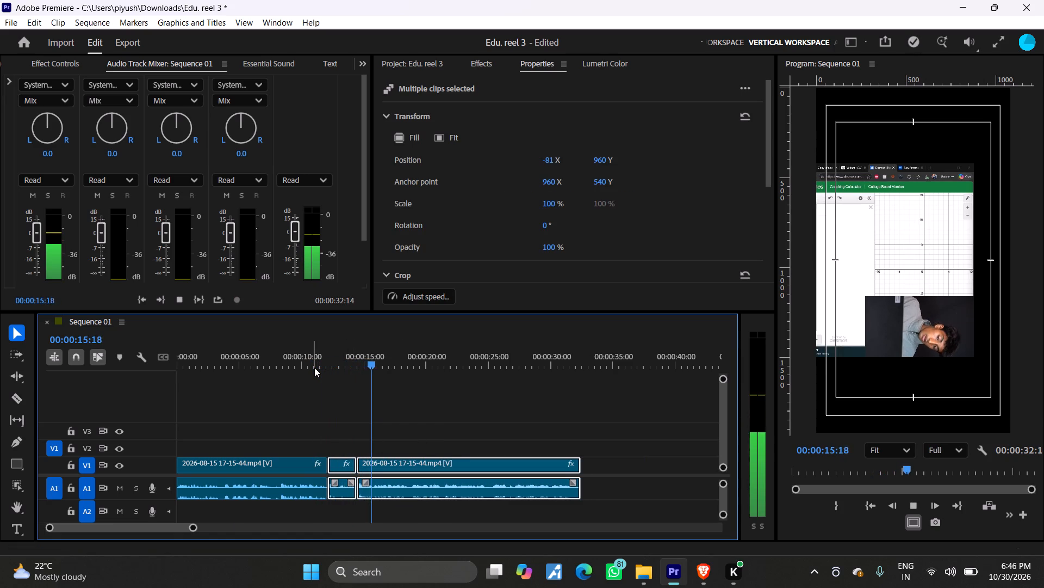
left_click_drag(190, 528, 119, 528)
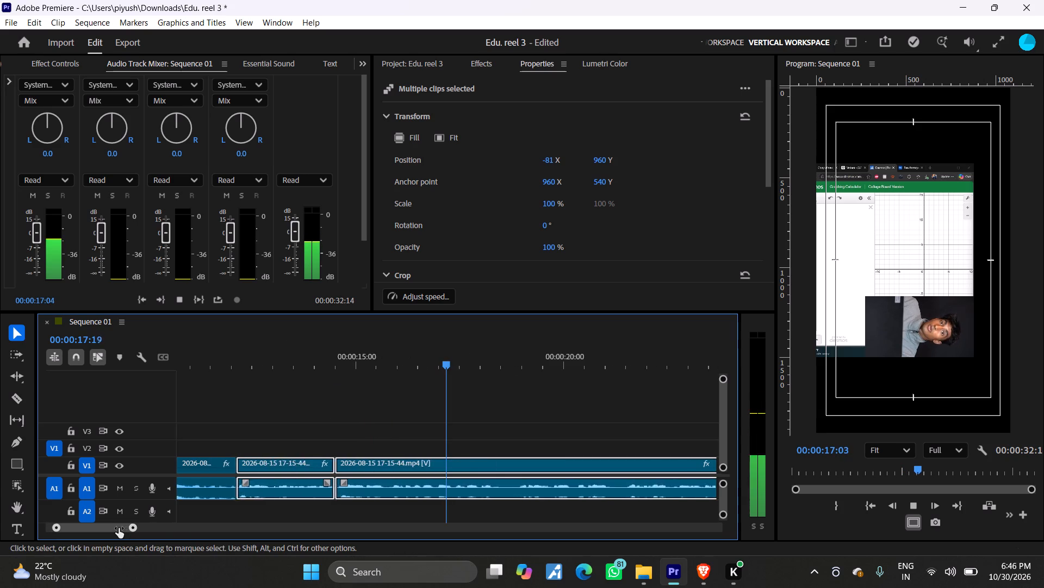
left_click_drag(119, 528, 114, 528)
key("space")
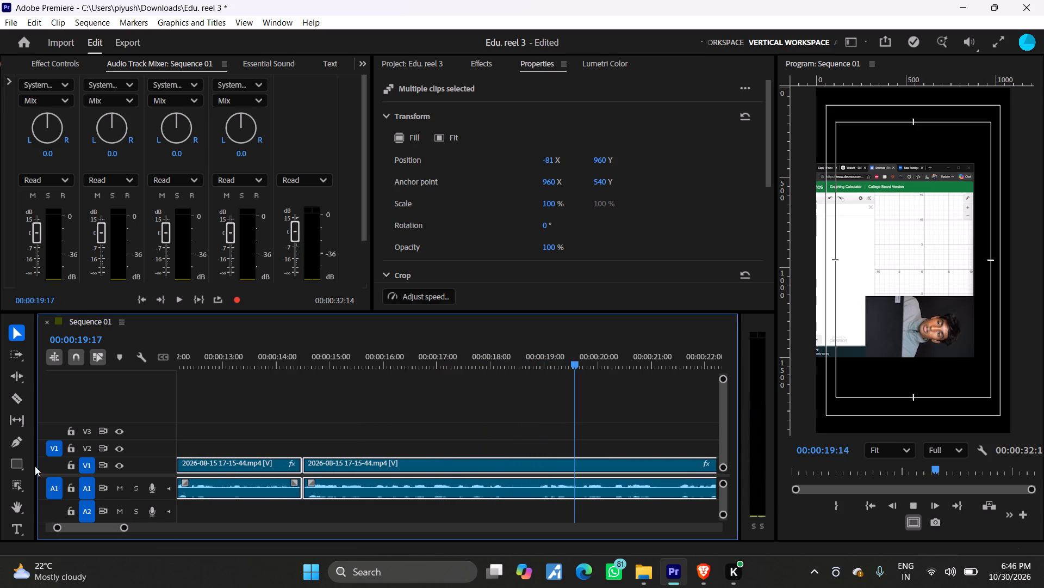
left_click(10, 400)
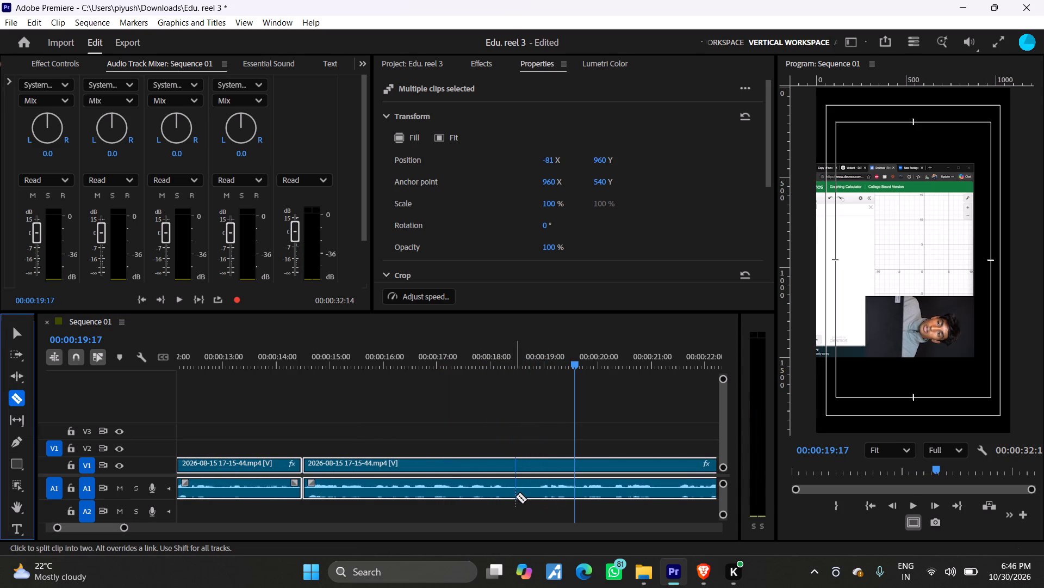
left_click(515, 497)
left_click(535, 494)
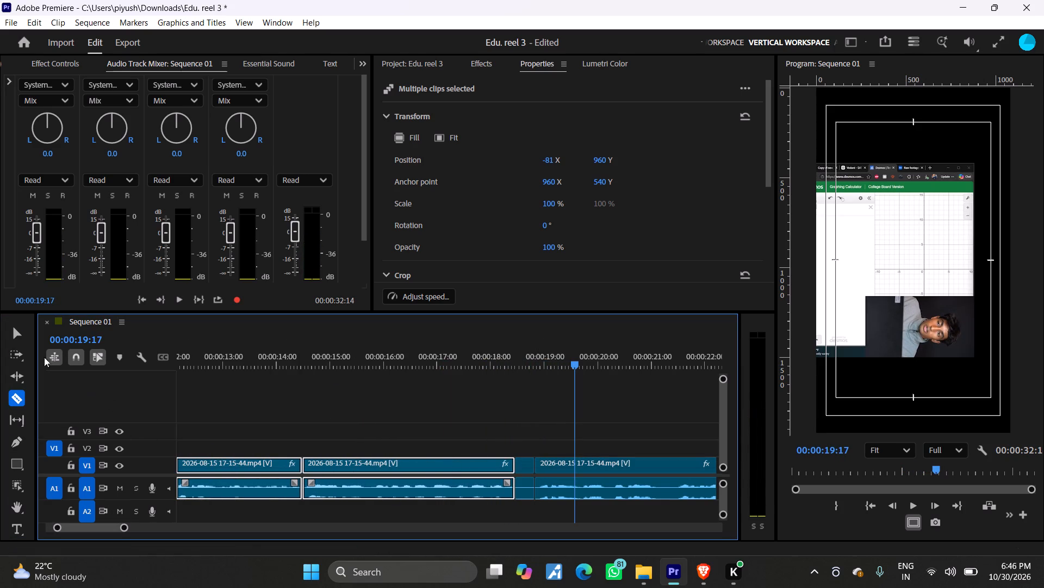
left_click(18, 331)
left_click(526, 468)
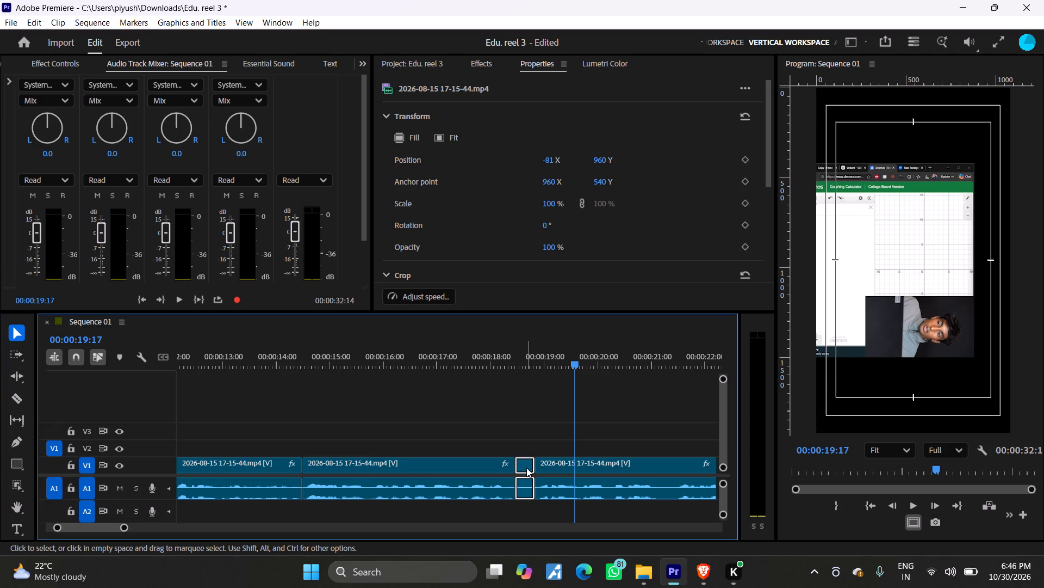
key("Delete")
left_click_drag(571, 471, 557, 471)
Split the last segment with the Razor tool at about 19:22, 19:25, 20:23 and 21:01, isolating two silent pieces.
left_click_drag(526, 349, 495, 354)
key("space")
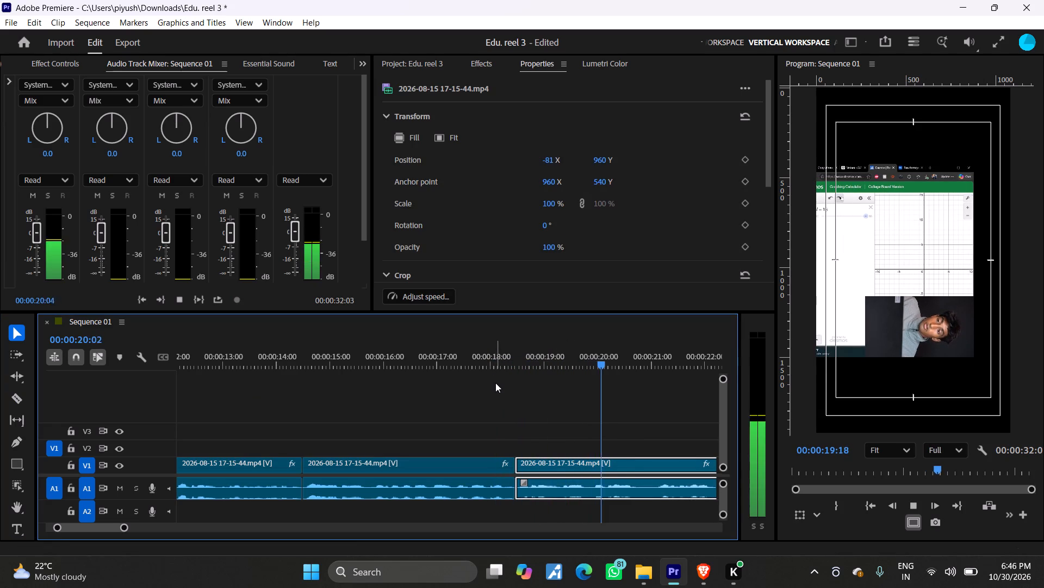
key("space")
key("space")
key("space")
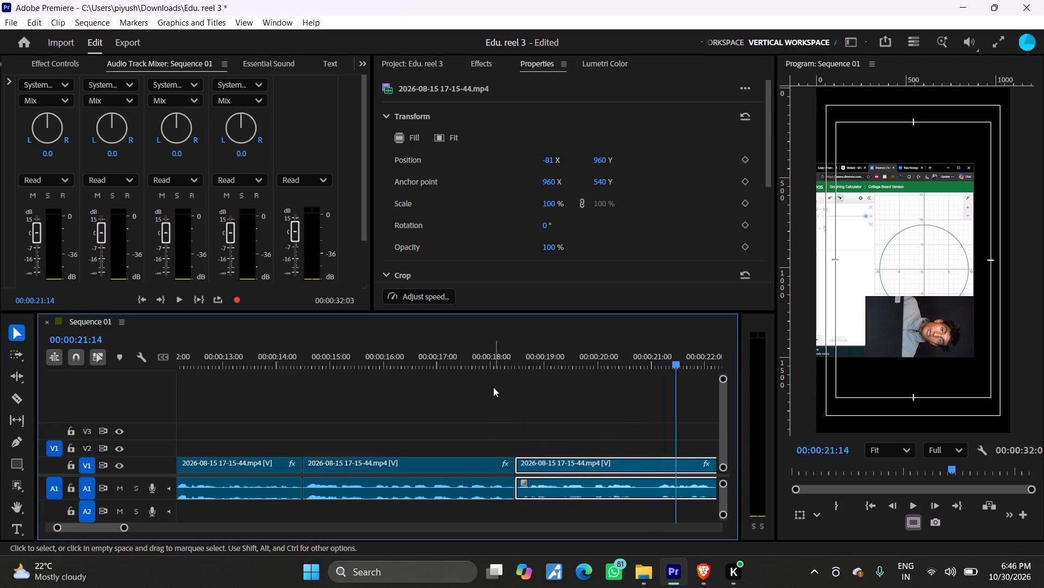
left_click(17, 397)
left_click(585, 497)
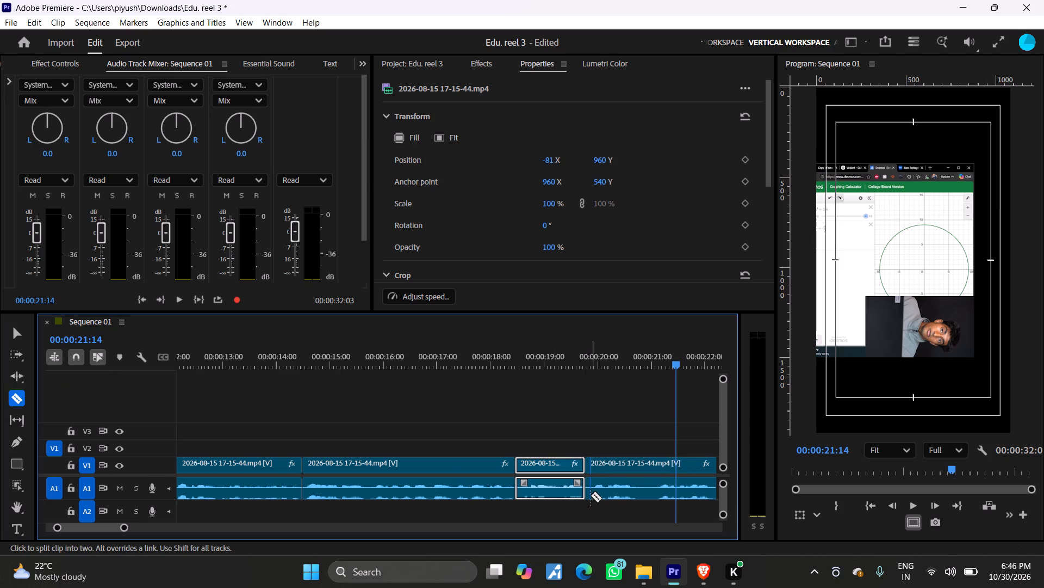
left_click(591, 495)
left_click(641, 494)
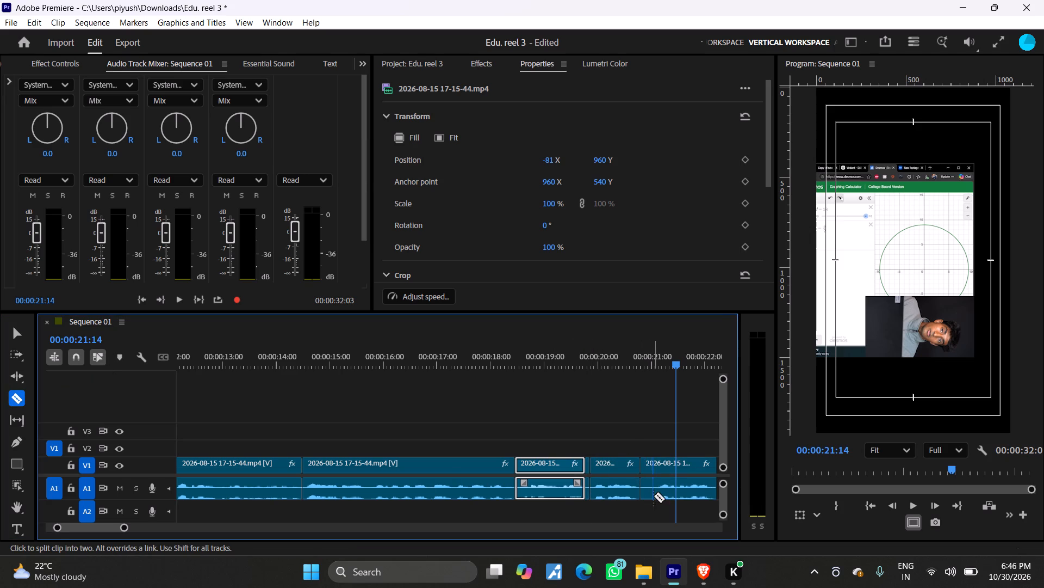
left_click(655, 496)
Delete the two isolated silent pieces and move the segments after them back to close both gaps.
left_click(13, 330)
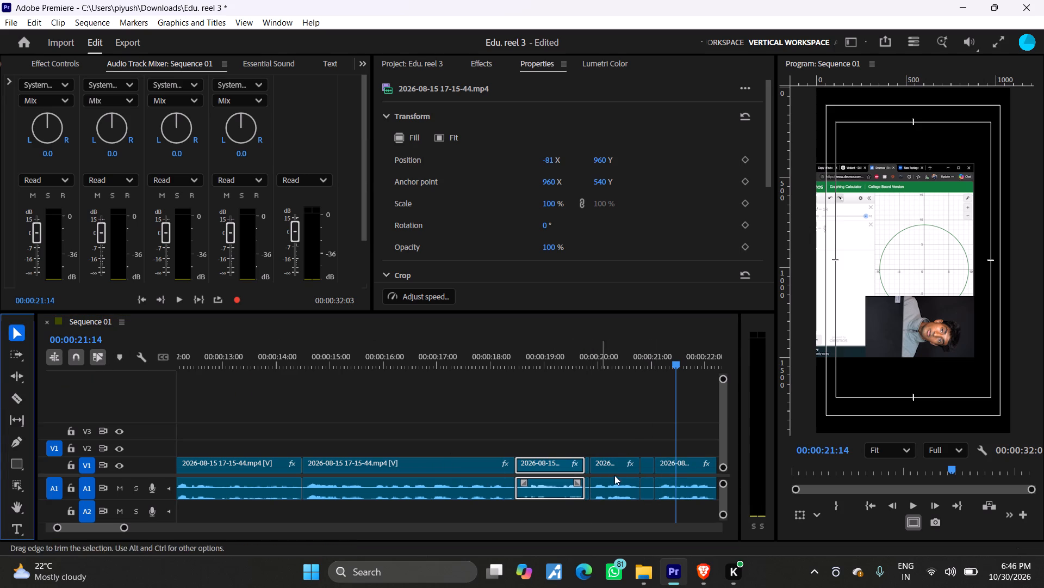
left_click(587, 468)
key("Delete")
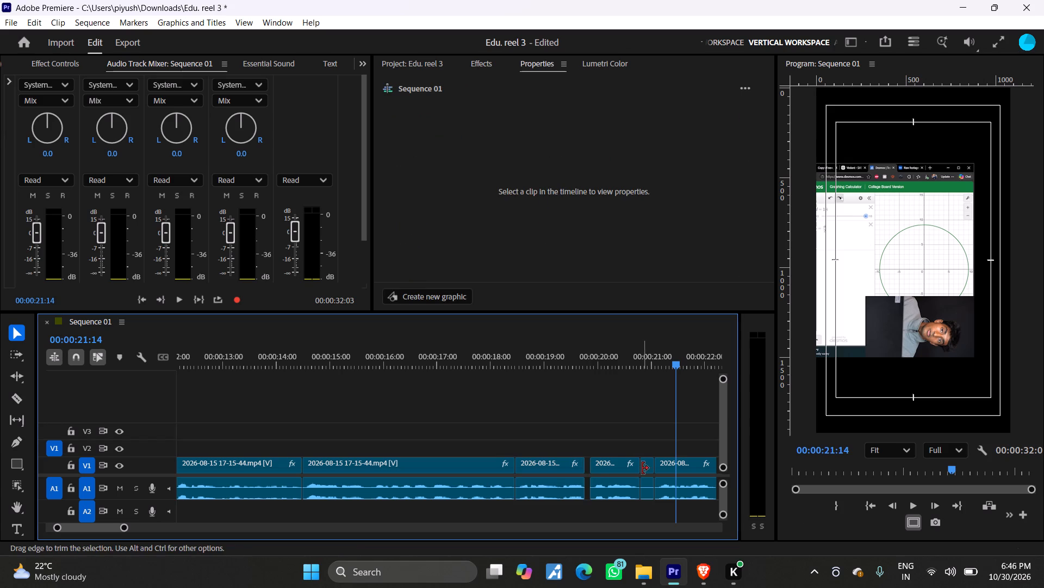
left_click(648, 468)
key("Delete")
left_click_drag(620, 464, 615, 464)
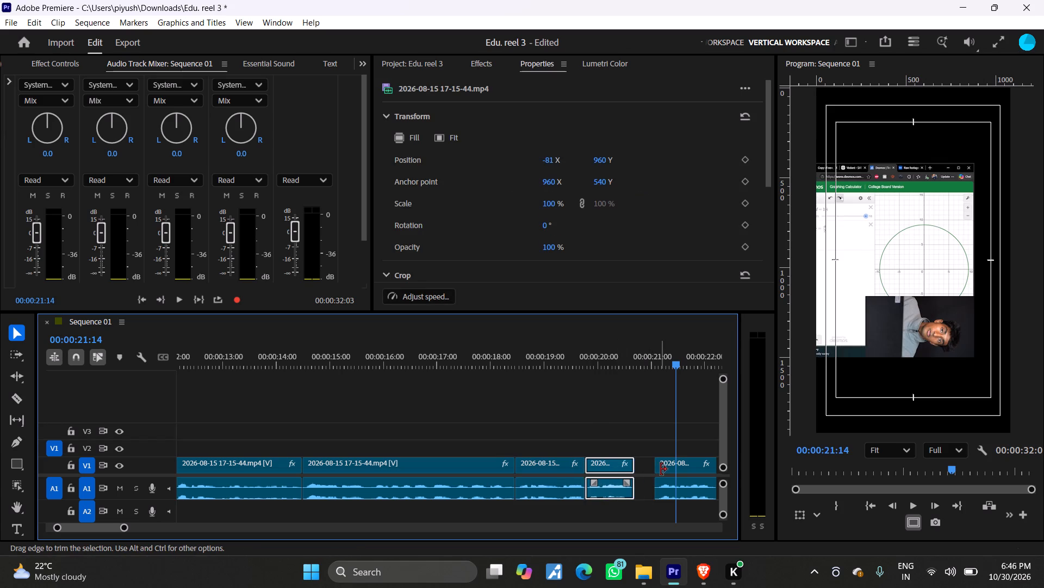
left_click_drag(668, 470, 652, 470)
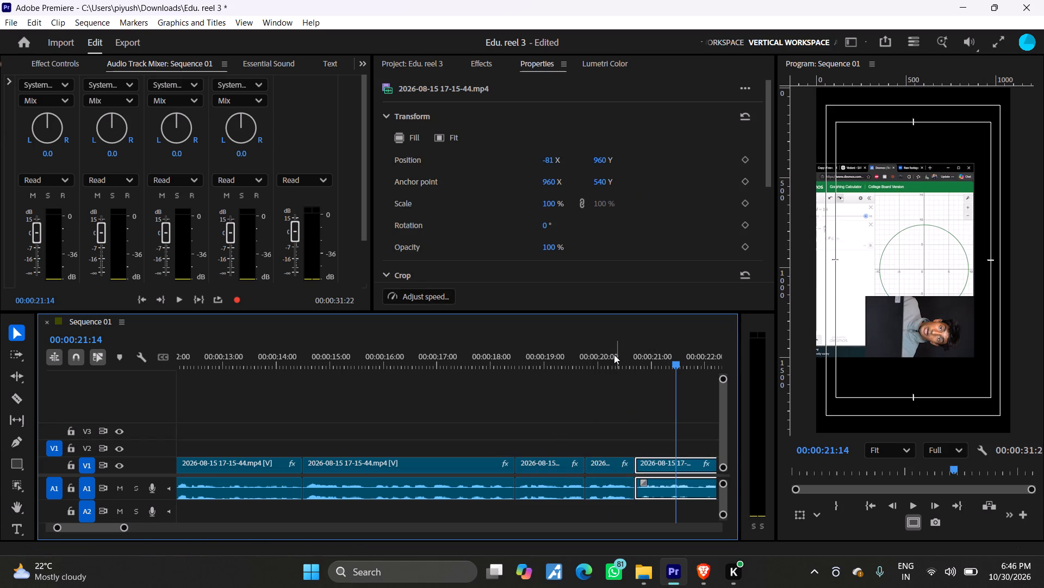
Cut out the silent piece between about 24:02 and 24:19, and move the final segment back to close the gap.
left_click_drag(613, 354, 487, 365)
key("space")
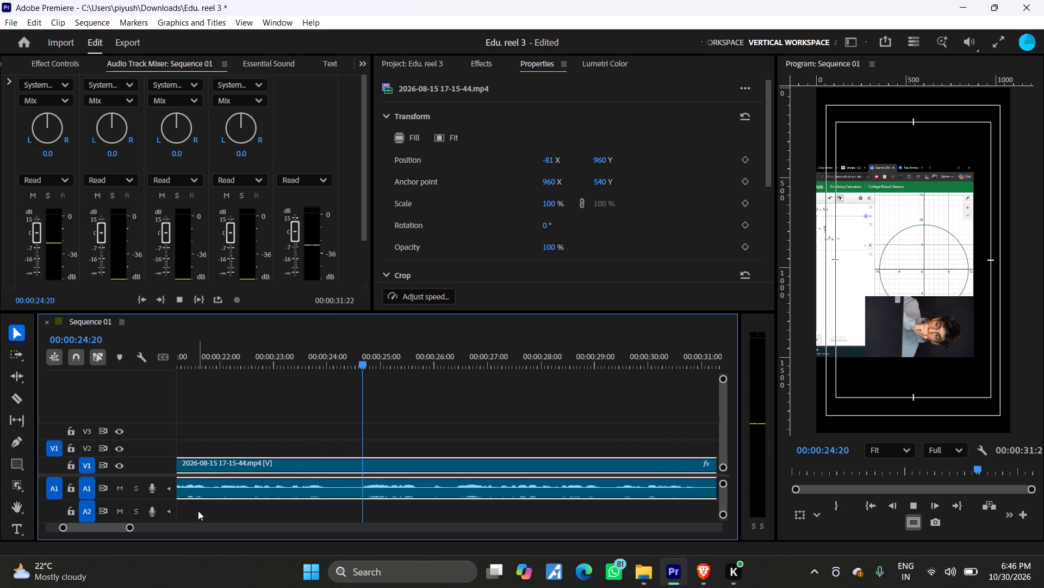
key("space")
left_click(14, 399)
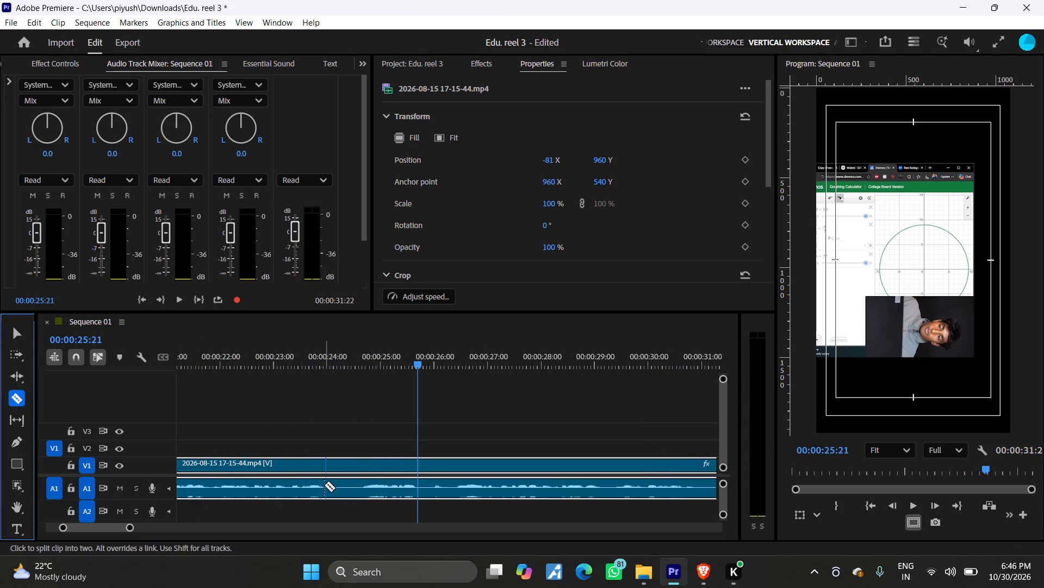
left_click(331, 488)
left_click(360, 493)
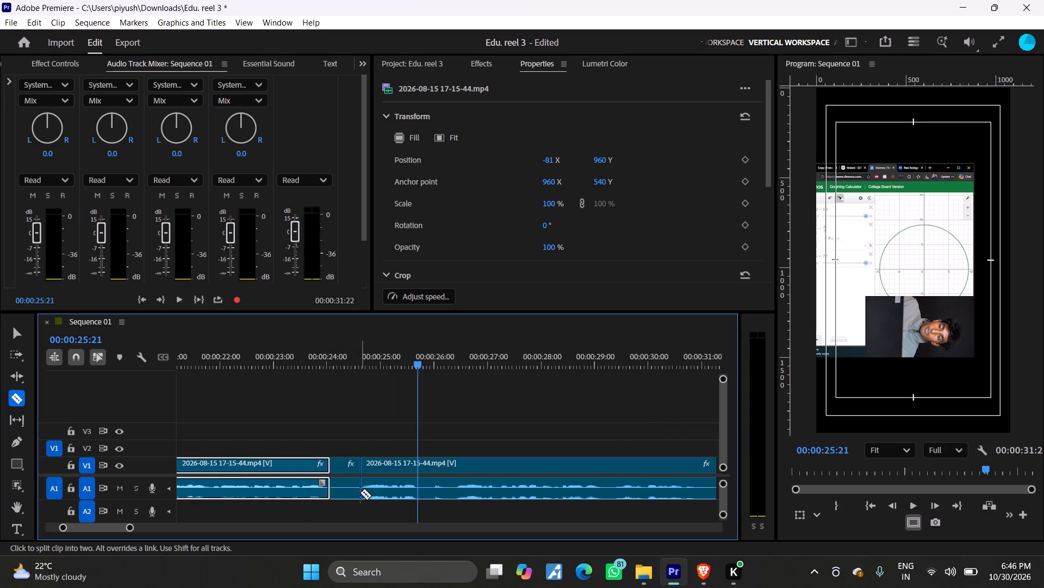
left_click(12, 328)
left_click(338, 467)
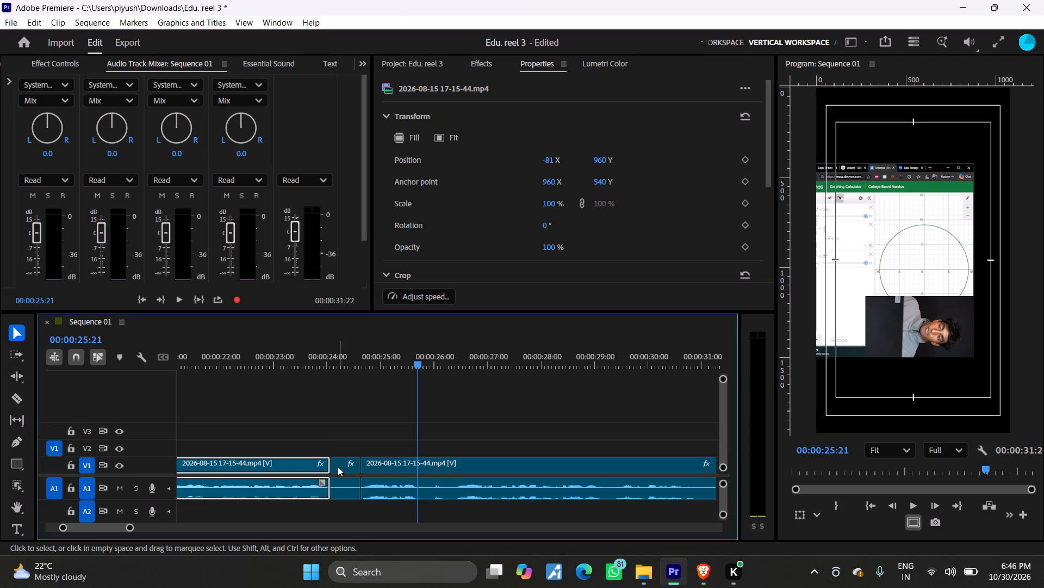
key("Delete")
left_click_drag(382, 473, 359, 473)
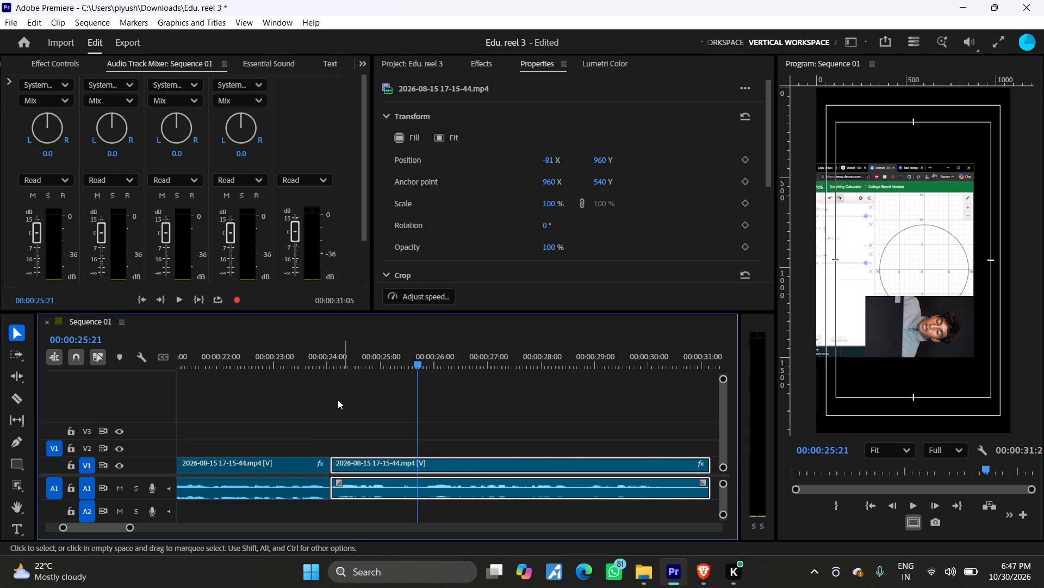
Cut out the silent piece between about 25:04 and 25:24, and move the final segment back to close the gap.
left_click_drag(323, 358, 289, 358)
key("space")
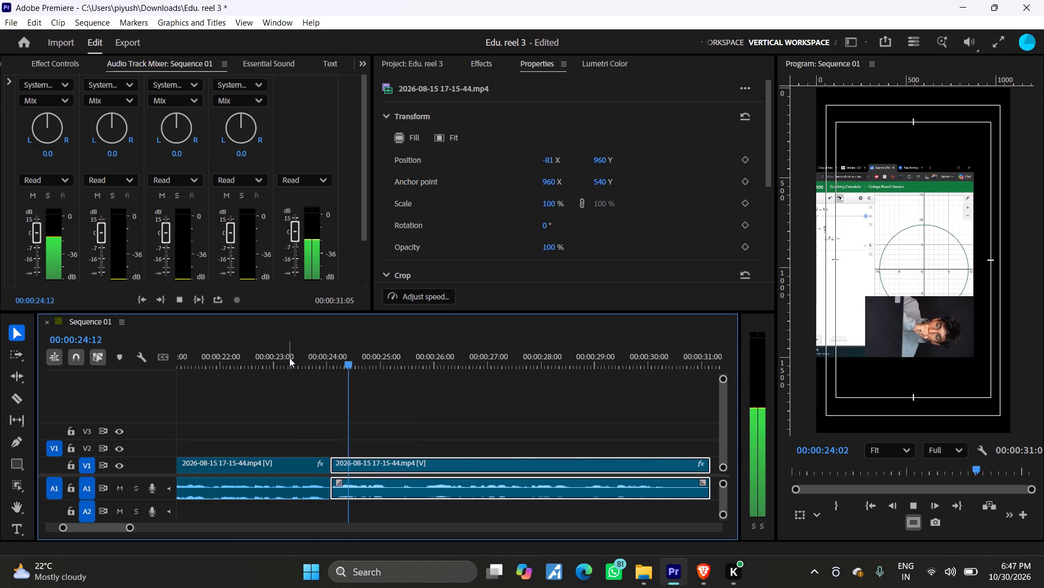
key("space")
left_click(17, 394)
left_click(387, 492)
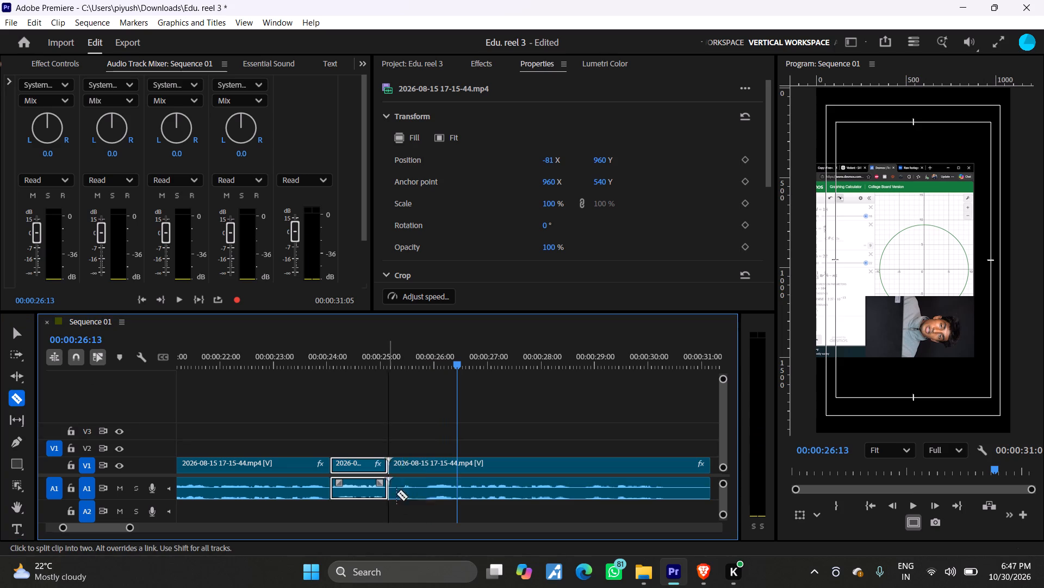
left_click(424, 496)
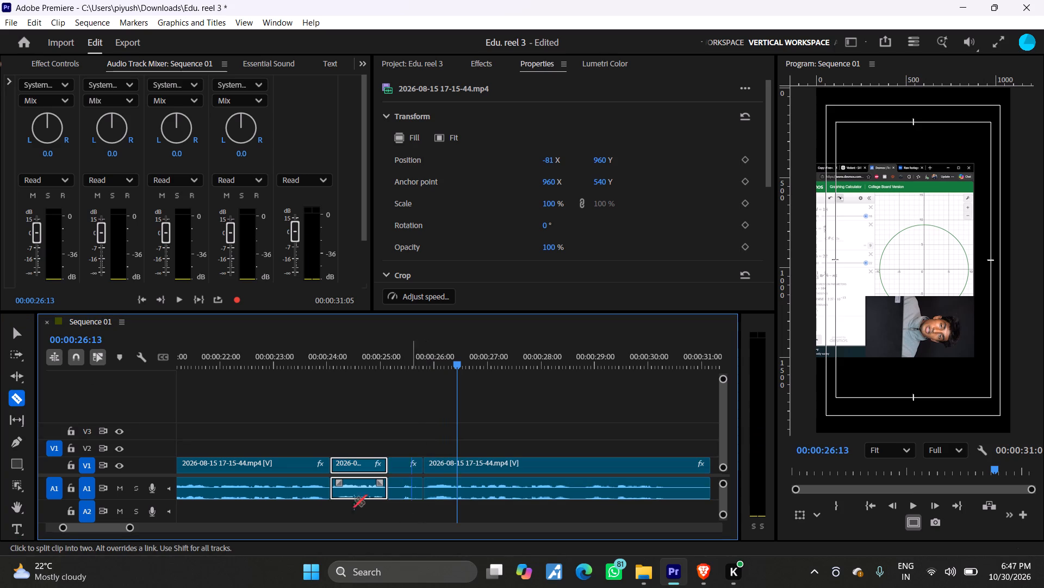
left_click(17, 334)
left_click(404, 470)
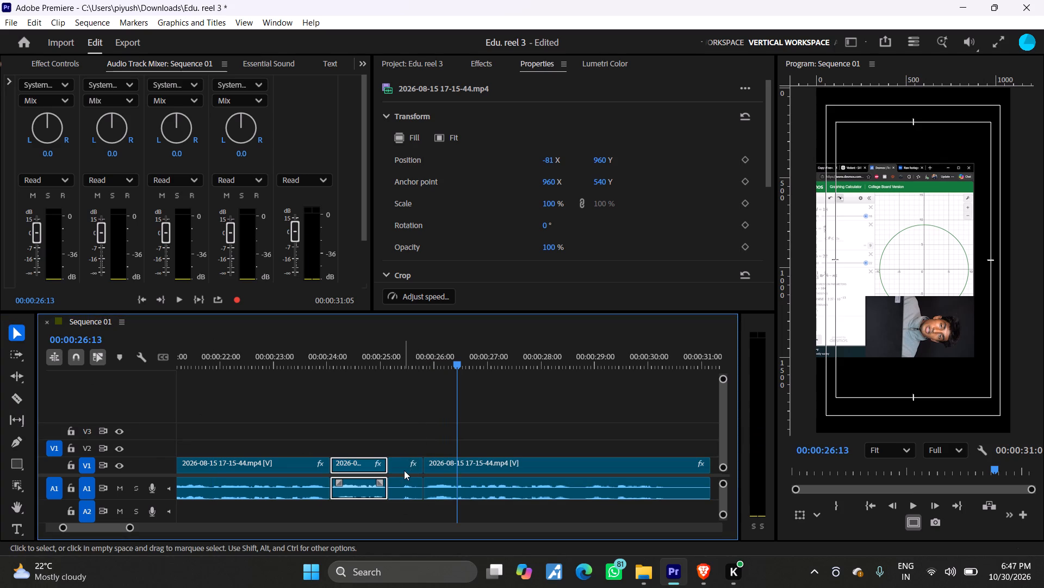
left_click(404, 470)
key("Delete")
left_click(402, 470)
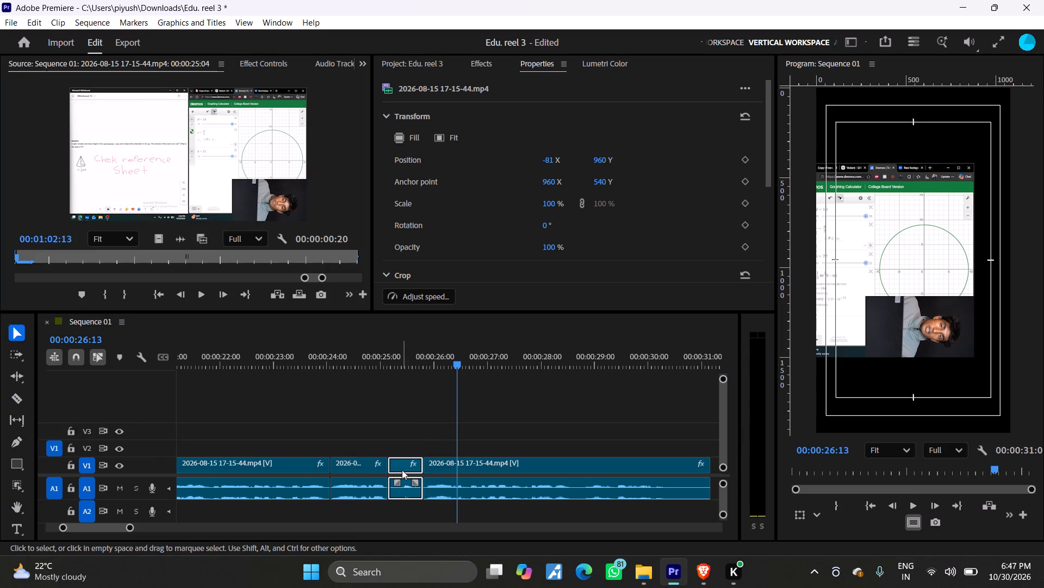
key("Delete")
left_click_drag(442, 467, 414, 467)
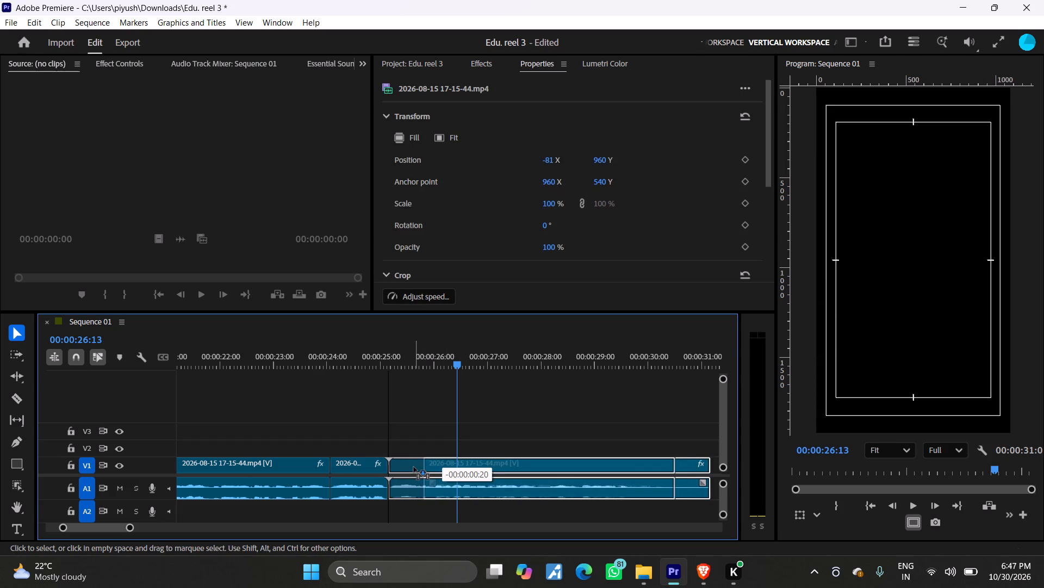
left_click_drag(414, 467, 413, 467)
Trim the end of the final segment back to about 29:21 and play the result.
left_click_drag(675, 479, 658, 482)
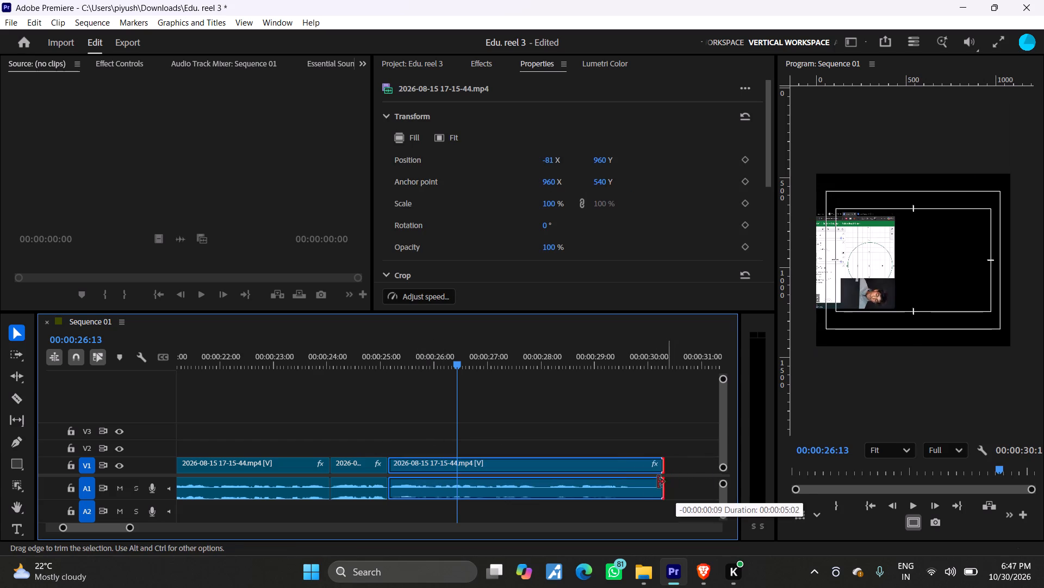
left_click_drag(658, 482, 634, 486)
key("space")
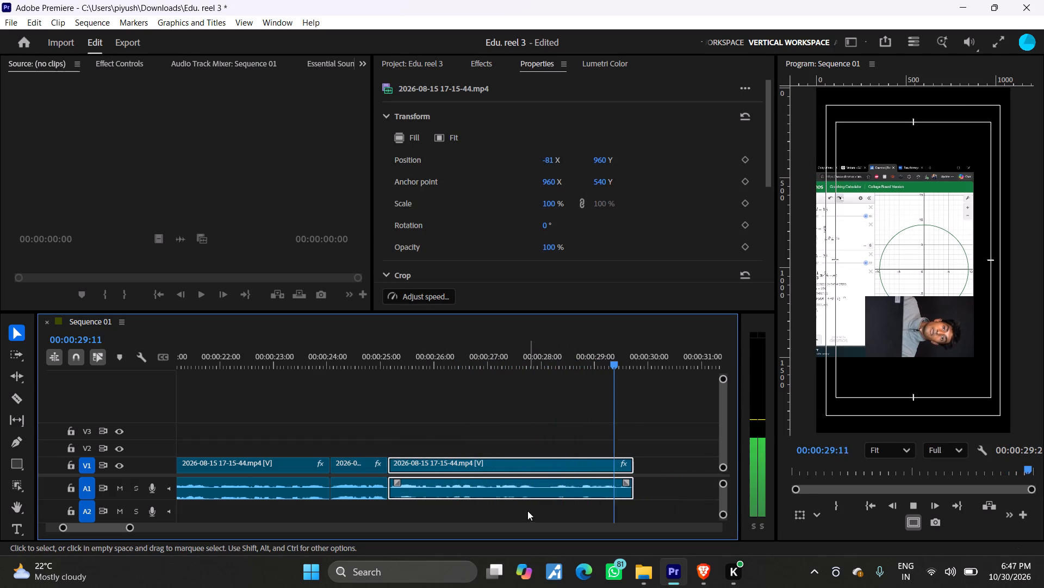
Cut out the silent piece between about 3:11 and 3:22 in the first segment, and move all following segments back to close the gap.
key("space")
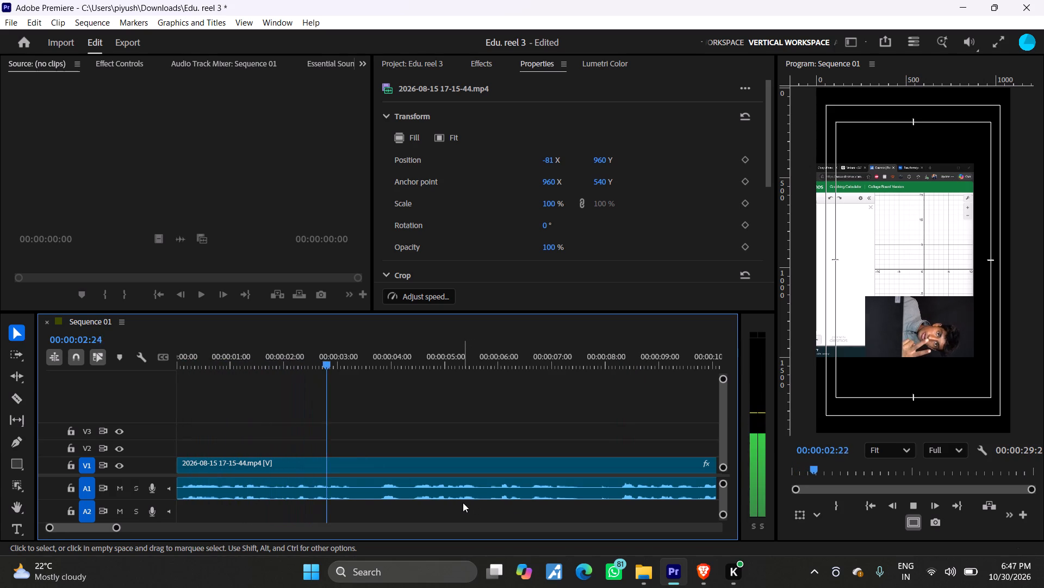
key("space")
left_click(16, 400)
left_click(359, 494)
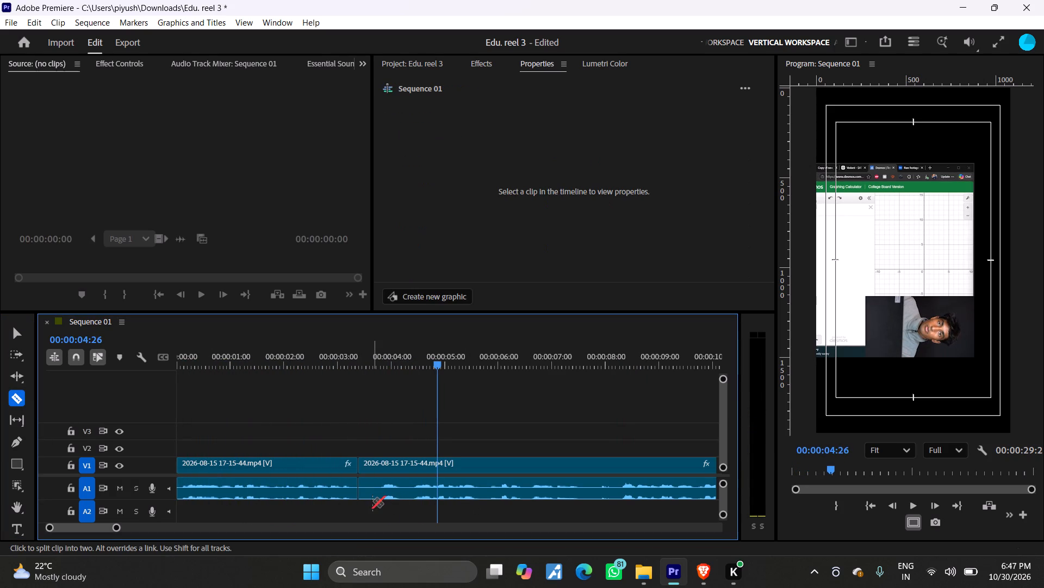
left_click(378, 493)
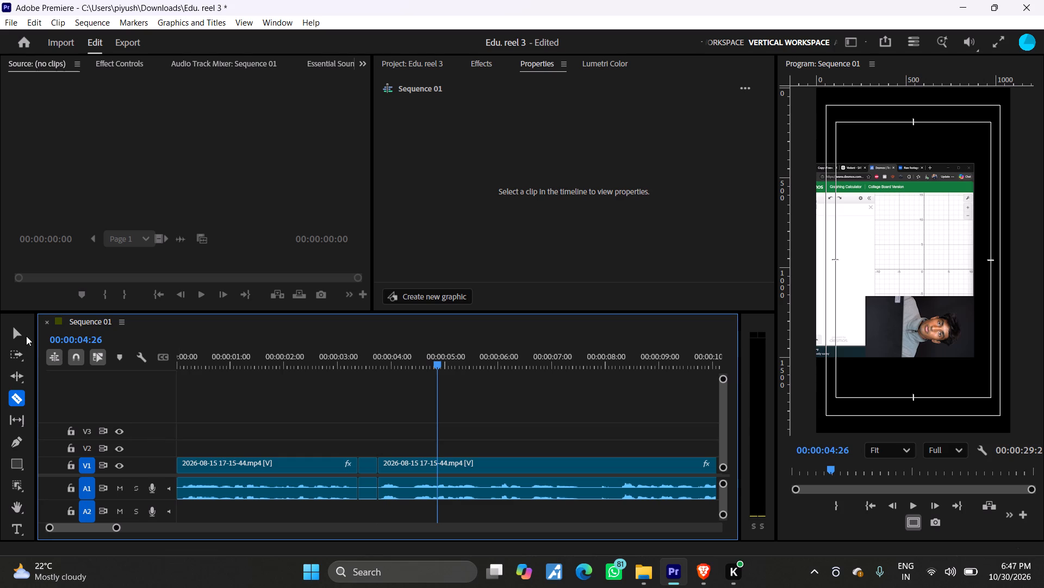
left_click(23, 335)
left_click(368, 467)
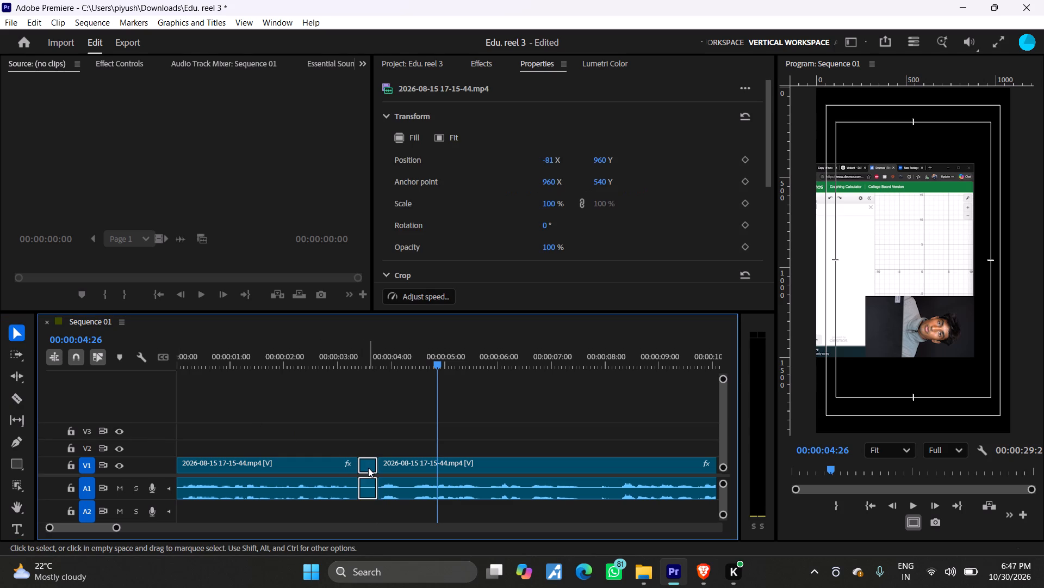
key("Delete")
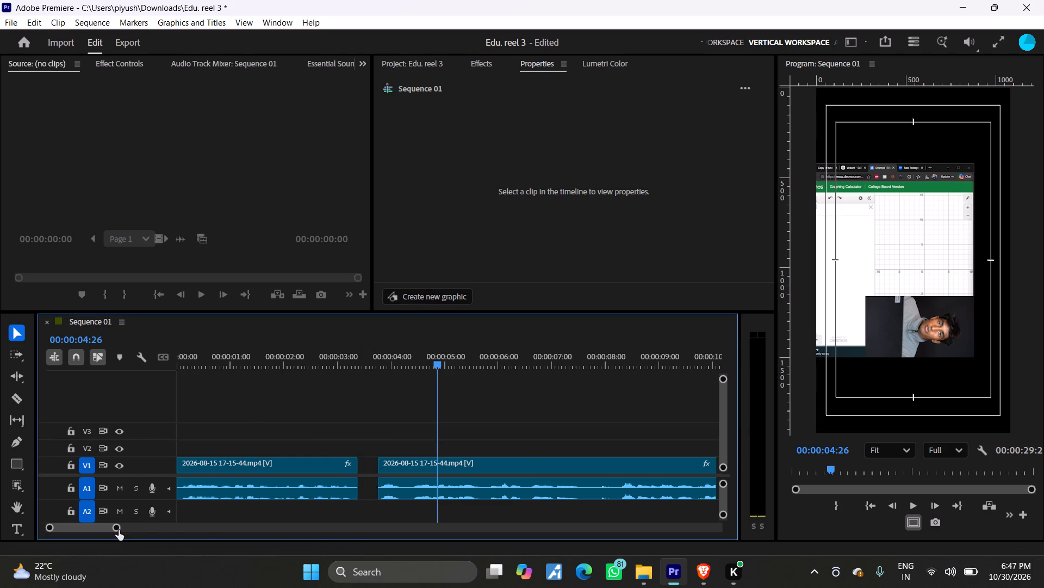
left_click_drag(119, 530, 202, 530)
left_click_drag(244, 444, 555, 510)
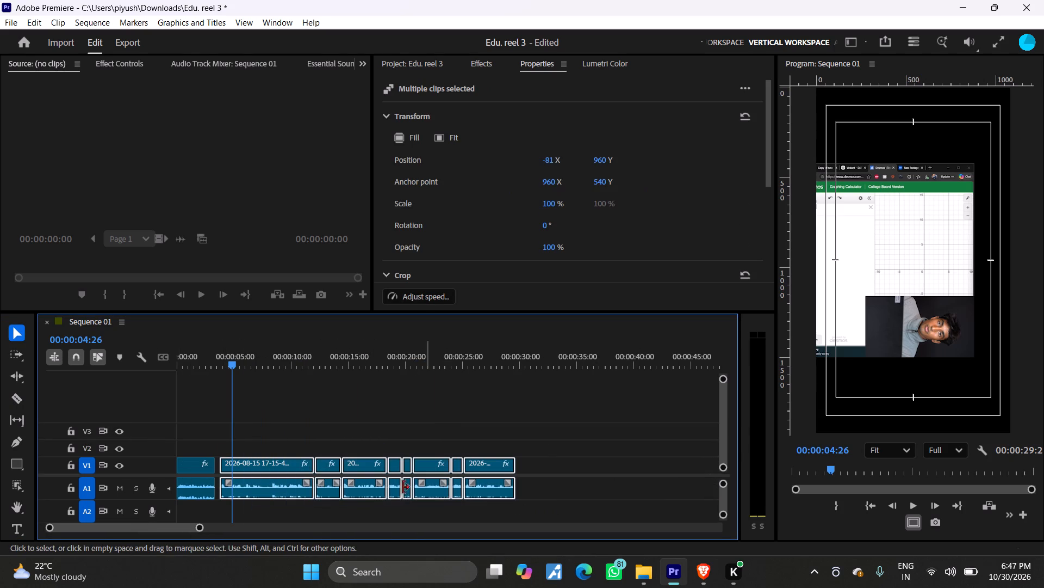
left_click(291, 469)
Play across the new join, and split the second segment with the Razor tool at about 7:05 and 7:24 to isolate a silent piece.
left_click_drag(232, 366, 218, 373)
left_click_drag(215, 375, 210, 378)
key("space")
left_click_drag(198, 530, 228, 531)
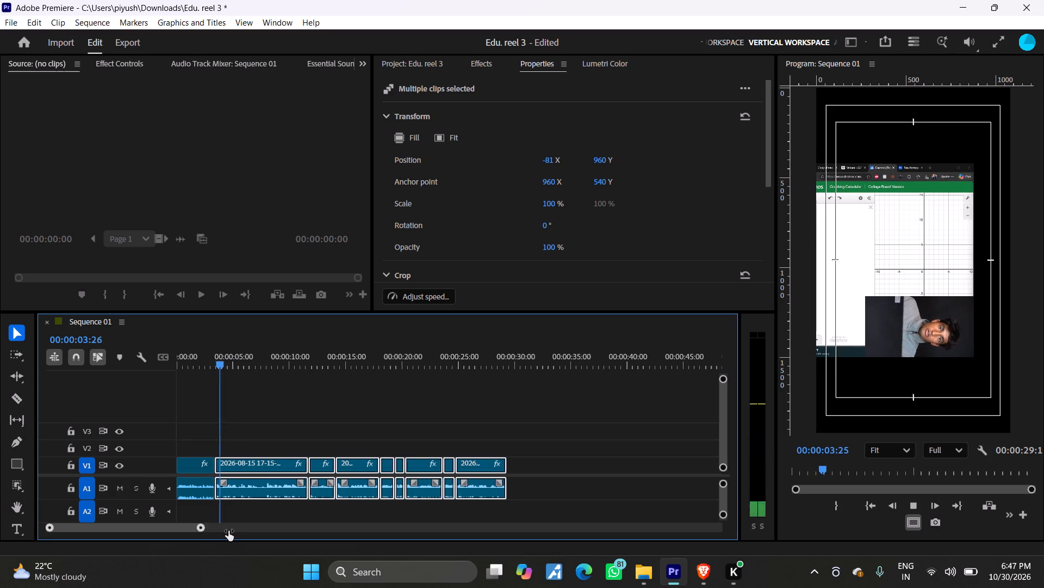
left_click_drag(228, 531, 141, 536)
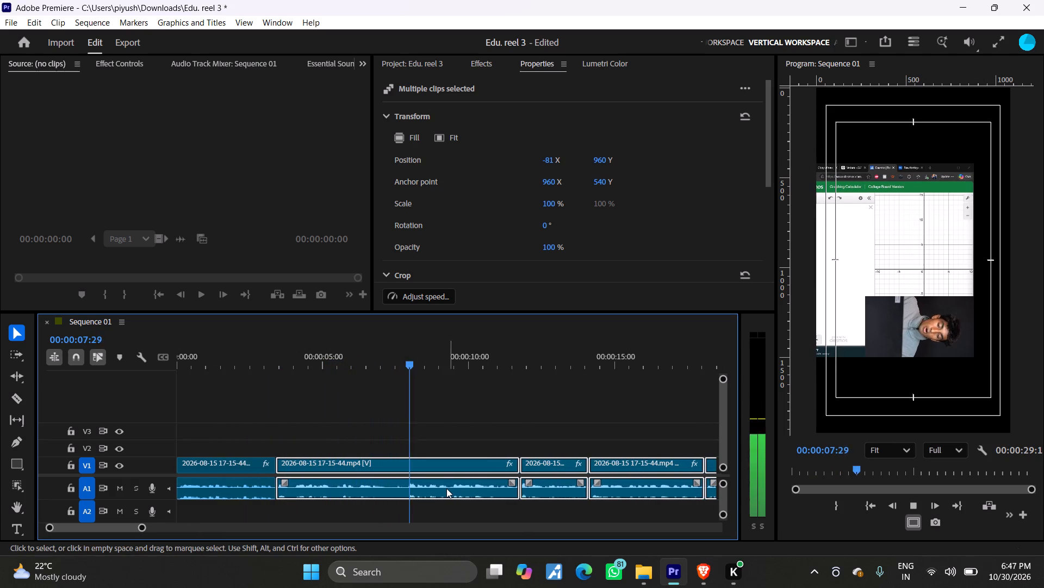
key("space")
left_click_drag(414, 365, 384, 376)
key("space")
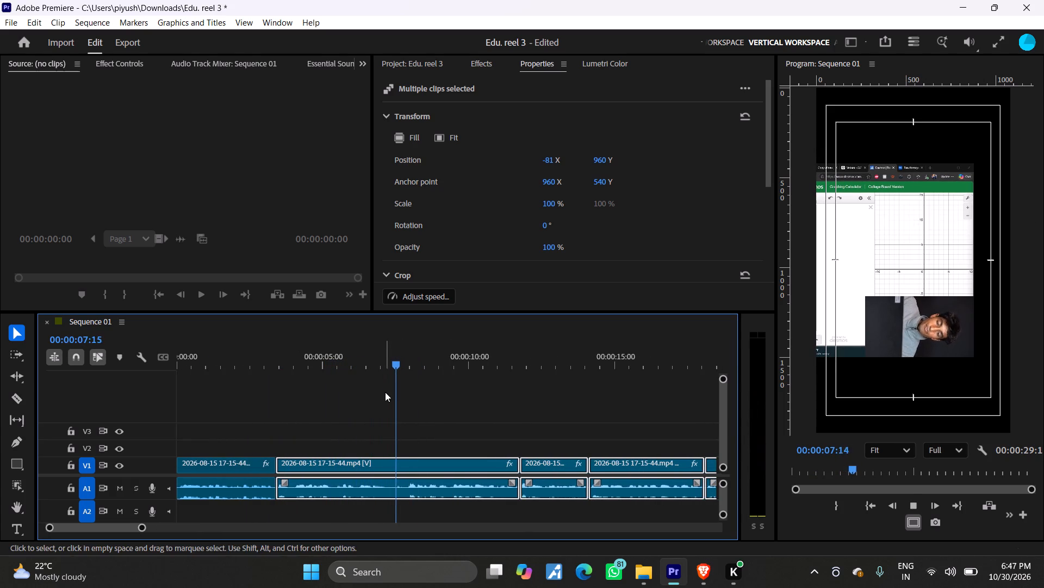
key("space")
key("space")
key("space")
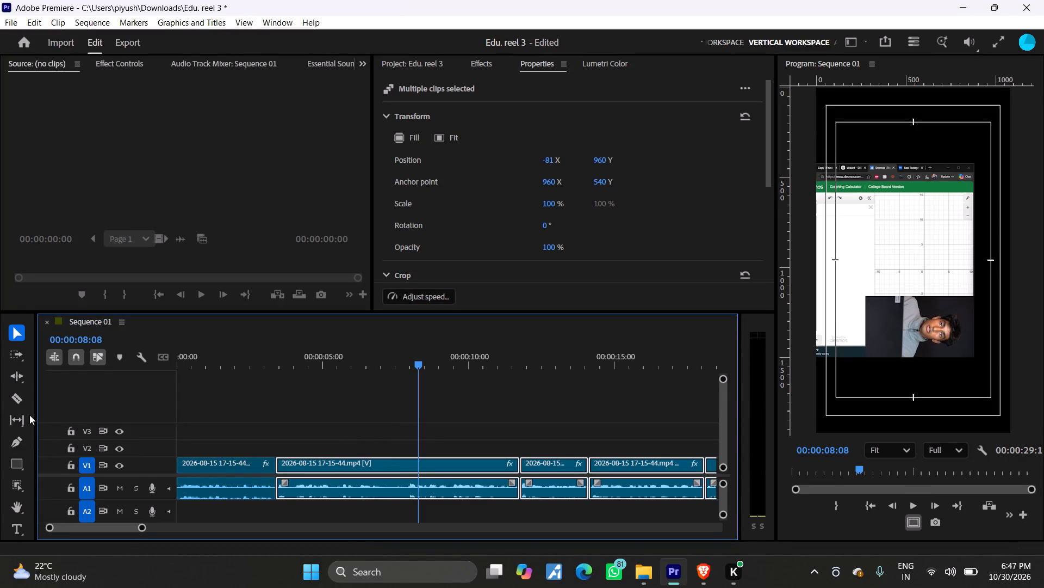
left_click(20, 402)
left_click(388, 497)
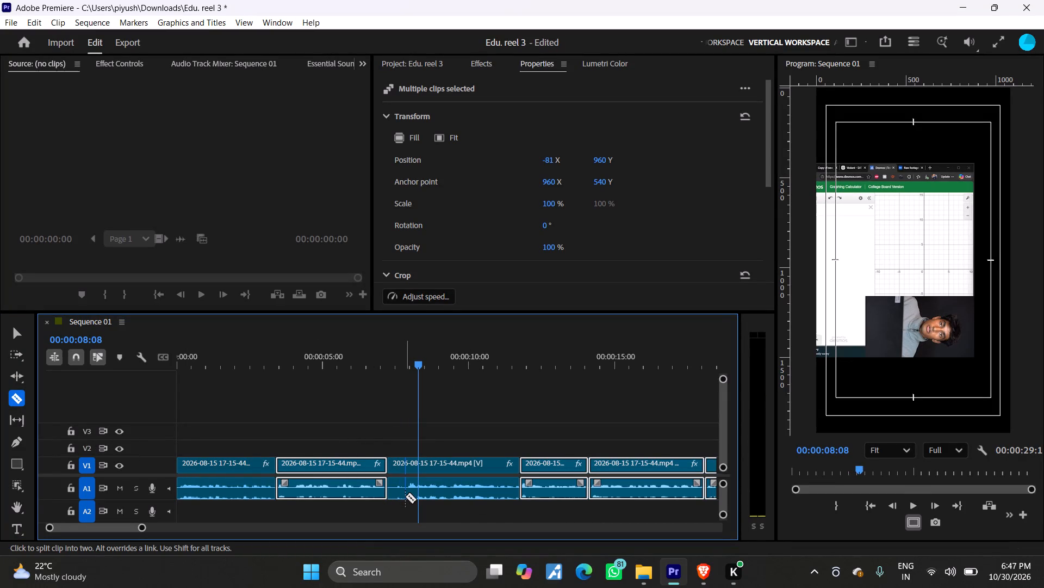
left_click(406, 497)
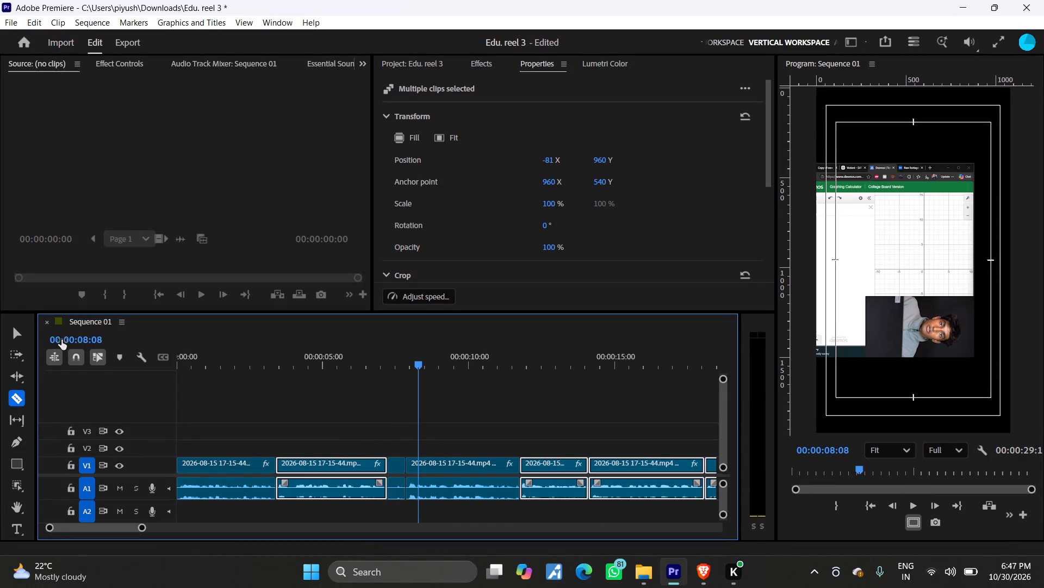
Delete the isolated silent piece and move all following segments back to close the gap.
left_click(21, 335)
left_click(398, 468)
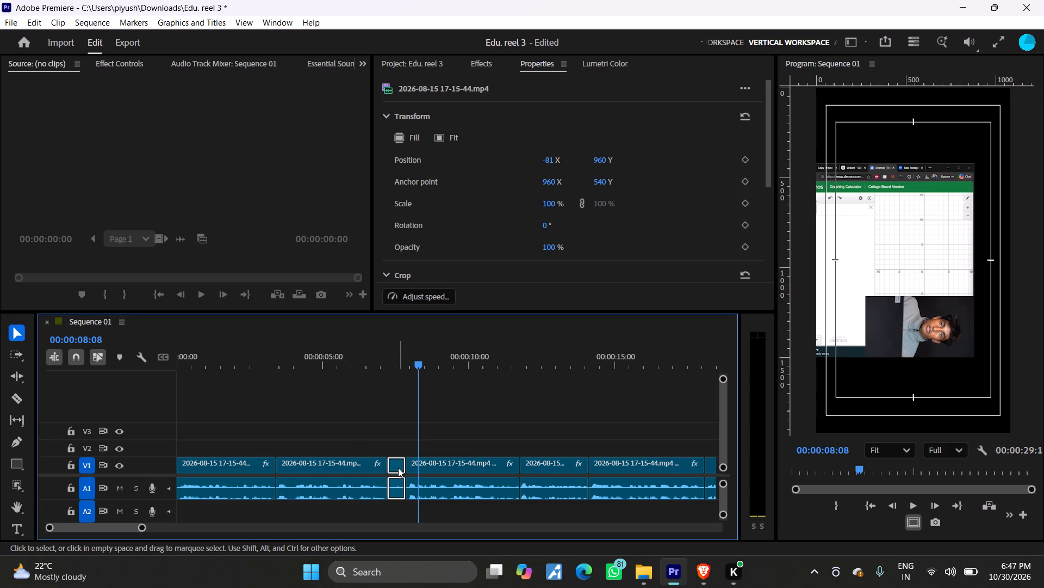
key("Delete")
left_click_drag(143, 529, 222, 529)
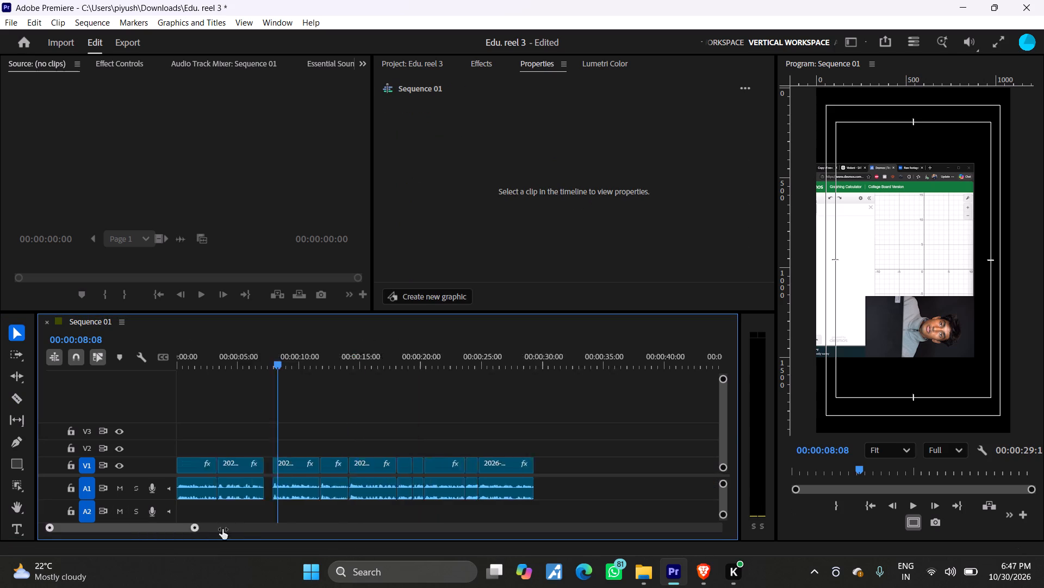
left_click_drag(222, 529, 241, 529)
left_click_drag(247, 442, 449, 504)
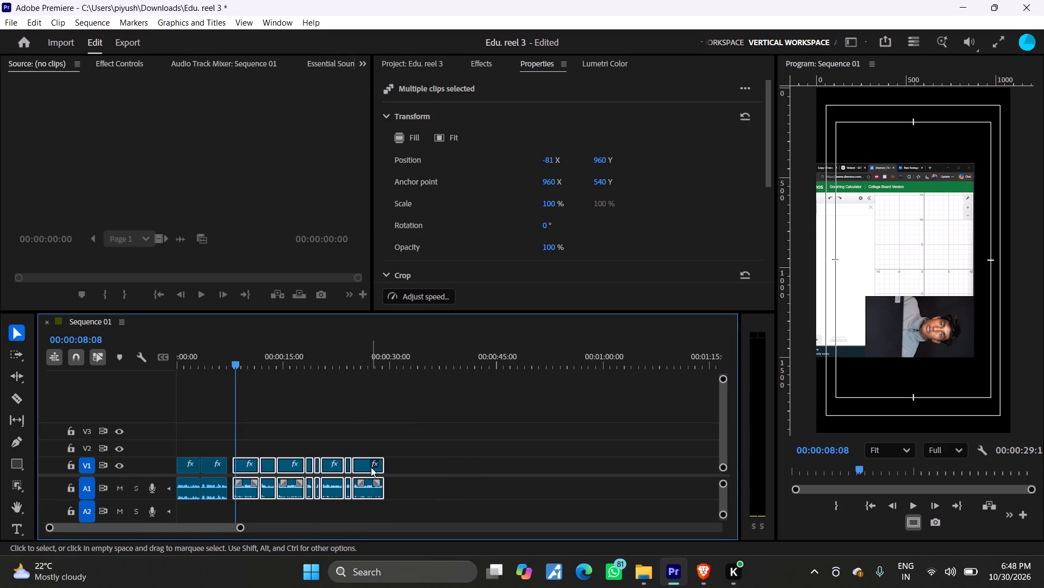
left_click(371, 467)
Play the whole sequence from the start to review the cuts, and return the playhead to the beginning.
left_click_drag(233, 370, 131, 390)
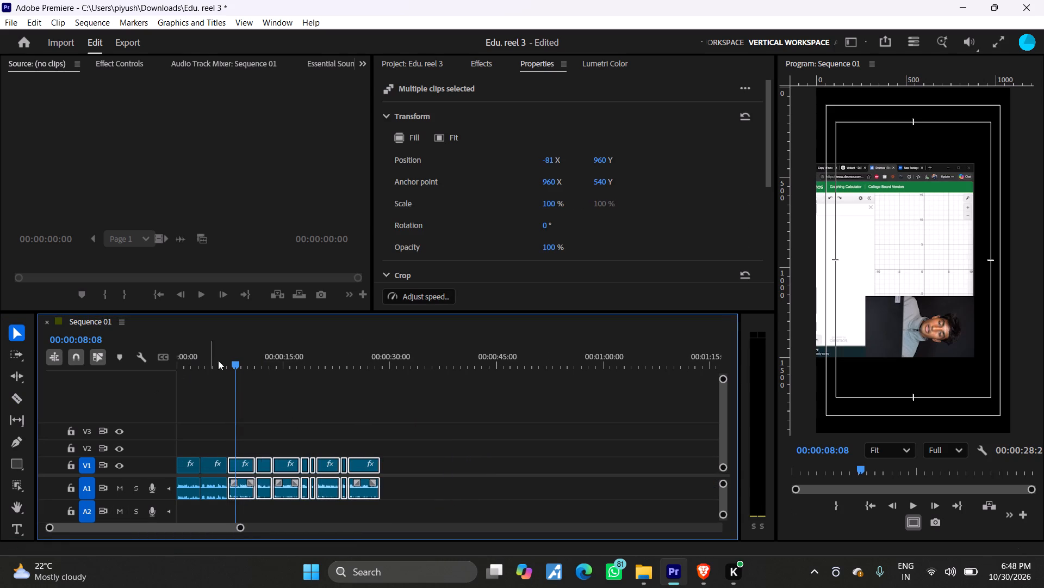
left_click_drag(225, 363, 115, 367)
key("space")
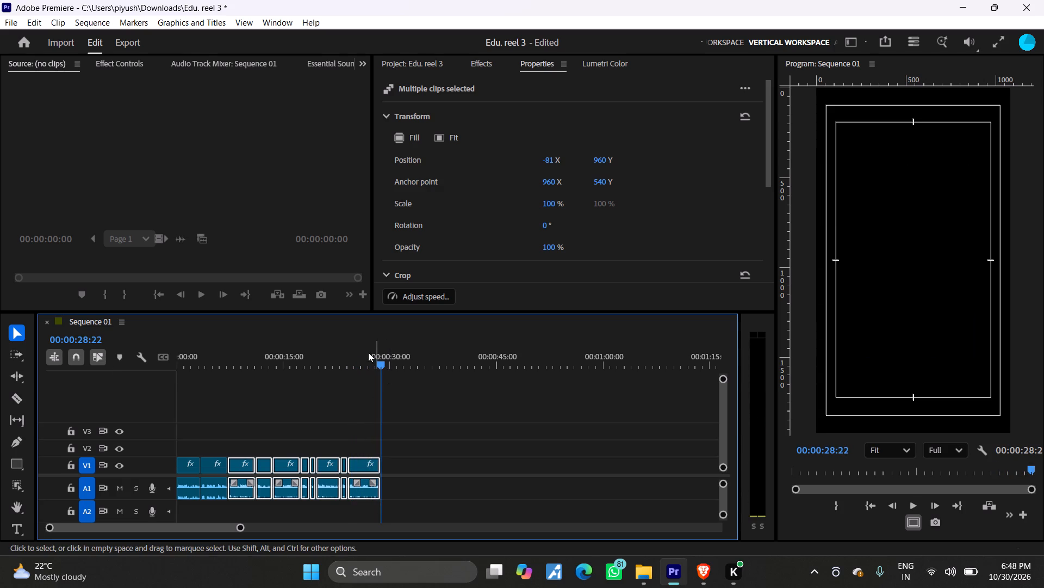
left_click_drag(378, 359, 61, 414)
Duplicate the video of all segments from track V1 onto tracks V2 and V3, keeping them aligned in time.
left_click(412, 468)
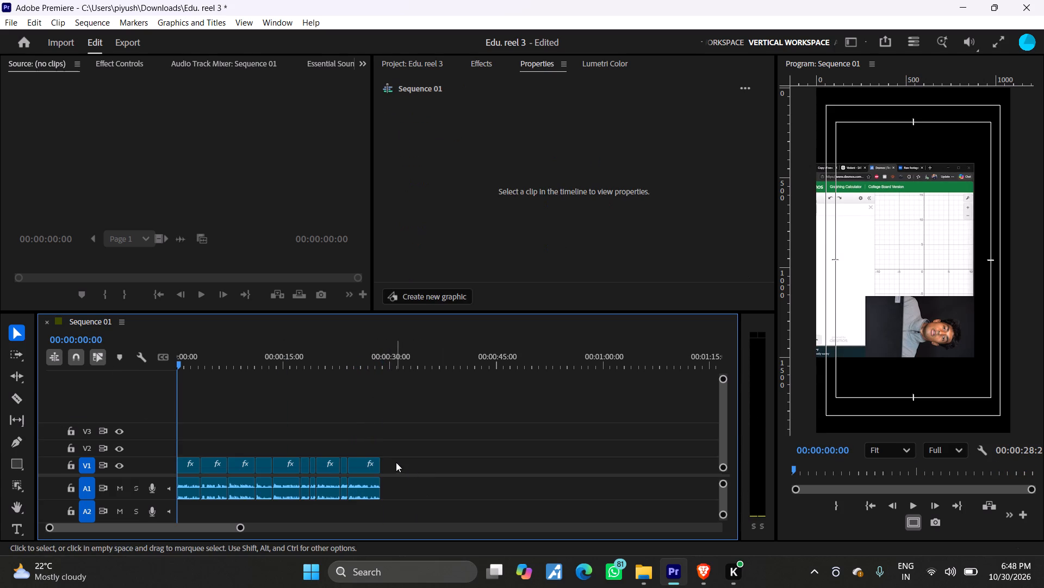
left_click_drag(396, 462, 190, 465)
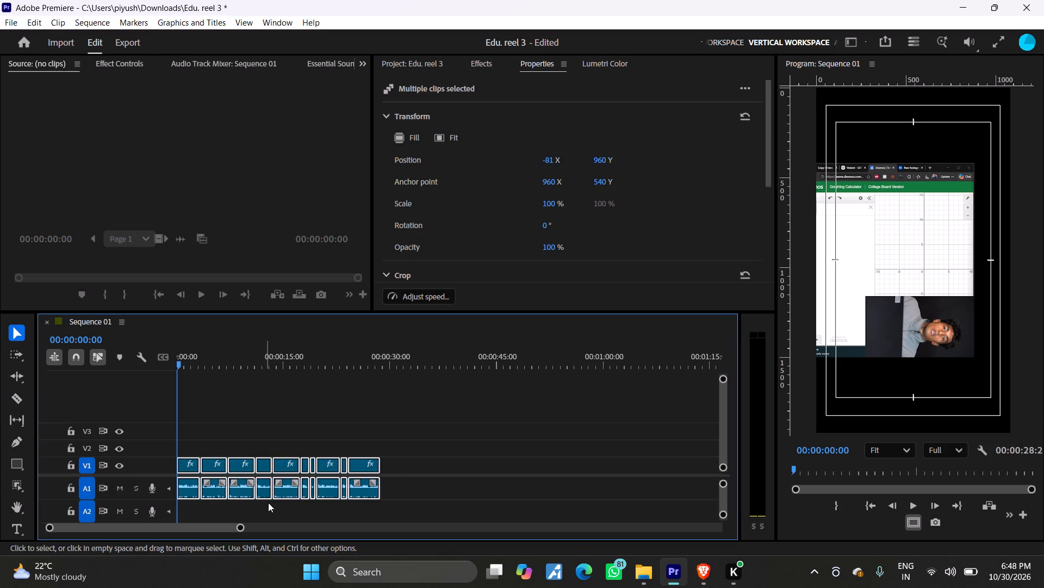
left_click_drag(213, 467, 212, 453, "alt")
left_click_drag(210, 464, 209, 434, "alt")
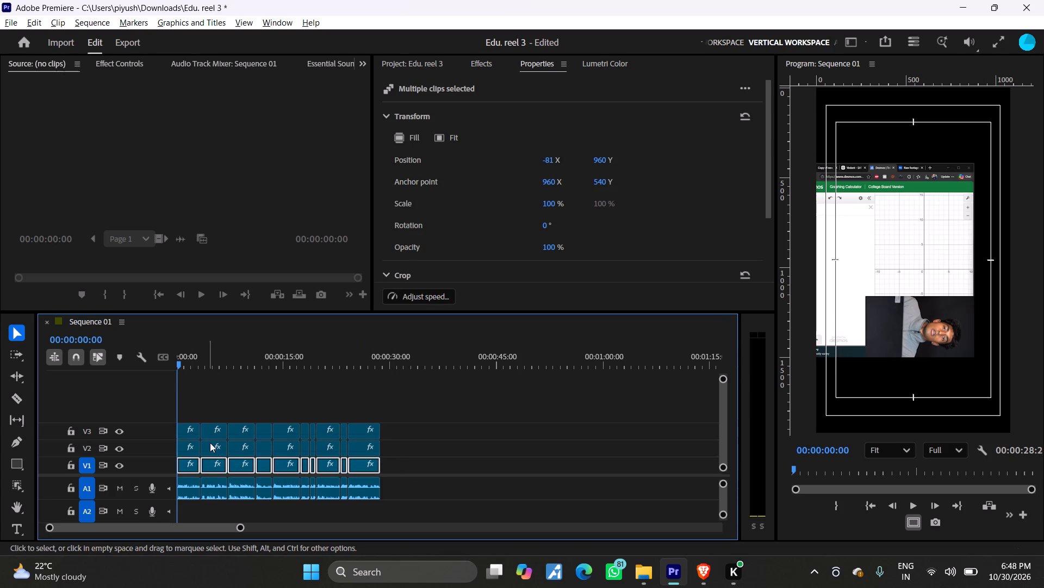
left_click(407, 463)
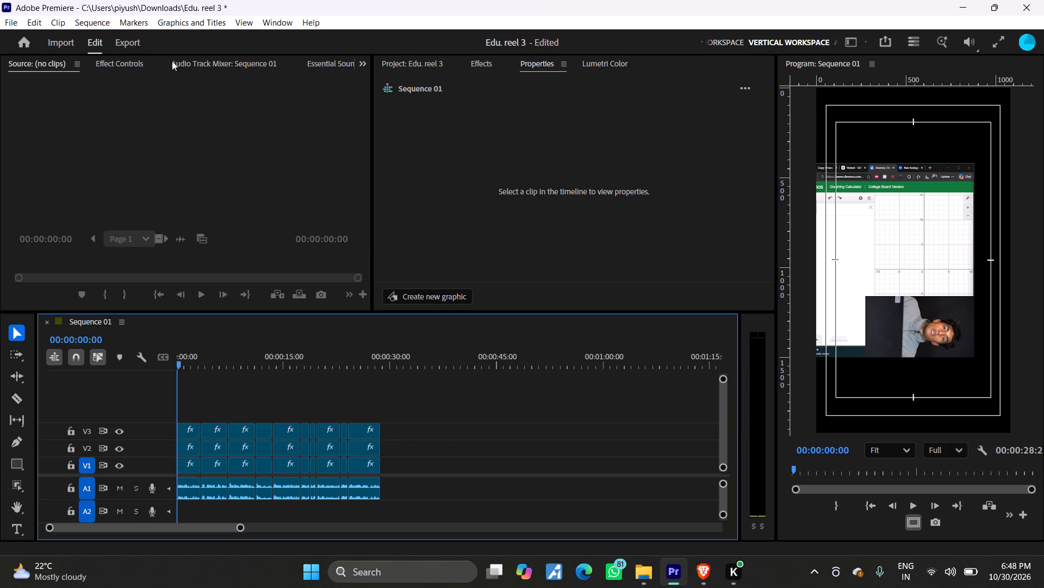
Bring up the captions workspace for the sequence.
left_click(358, 60)
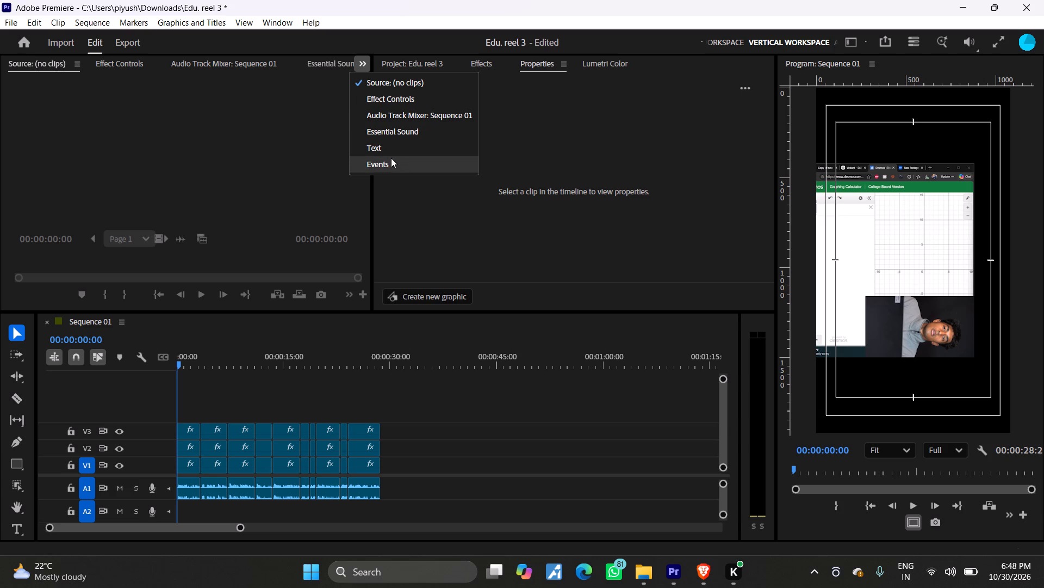
left_click(383, 149)
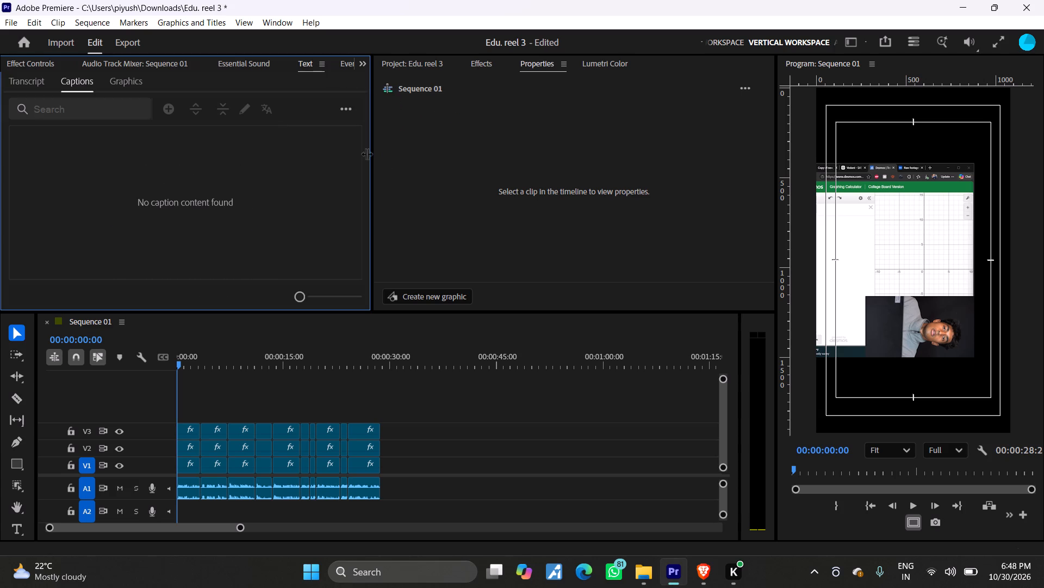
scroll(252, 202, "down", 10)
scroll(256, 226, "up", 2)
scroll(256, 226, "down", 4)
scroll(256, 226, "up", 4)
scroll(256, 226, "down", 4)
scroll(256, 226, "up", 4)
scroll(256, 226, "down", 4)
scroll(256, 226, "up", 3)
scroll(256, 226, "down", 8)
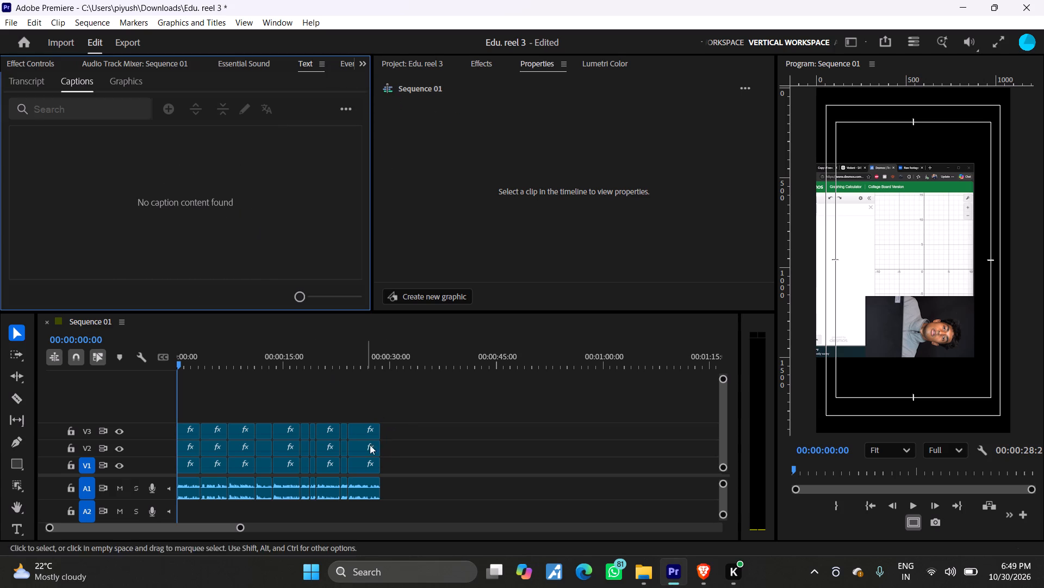
Create single-line captions from the transcript for all segments, with maximum 25 characters, minimum duration 1.5 seconds and punctuation removed.
left_click_drag(411, 421, 168, 513)
left_click(216, 212)
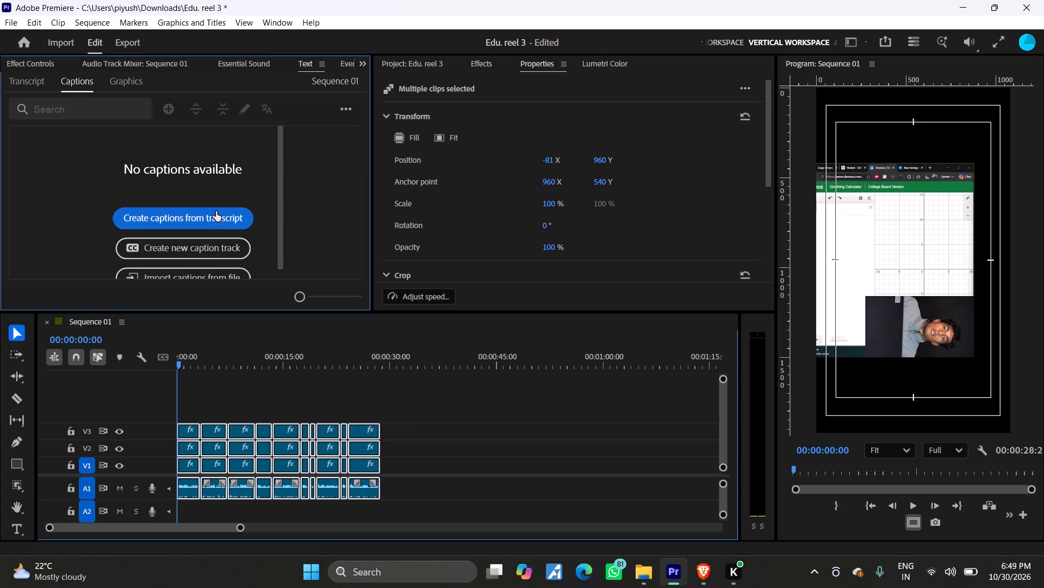
left_click(600, 274)
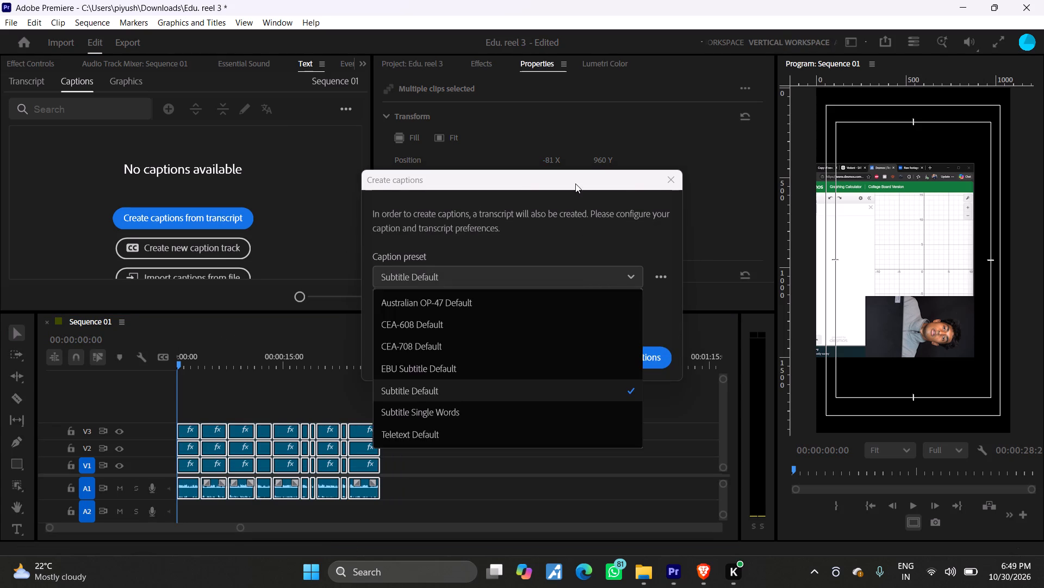
left_click_drag(575, 183, 557, 51)
left_click(352, 174)
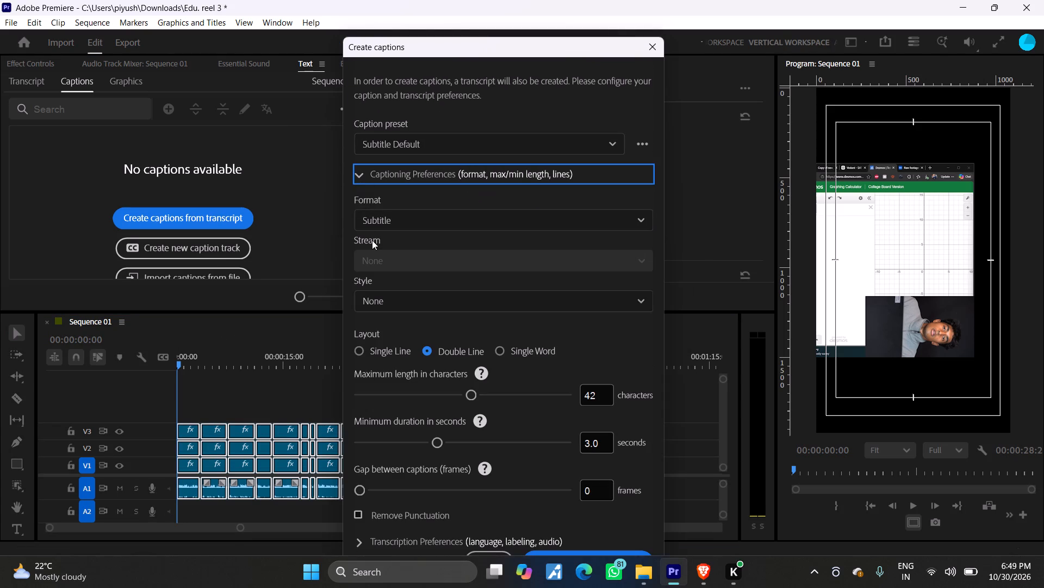
left_click_drag(462, 396, 405, 396)
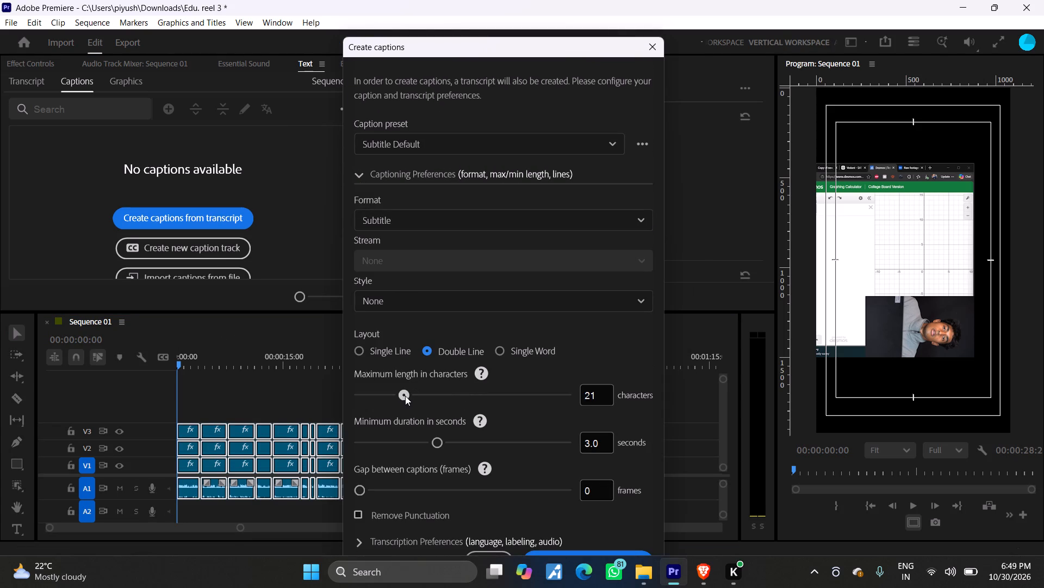
left_click_drag(405, 396, 413, 395)
left_click_drag(413, 395, 413, 395)
left_click(363, 352)
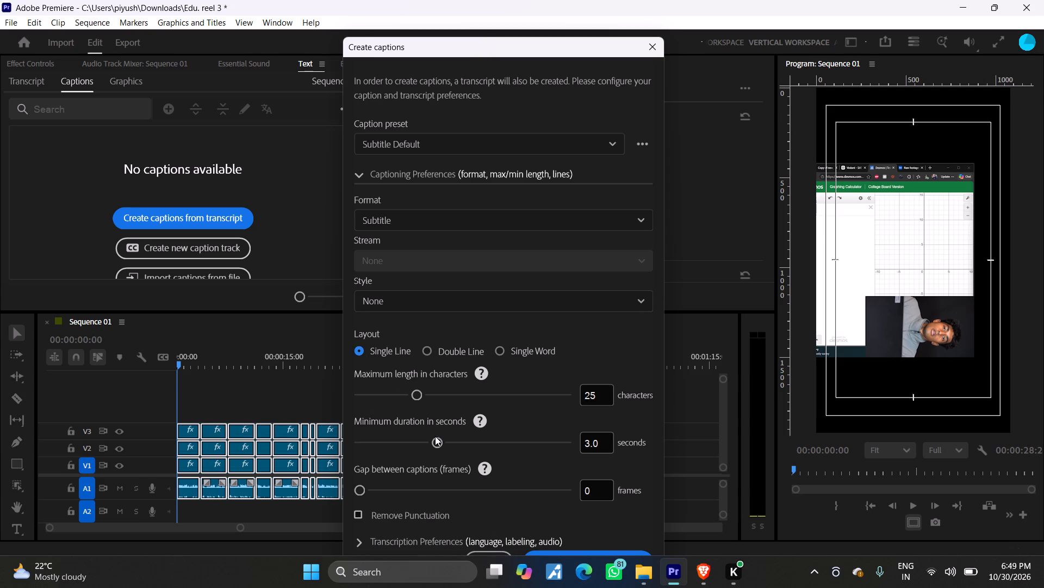
left_click_drag(434, 438, 397, 439)
left_click_drag(397, 439, 370, 441)
left_click_drag(370, 441, 367, 441)
left_click(360, 519)
scroll(498, 512, "down", 2)
left_click(570, 550)
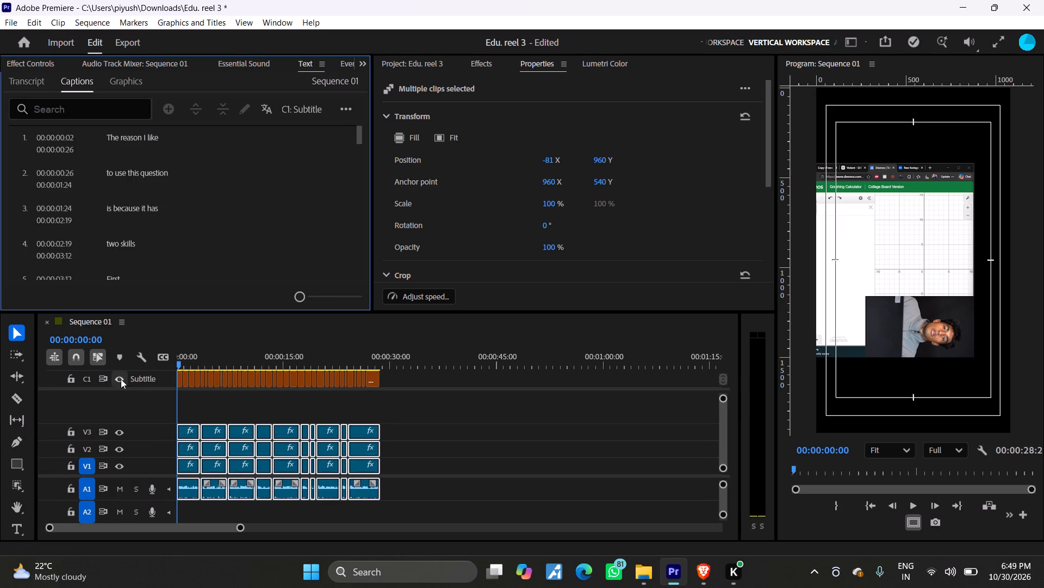
Hide the Subtitle caption track C1 from the sequence preview.
left_click(119, 380)
Select all the video clips on track V1 only and bring up their crop properties.
left_click(402, 468)
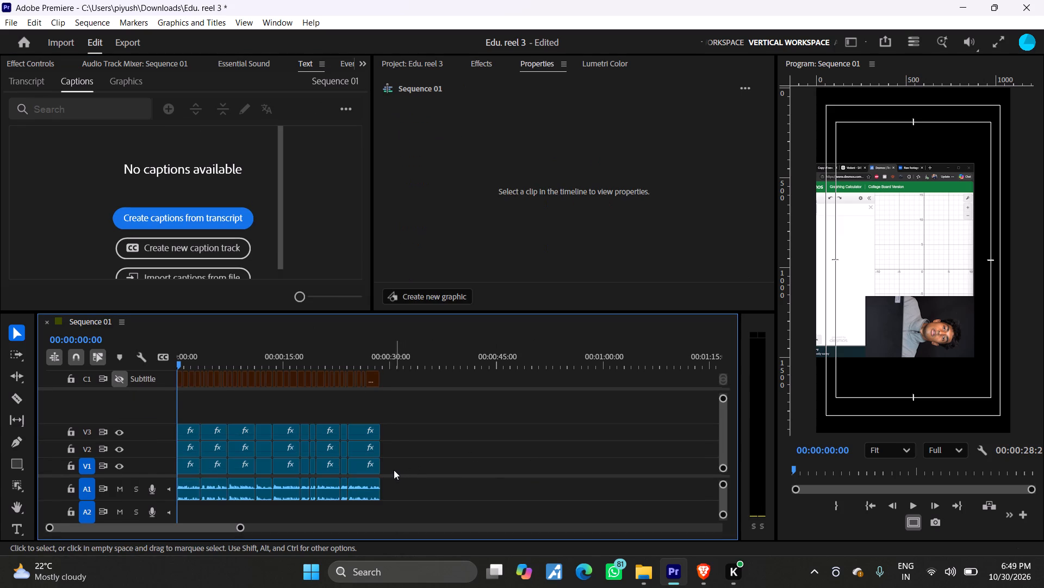
left_click_drag(400, 465, 395, 466)
left_click_drag(395, 466, 183, 474)
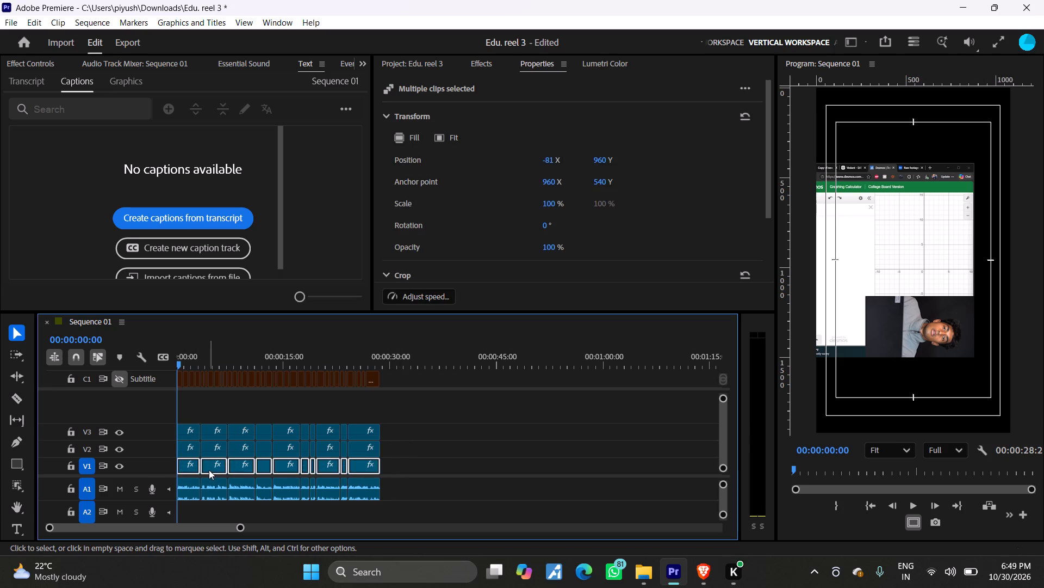
right_click(209, 470)
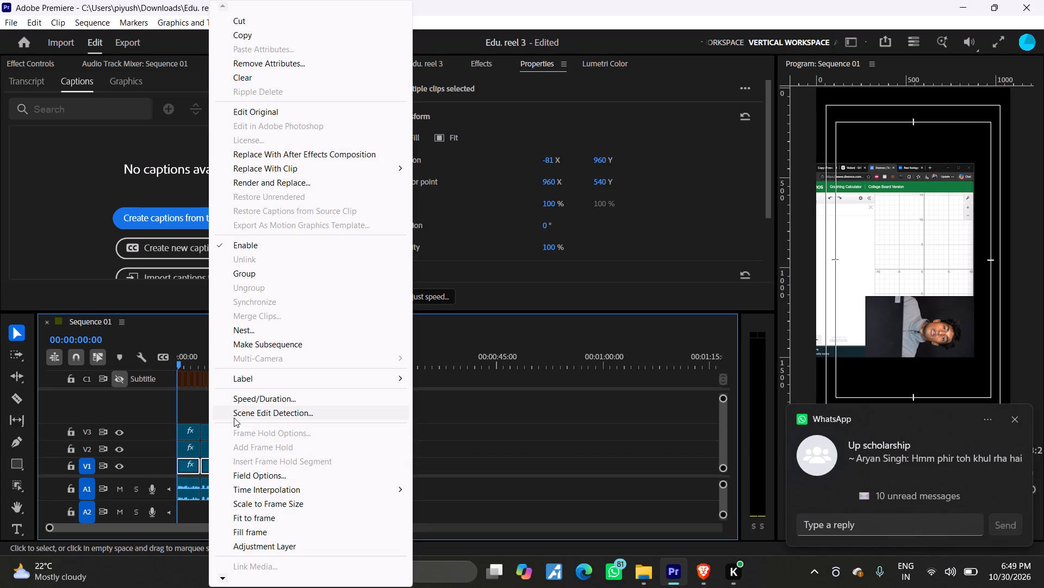
left_click(1018, 420)
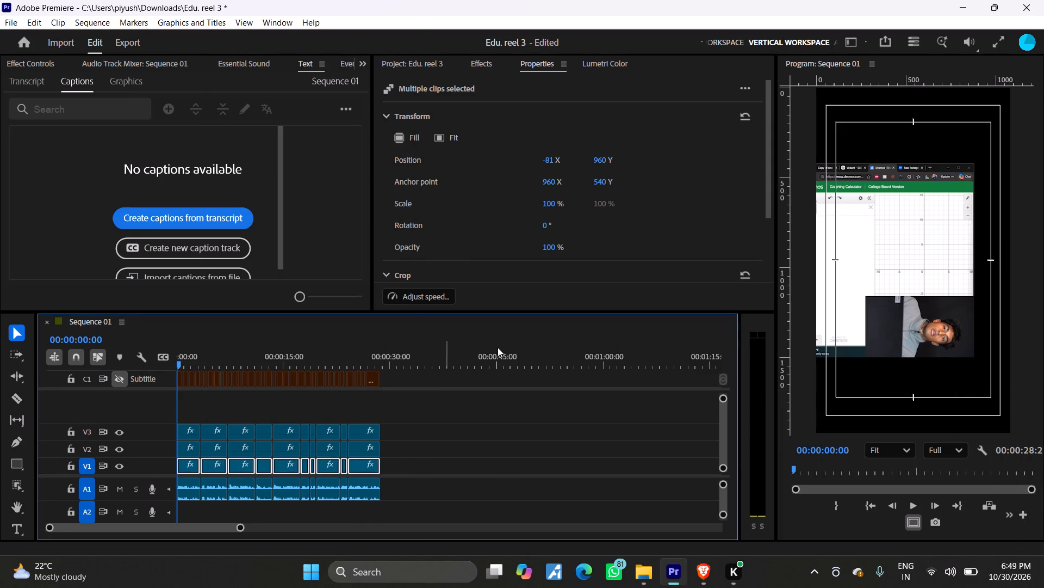
left_click(484, 64)
left_click(419, 65)
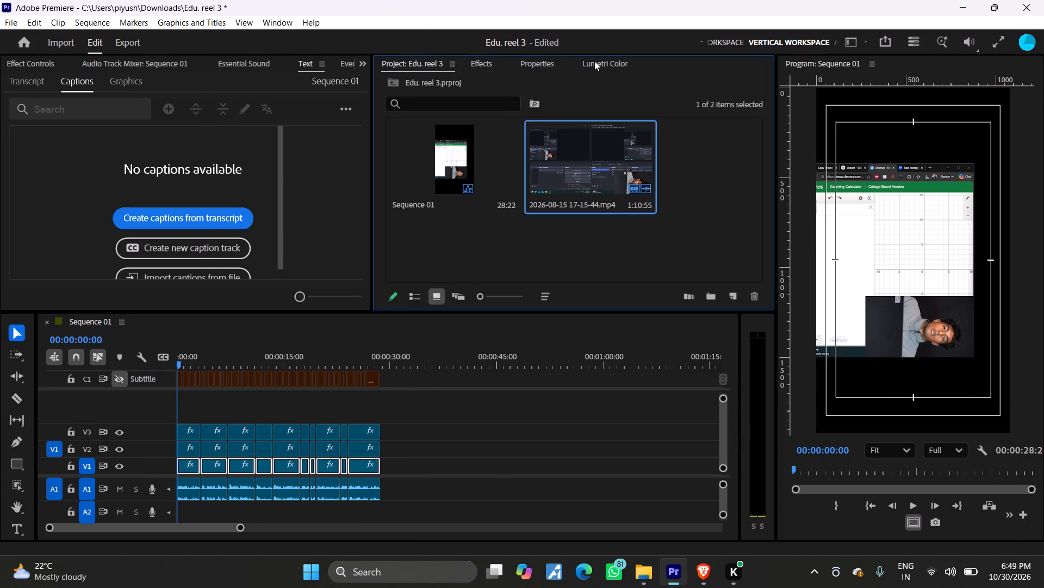
left_click(489, 63)
left_click(421, 64)
left_click(540, 66)
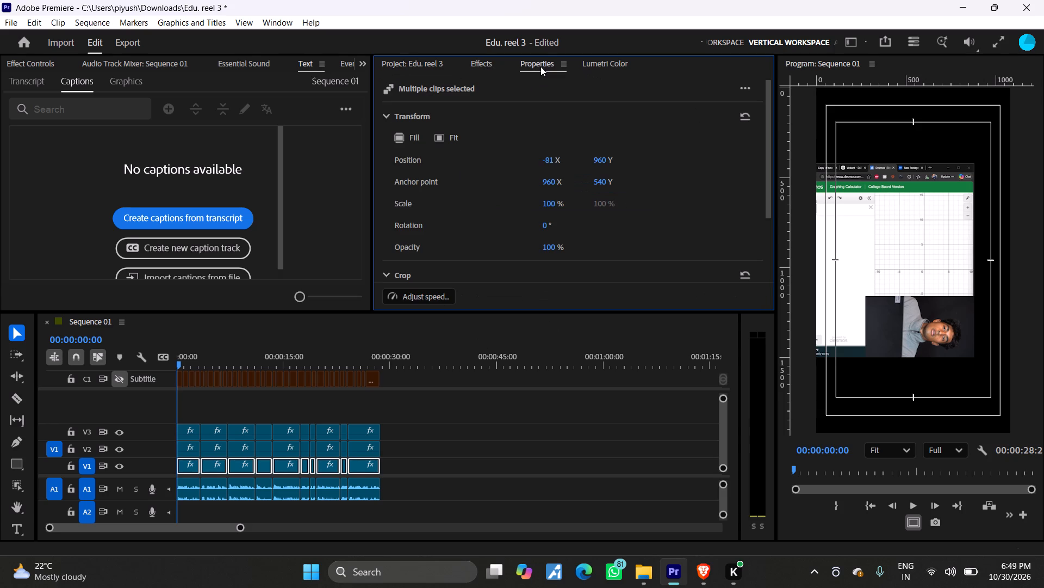
scroll(621, 235, "down", 6)
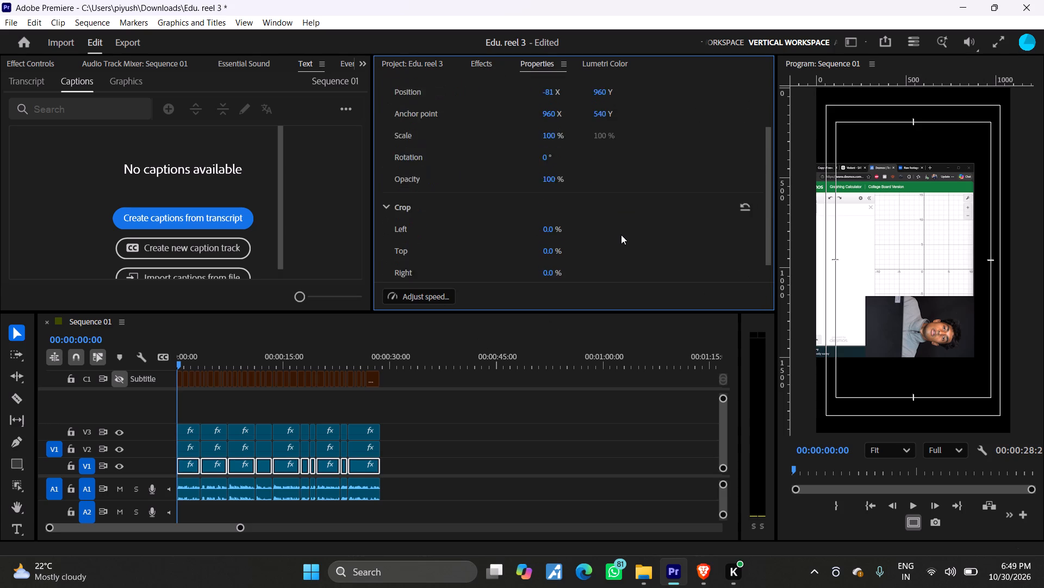
Rotate the video segments on track V1 to -91°, hiding tracks V3 and V2 to see them alone.
scroll(621, 235, "down", 4)
scroll(586, 208, "up", 3)
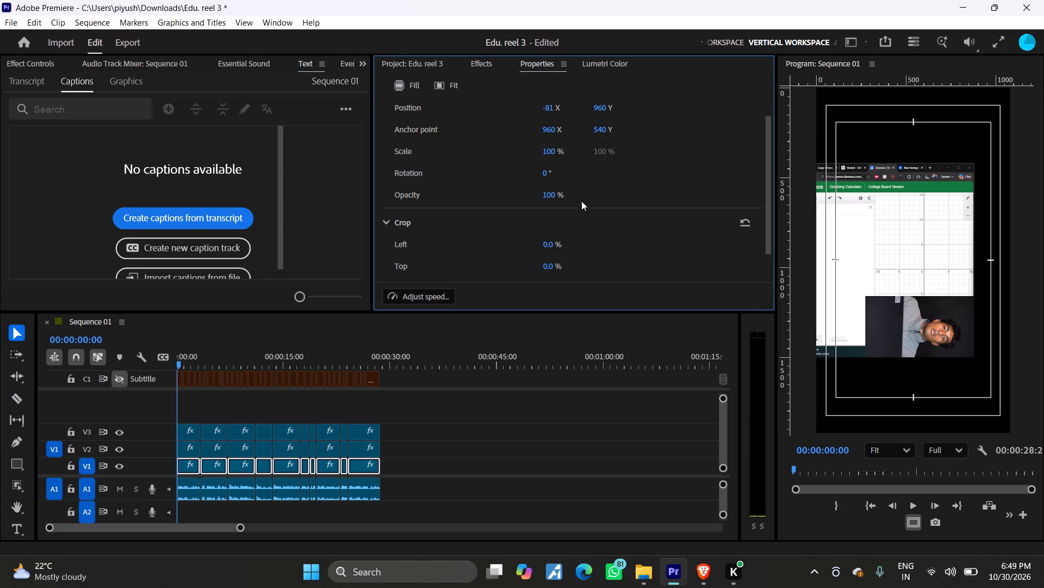
left_click_drag(548, 173, 502, 179)
left_click(116, 432)
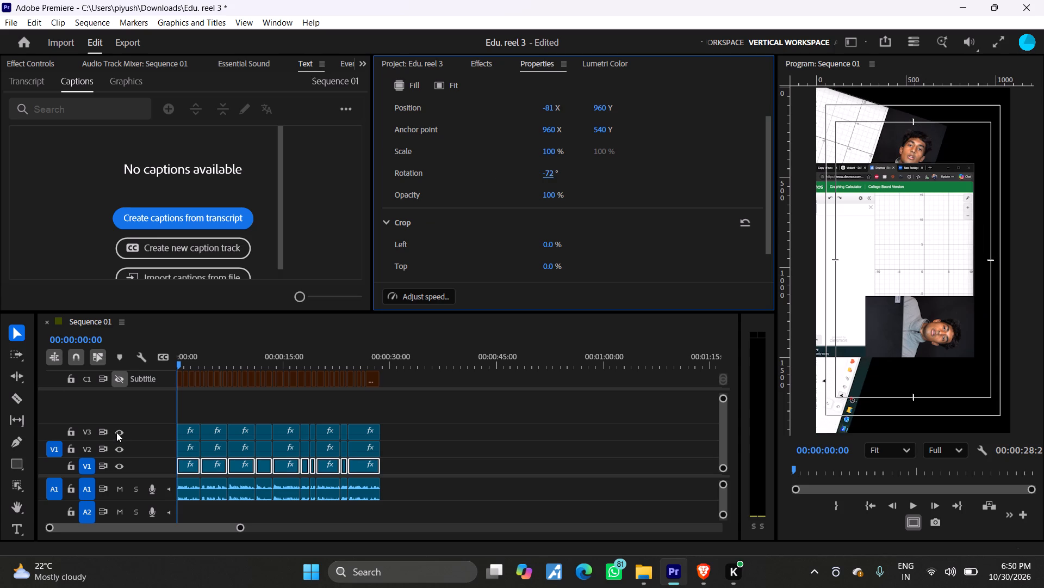
left_click(121, 450)
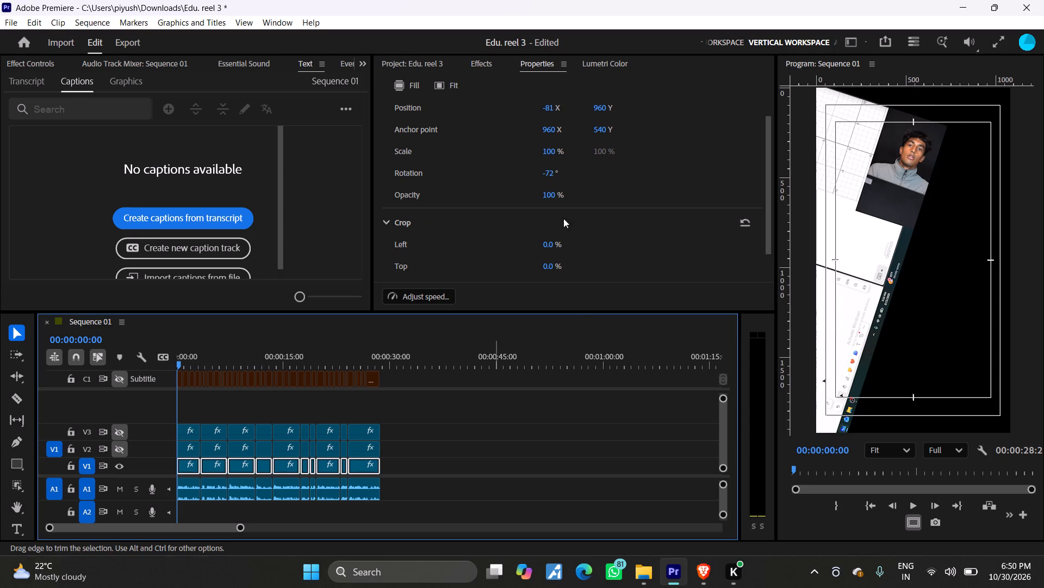
left_click_drag(552, 173, 538, 173)
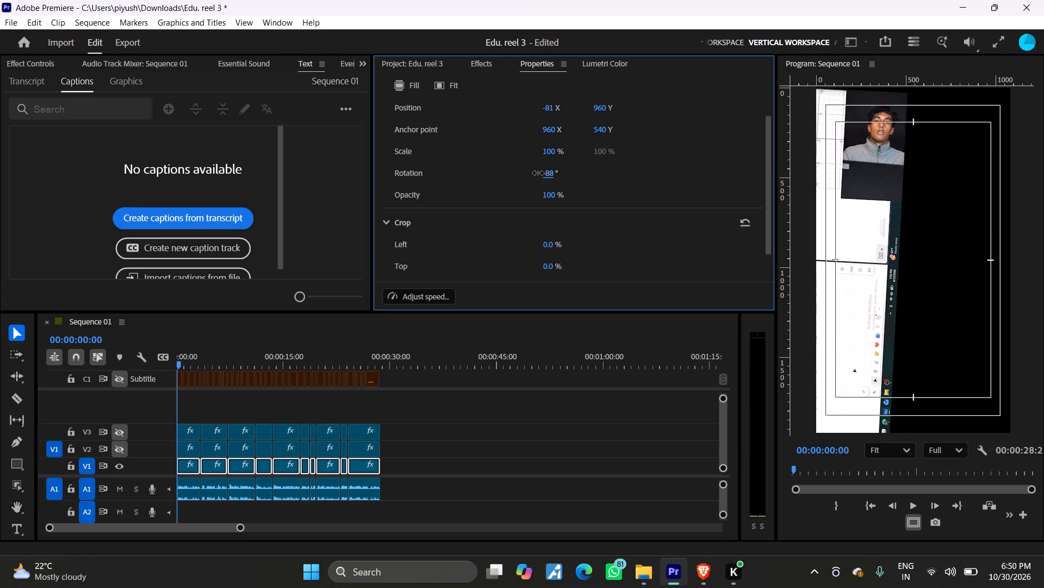
left_click_drag(538, 173, 536, 173)
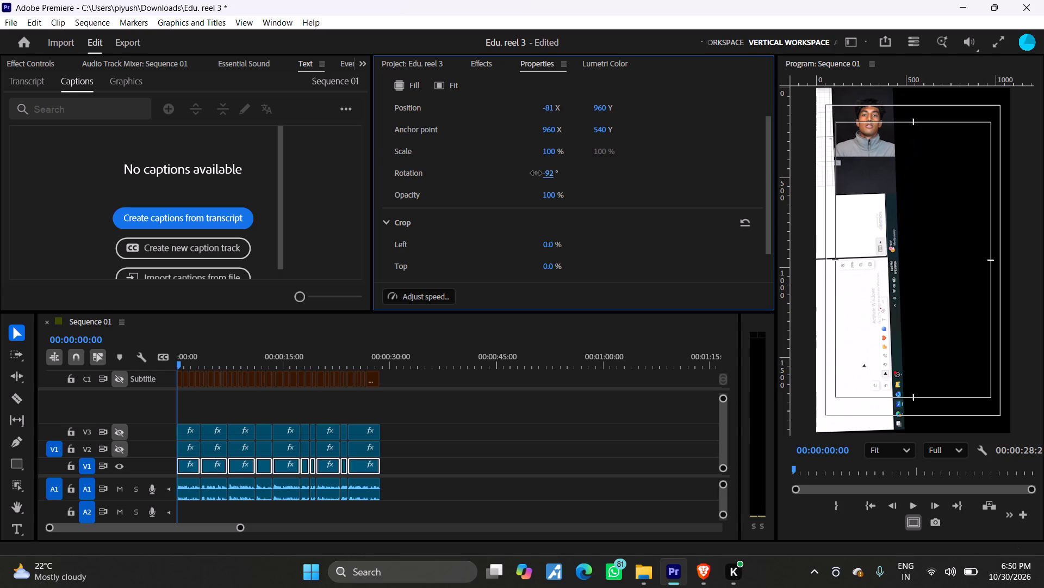
left_click_drag(536, 173, 537, 173)
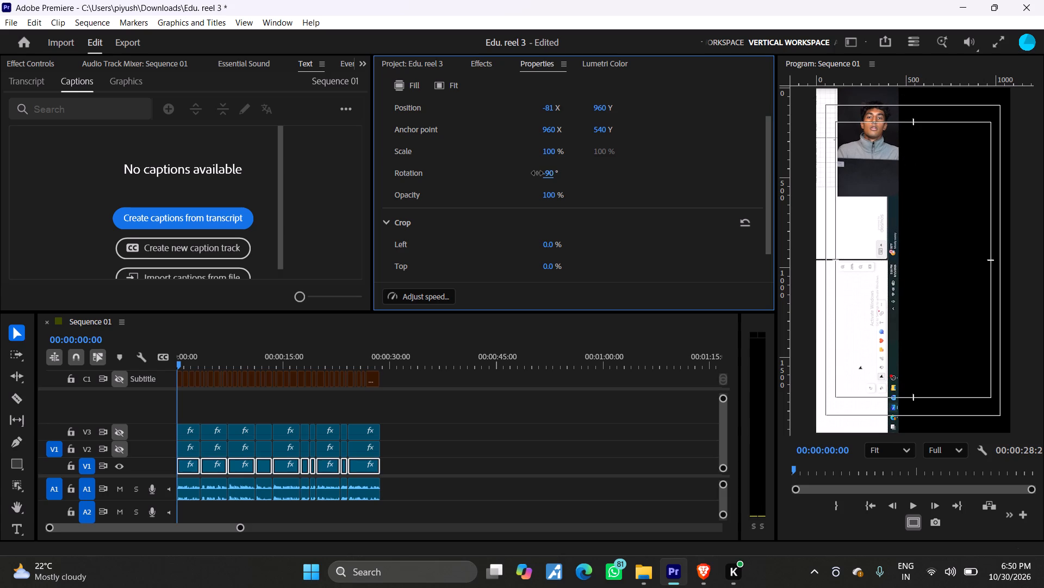
left_click_drag(537, 173, 536, 173)
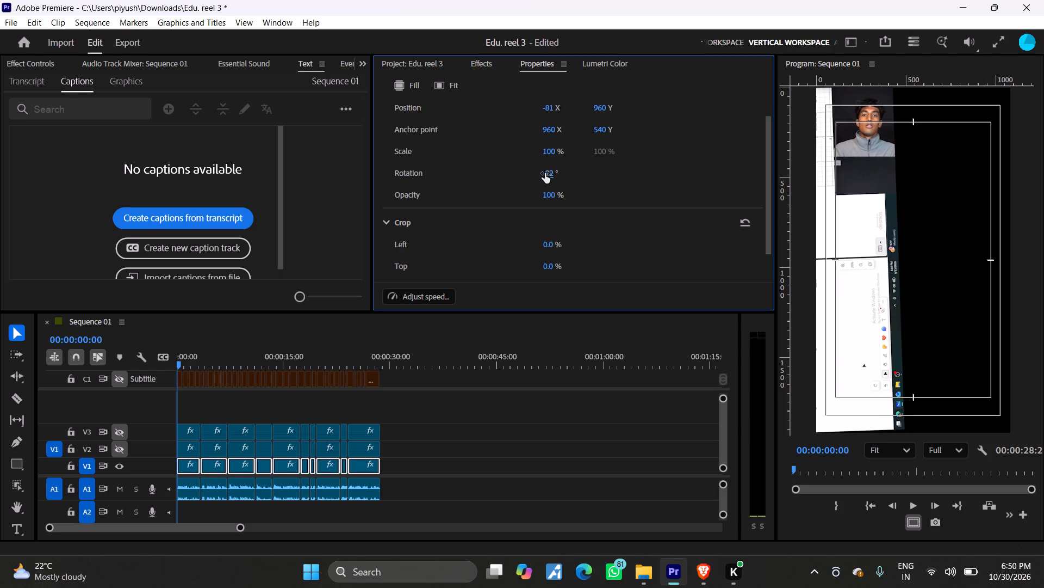
left_click(554, 175)
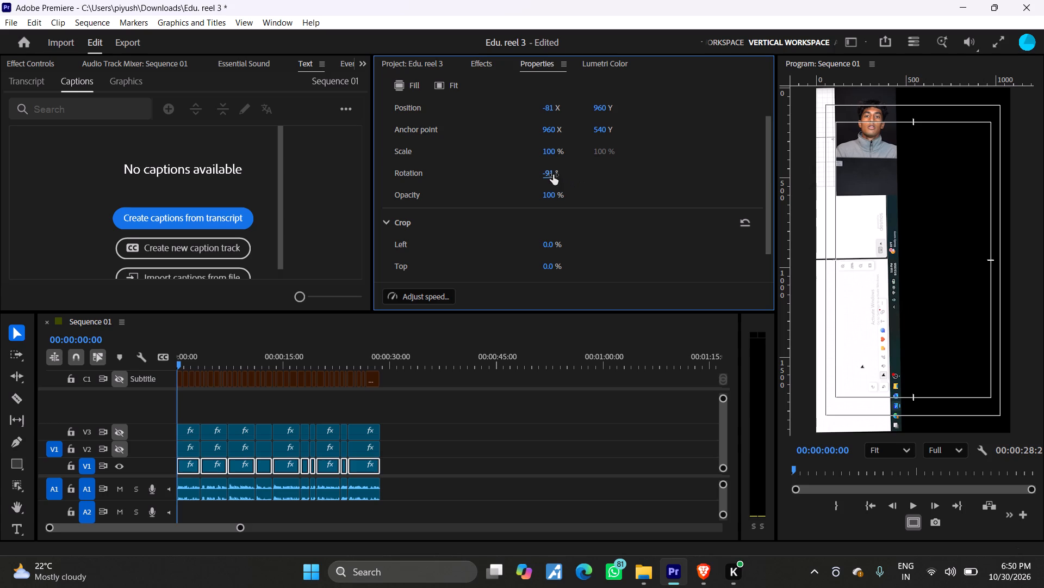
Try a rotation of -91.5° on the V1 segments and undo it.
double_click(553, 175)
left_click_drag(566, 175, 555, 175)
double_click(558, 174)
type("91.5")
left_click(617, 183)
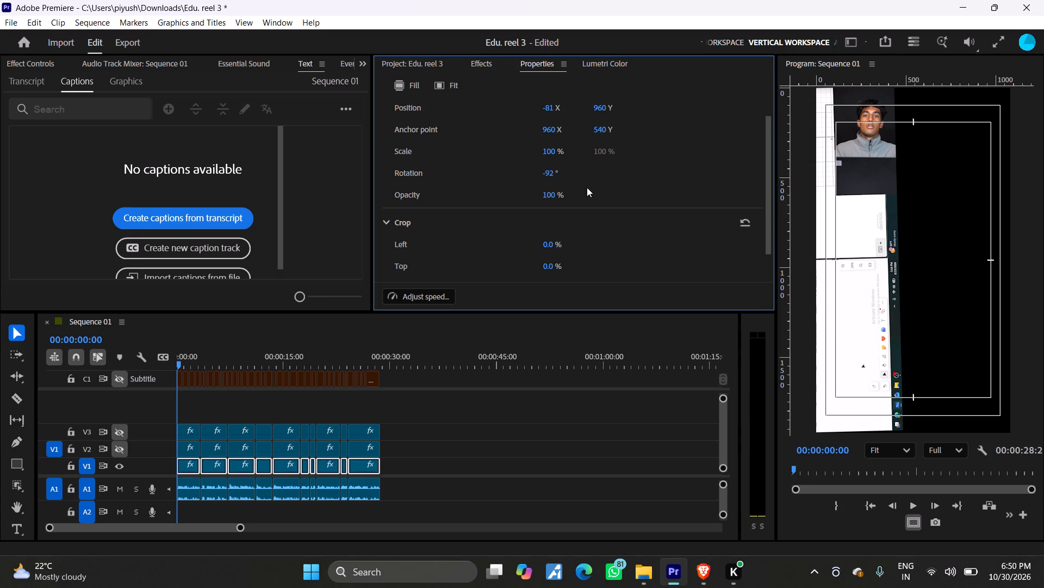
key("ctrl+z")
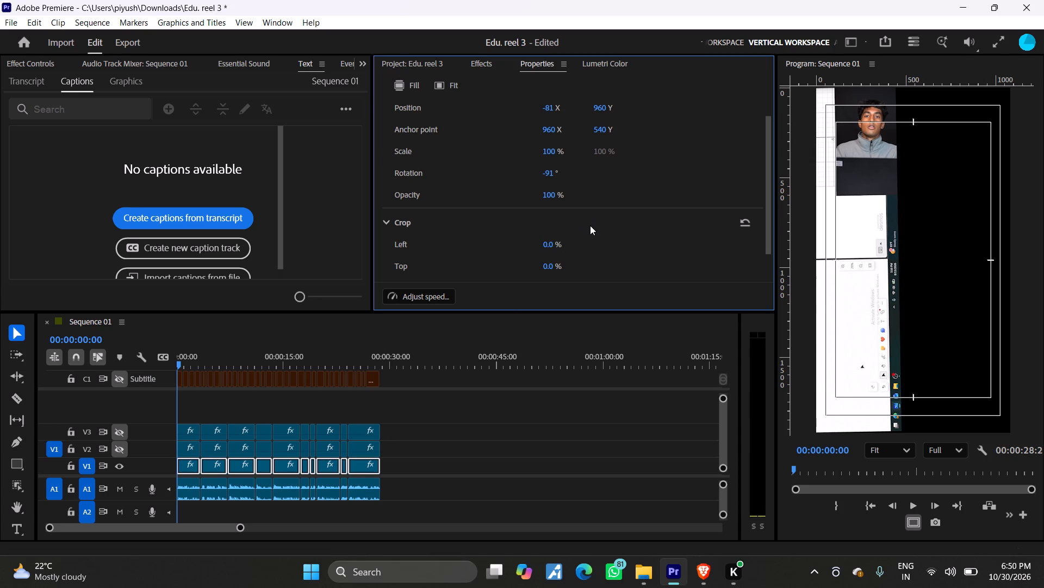
Scale the V1 segments to 167% and set their vertical position to 1928.
scroll(588, 241, "down", 1)
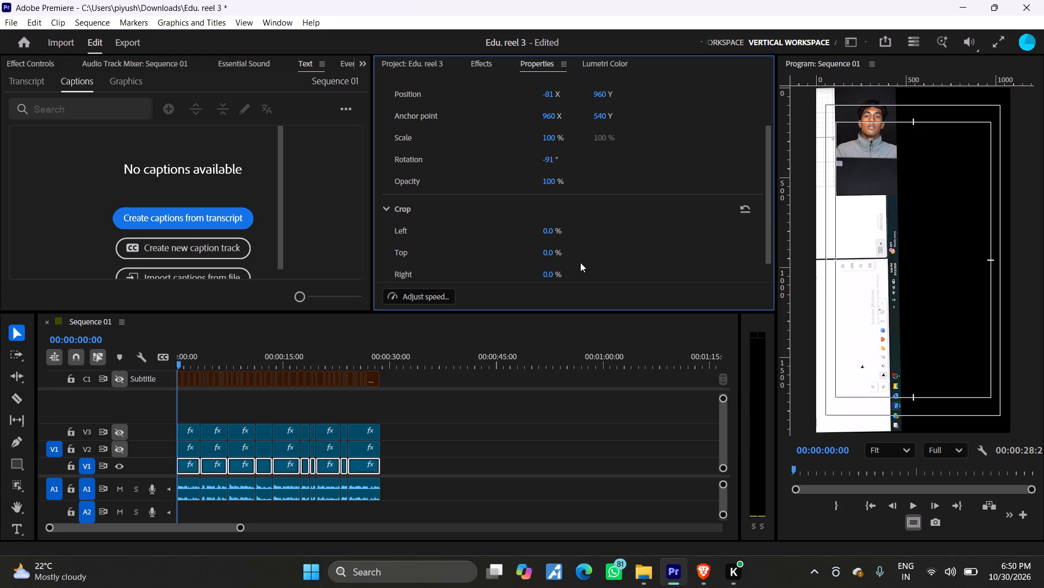
scroll(557, 193, "up", 2)
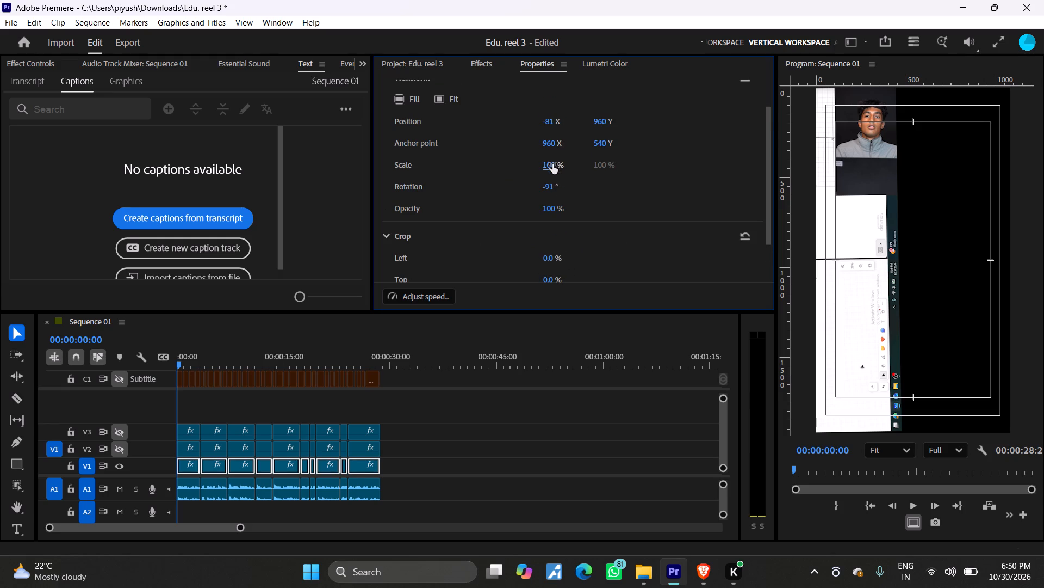
left_click_drag(551, 164, 618, 169)
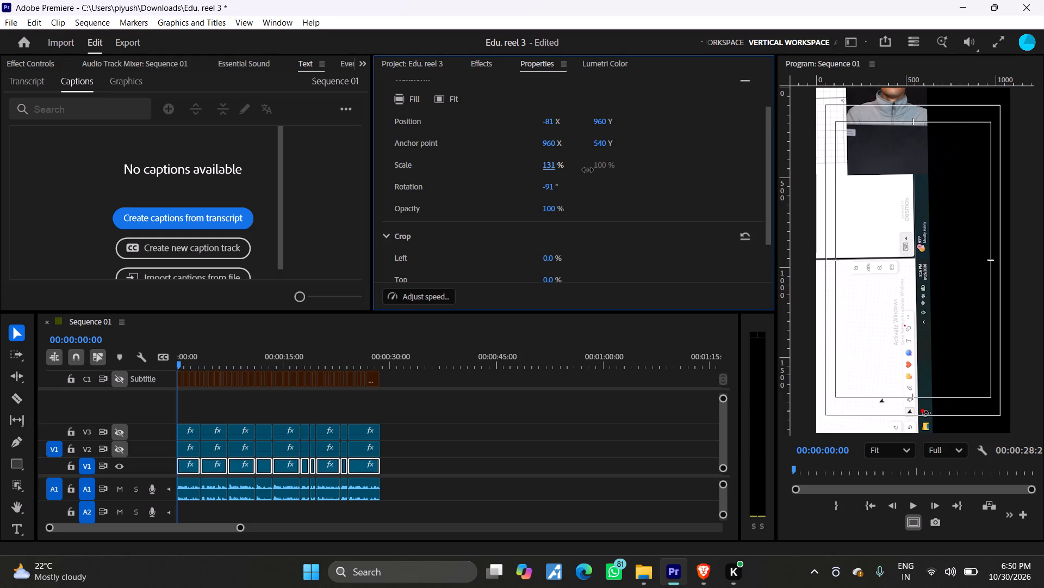
left_click_drag(553, 168, 575, 166)
left_click_drag(603, 118, 700, 118)
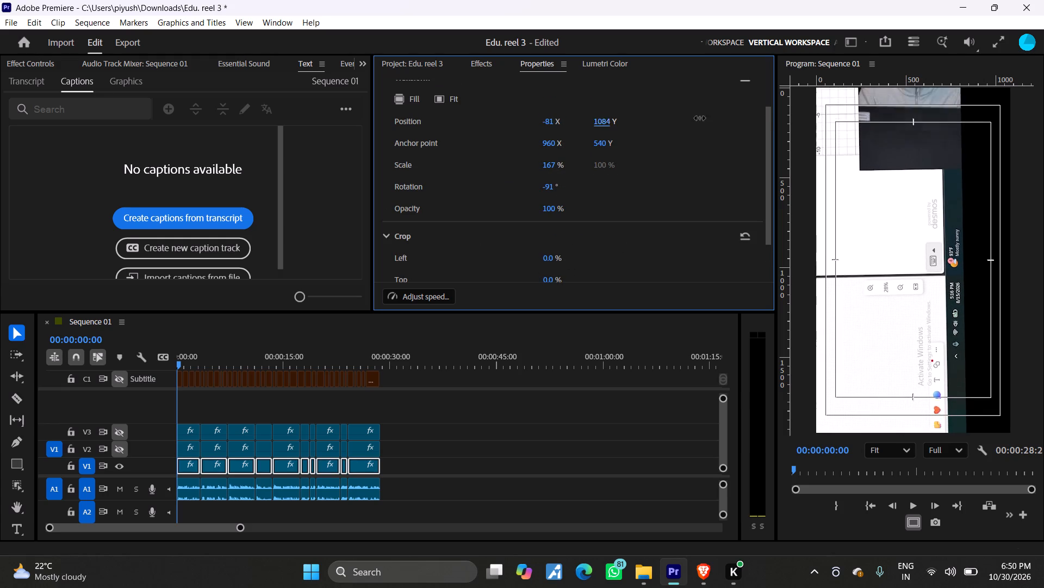
left_click_drag(700, 118, 1043, 155)
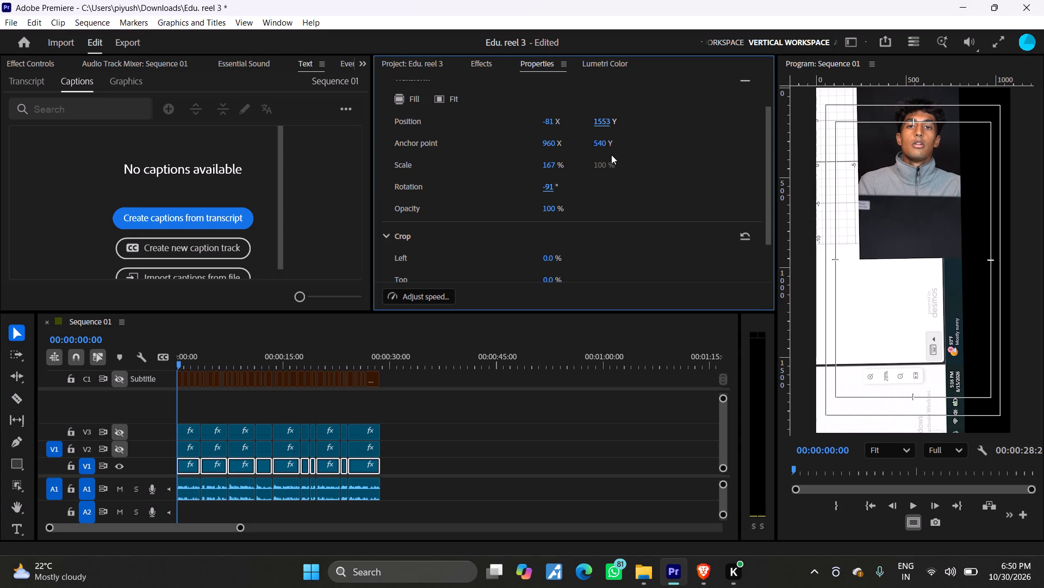
left_click_drag(602, 120, 860, 120)
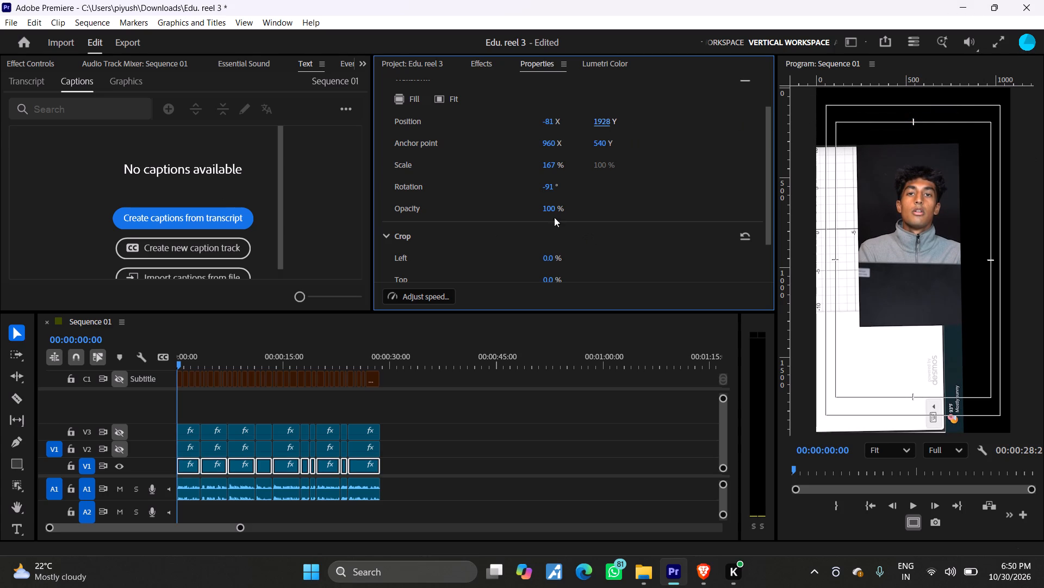
Crop the V1 segments by 80% on their left side to cut away the area below the presenter.
scroll(611, 257, "down", 6)
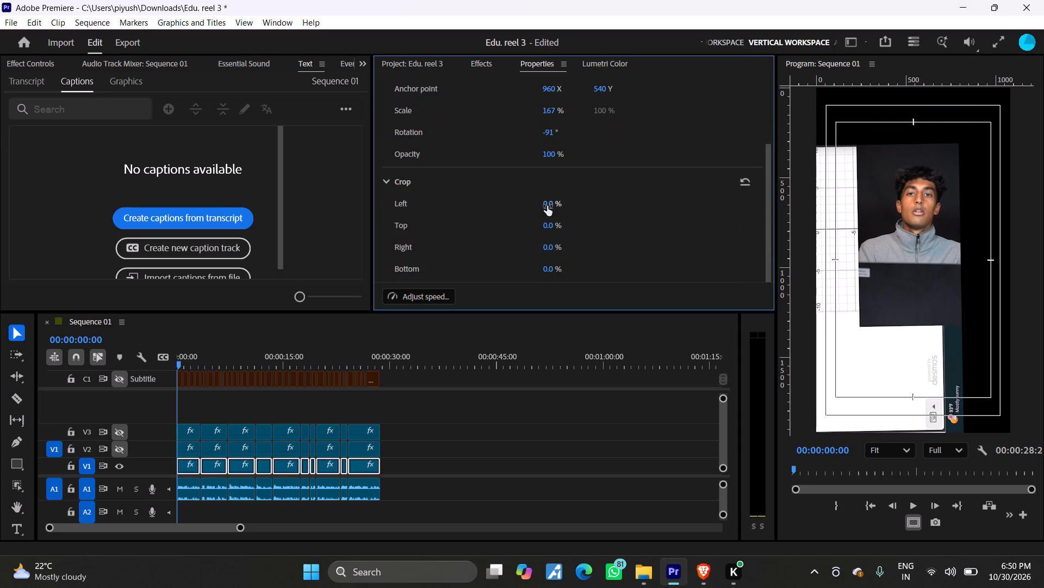
left_click_drag(547, 206, 600, 205)
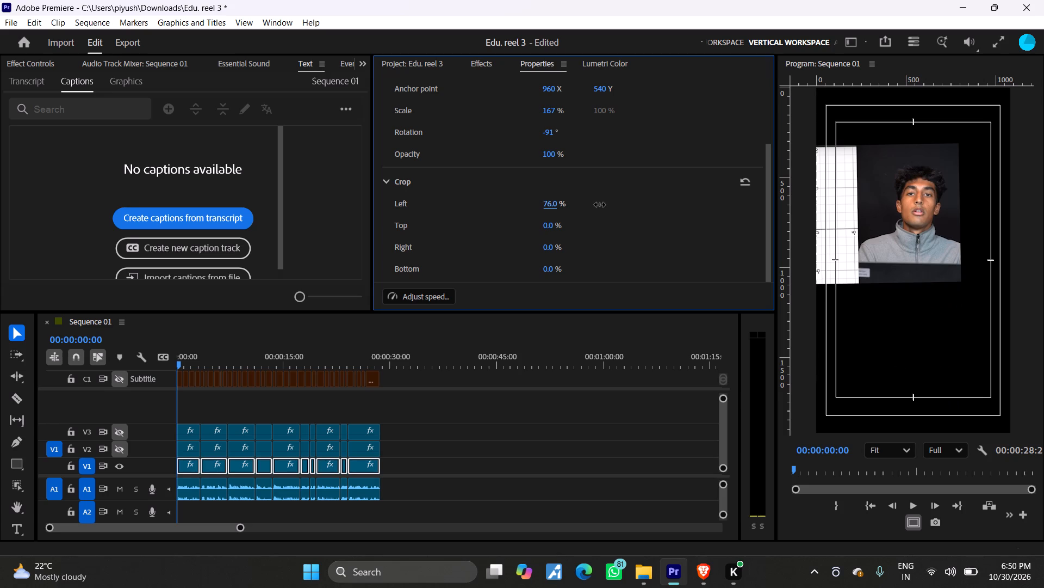
left_click_drag(600, 205, 603, 205)
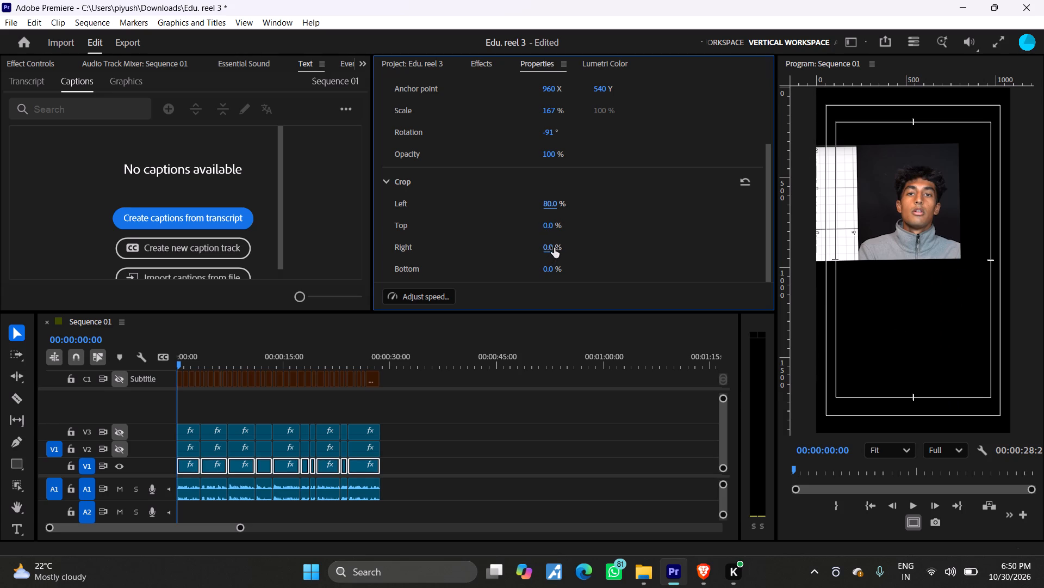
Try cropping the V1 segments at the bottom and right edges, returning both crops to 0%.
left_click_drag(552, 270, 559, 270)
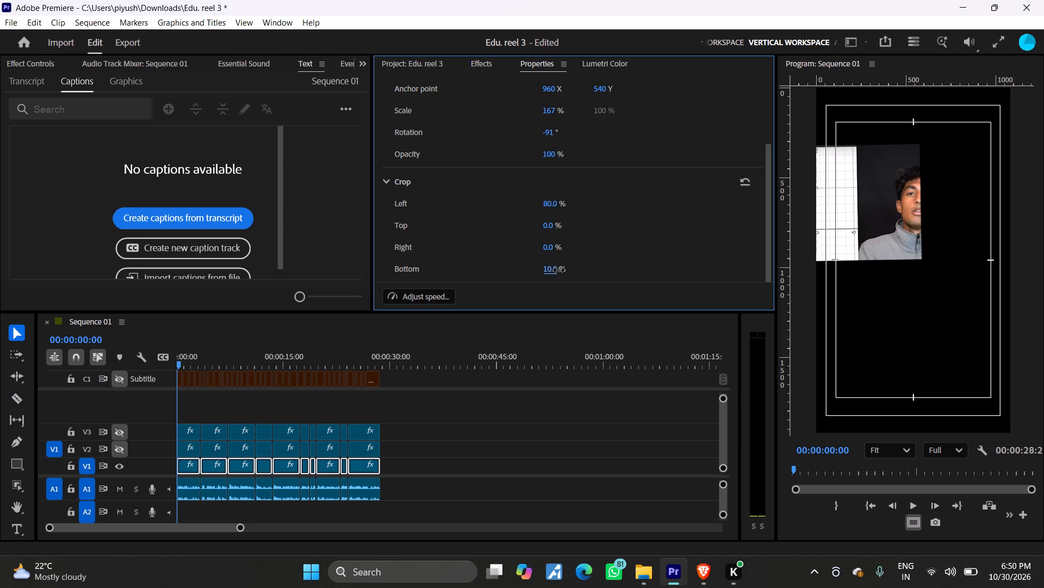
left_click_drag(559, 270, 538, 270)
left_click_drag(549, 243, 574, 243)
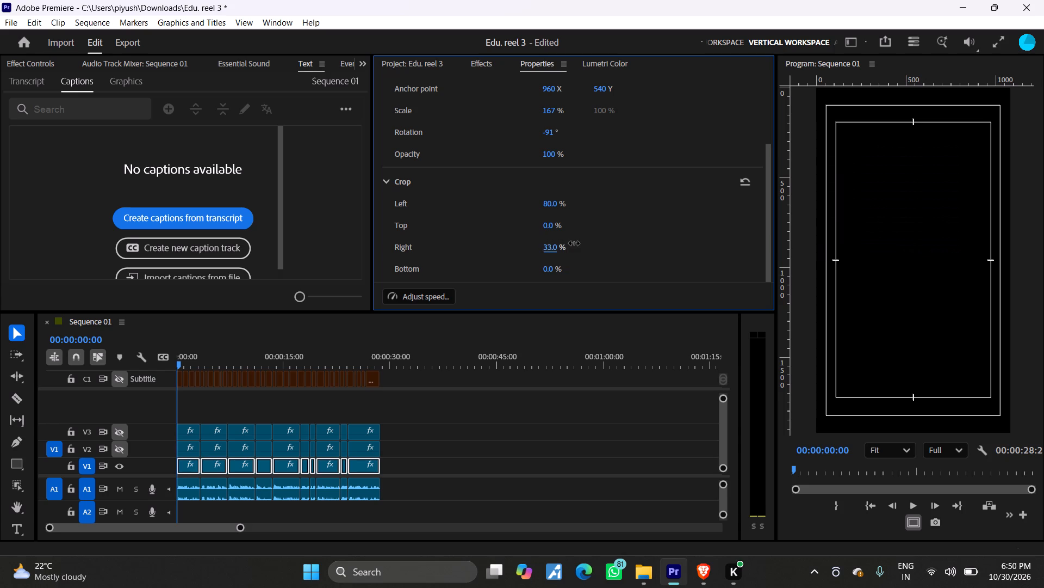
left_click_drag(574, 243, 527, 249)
Crop the V1 segments by 69% at the top so only the presenter's webcam picture remains.
left_click_drag(551, 226, 566, 226)
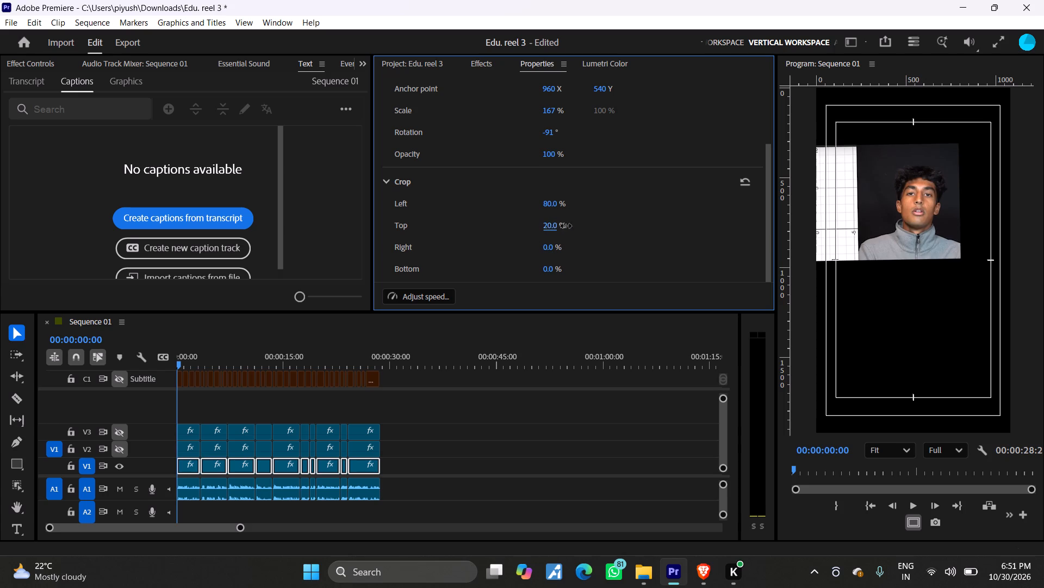
left_click_drag(566, 226, 605, 229)
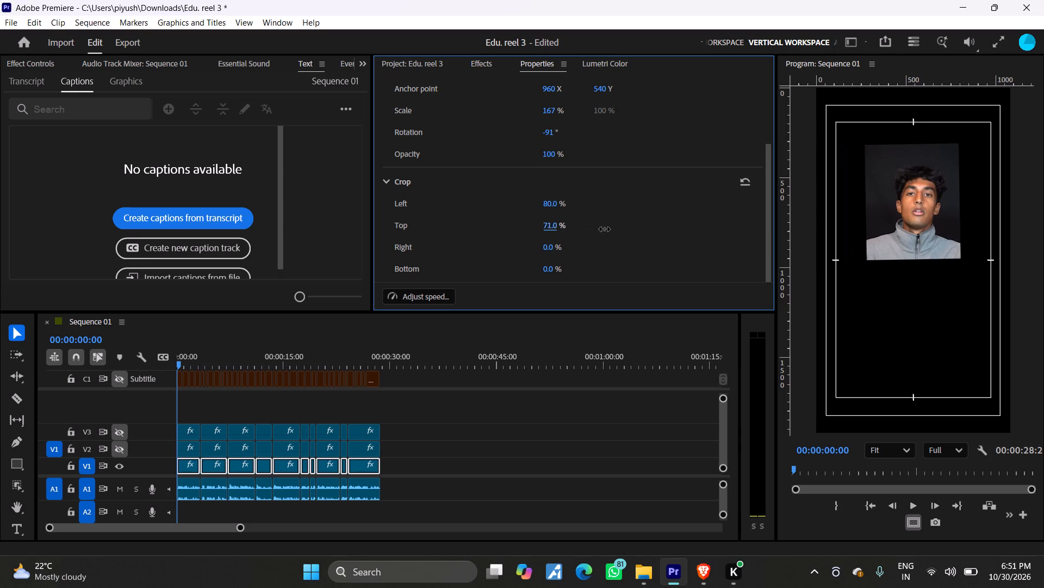
left_click_drag(605, 229, 604, 231)
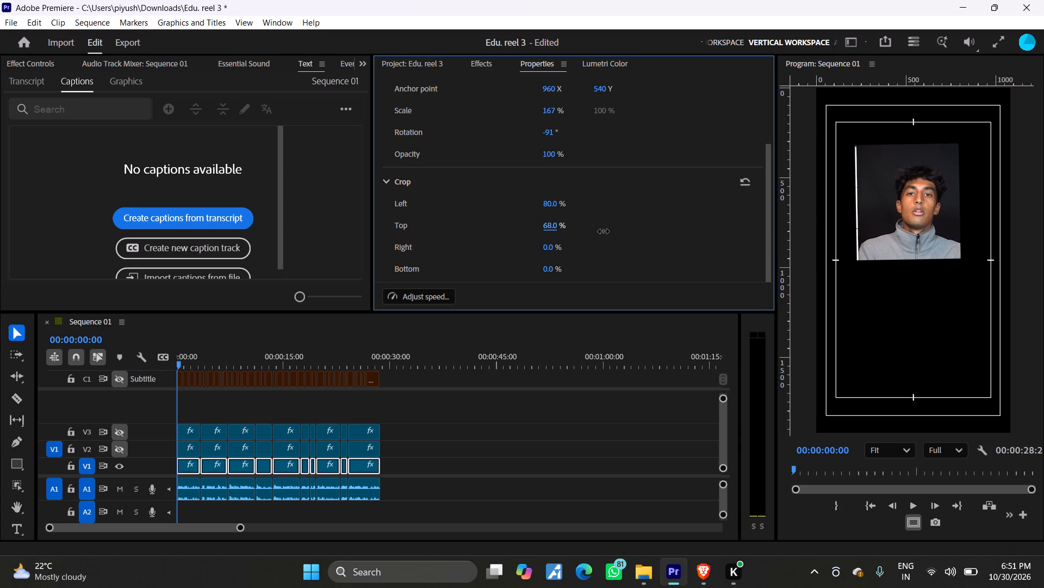
left_click_drag(604, 231, 605, 231)
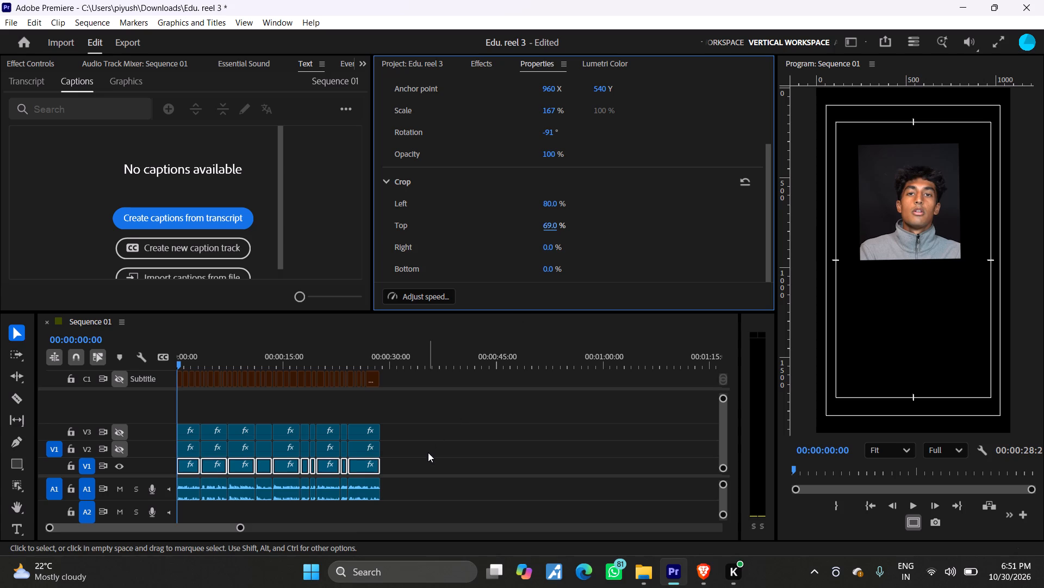
Nest the selected V1 segments into a single sequence named Subject.
right_click(362, 468)
left_click(413, 333)
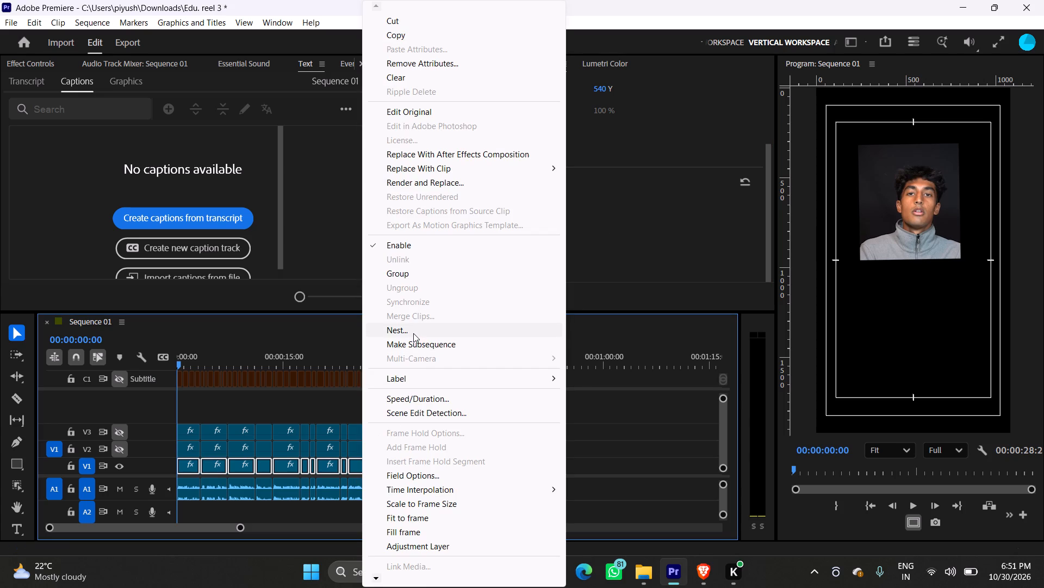
key("BackSpace")
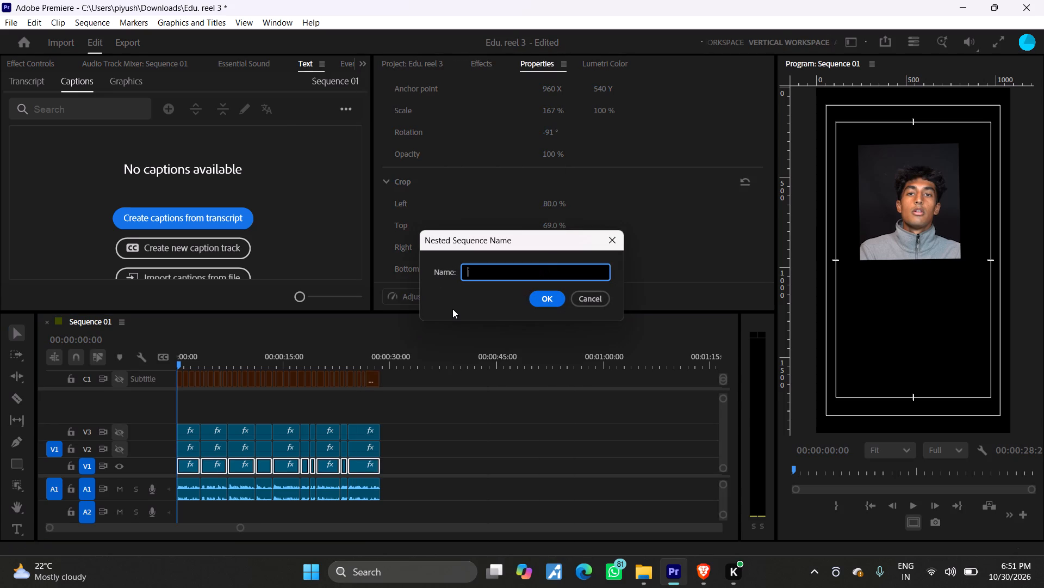
key("s")
type("bject")
left_click(549, 303)
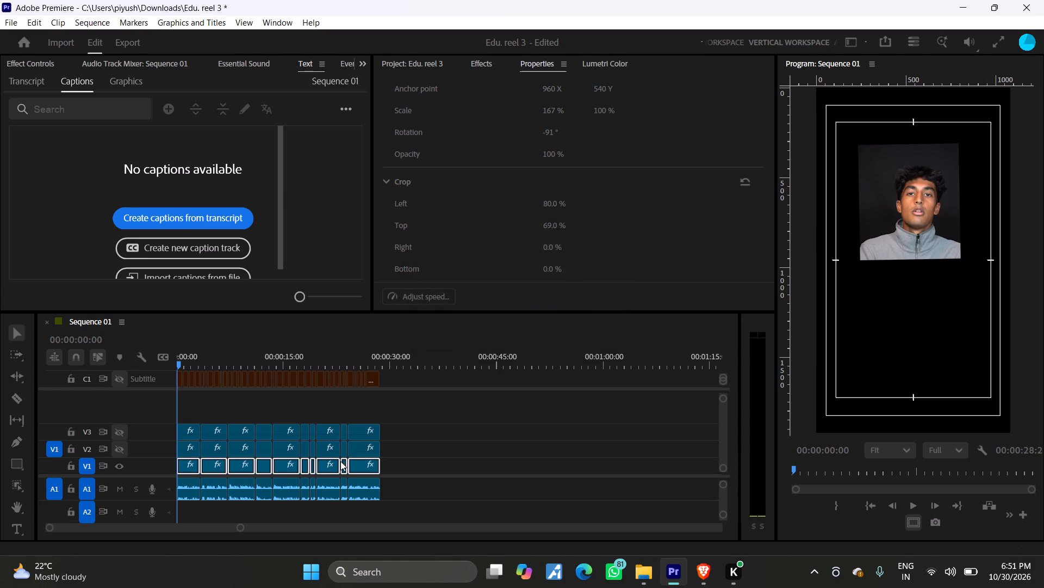
left_click(336, 461)
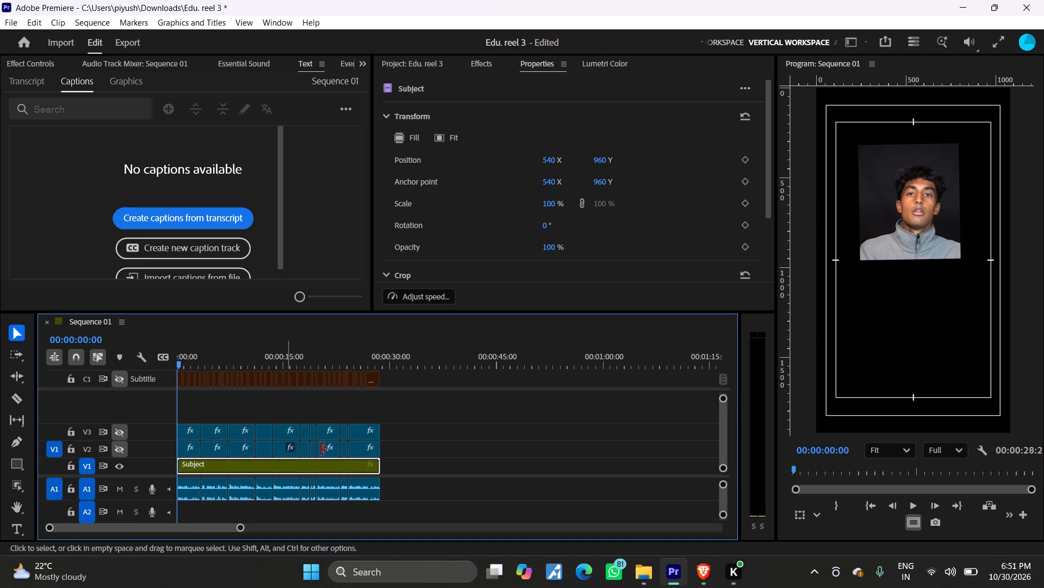
Turn on the visibility of the V2 video track.
left_click(119, 462)
left_click(119, 449)
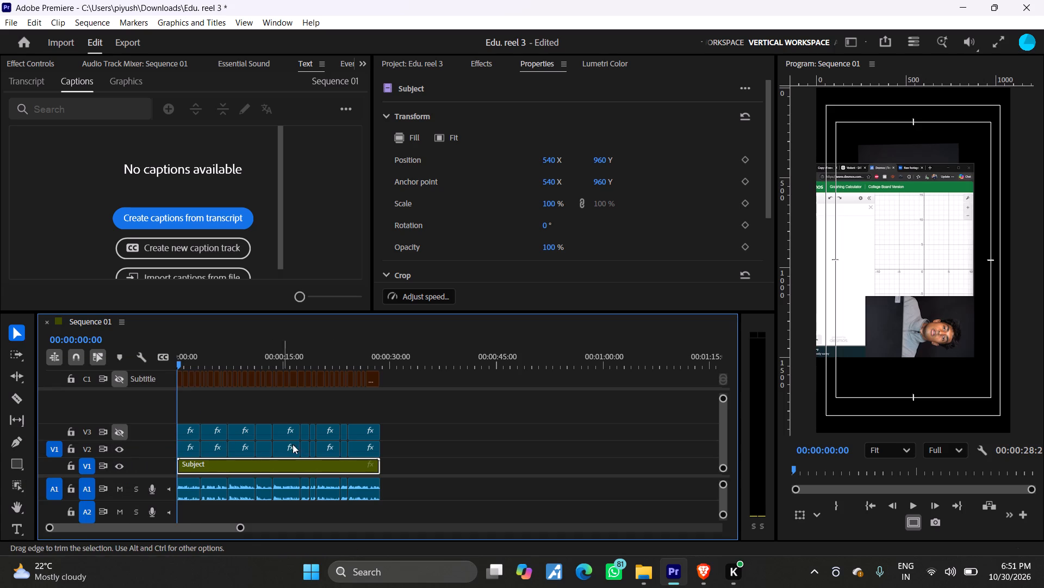
Select all V2 segments, set their horizontal position to 98 and scale them to 96%.
left_click_drag(397, 446, 192, 458)
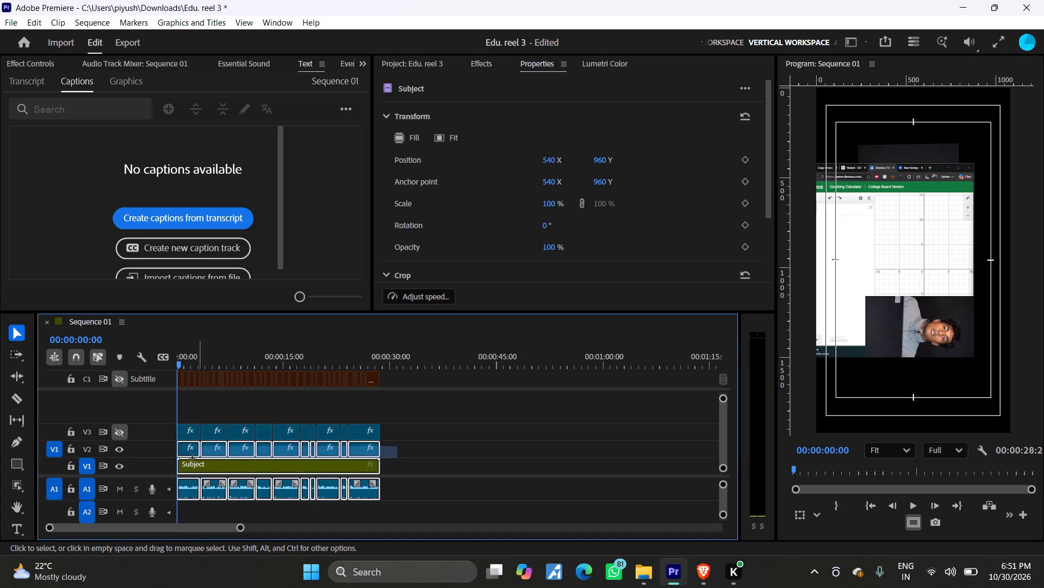
left_click_drag(192, 458, 179, 456)
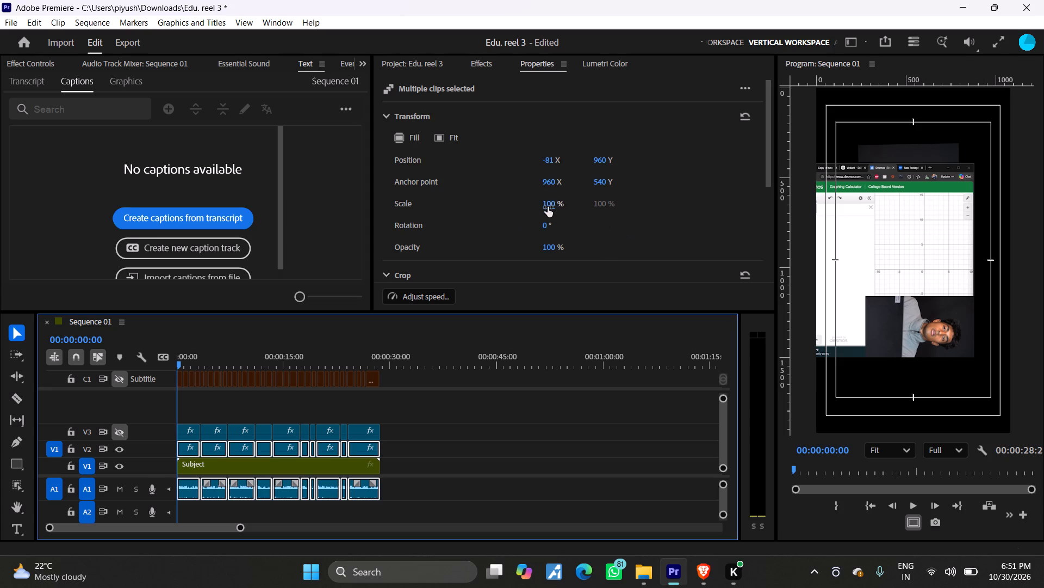
left_click_drag(547, 161, 551, 160)
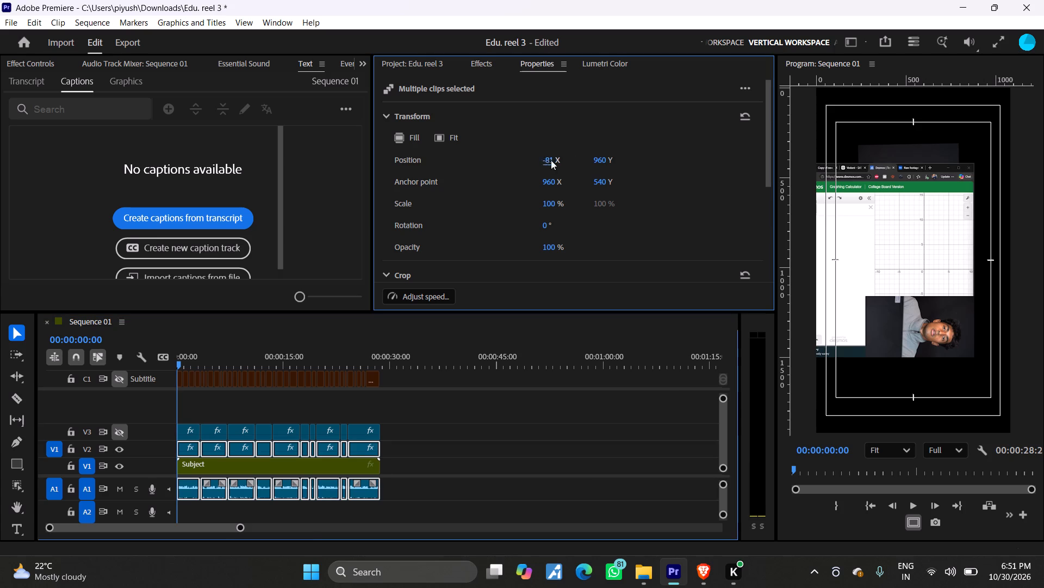
left_click_drag(551, 160, 617, 163)
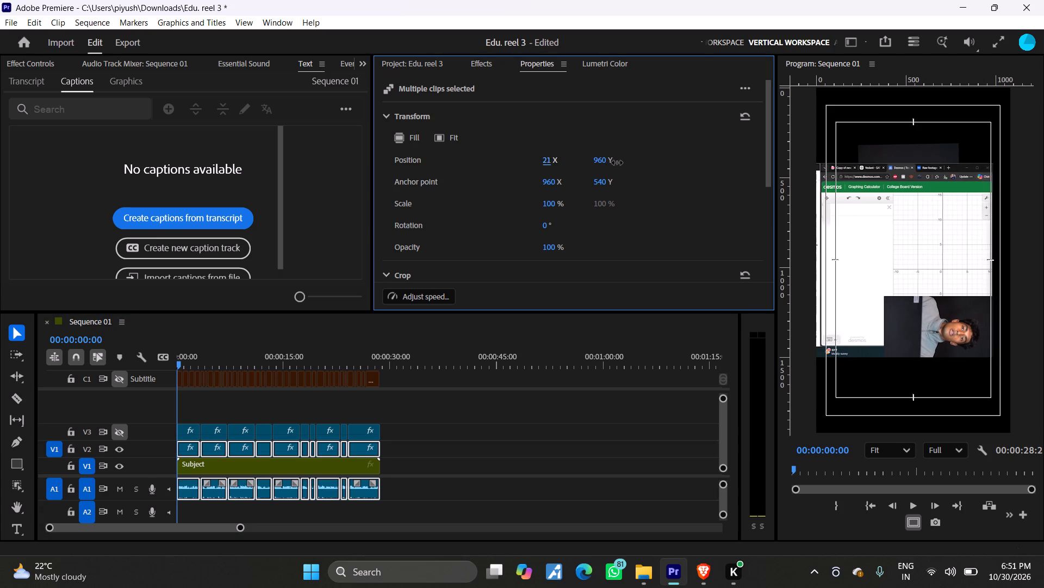
left_click_drag(617, 163, 640, 163)
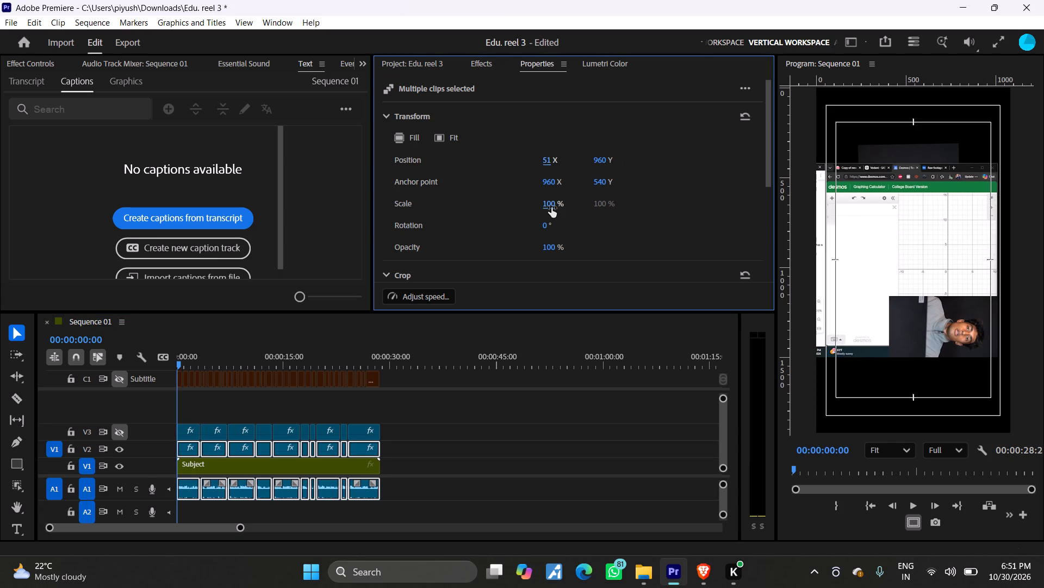
left_click_drag(551, 207, 546, 207)
left_click_drag(552, 162, 587, 162)
Crop the V2 segments by 10% at the top and 32% at the bottom to cut away the browser bar and webcam.
scroll(617, 256, "down", 8)
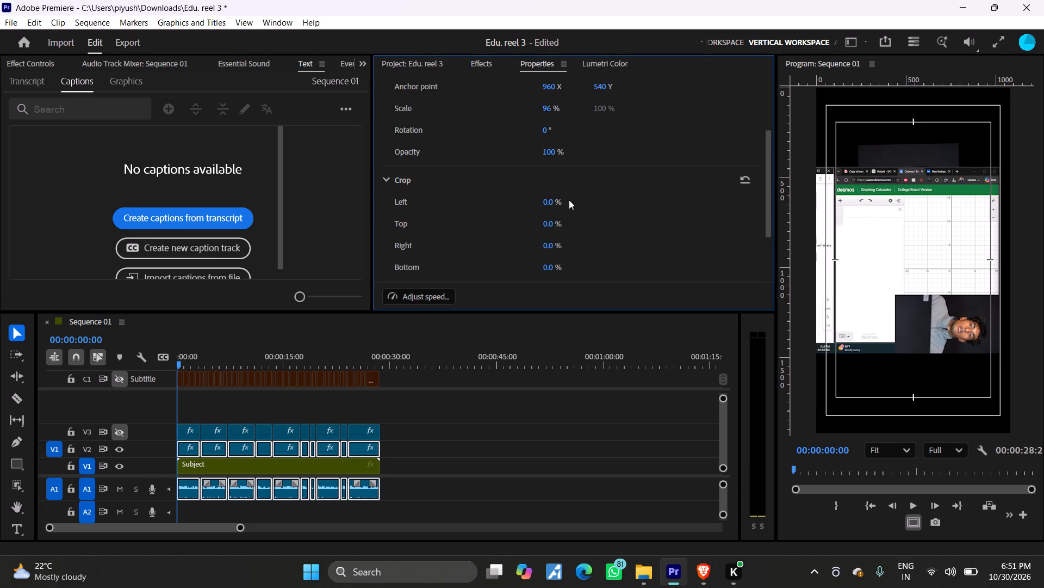
left_click_drag(550, 209, 560, 209)
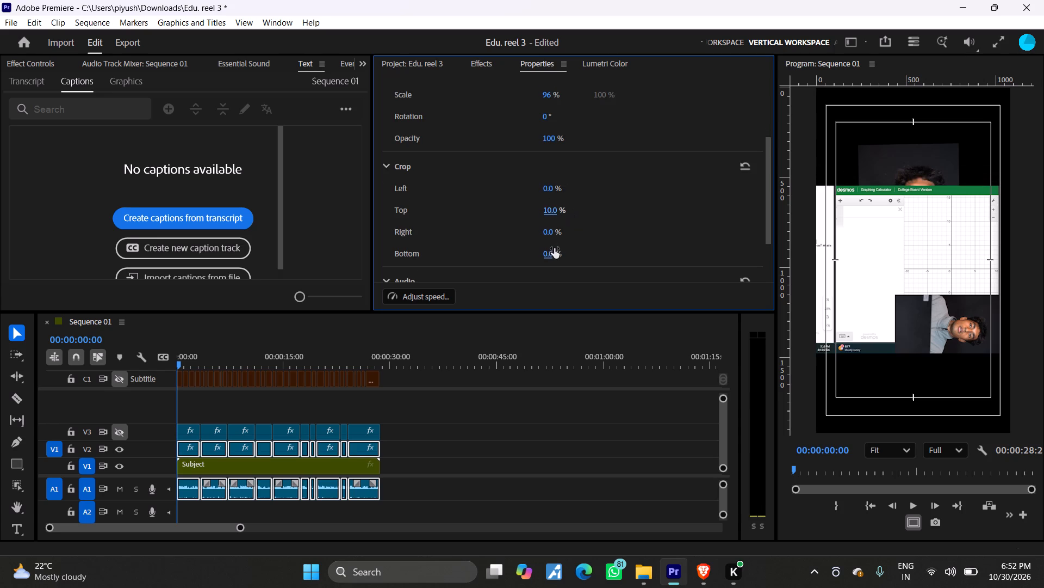
left_click_drag(552, 250, 512, 249)
left_click_drag(512, 249, 515, 244)
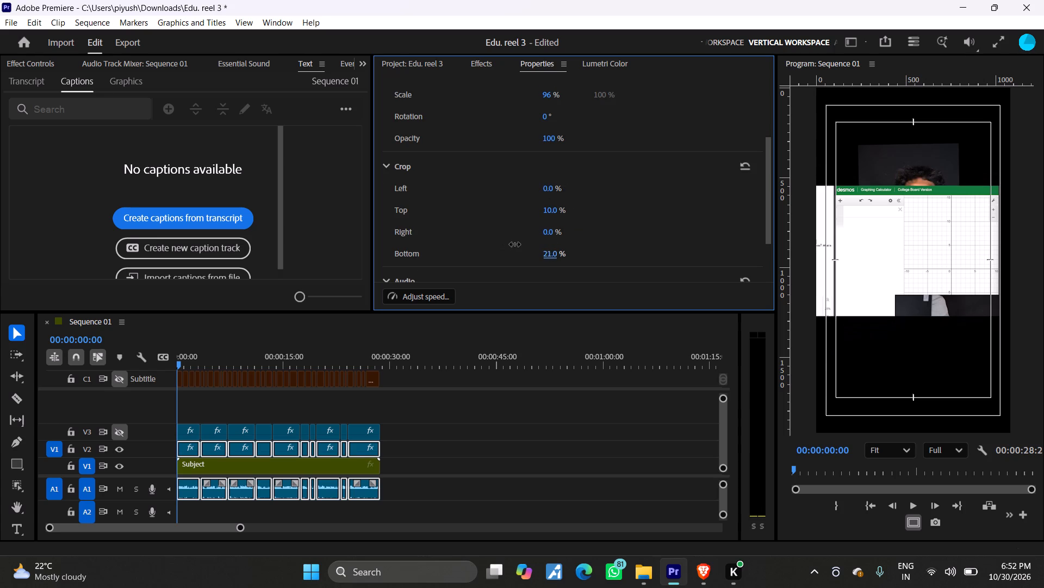
left_click_drag(515, 244, 522, 244)
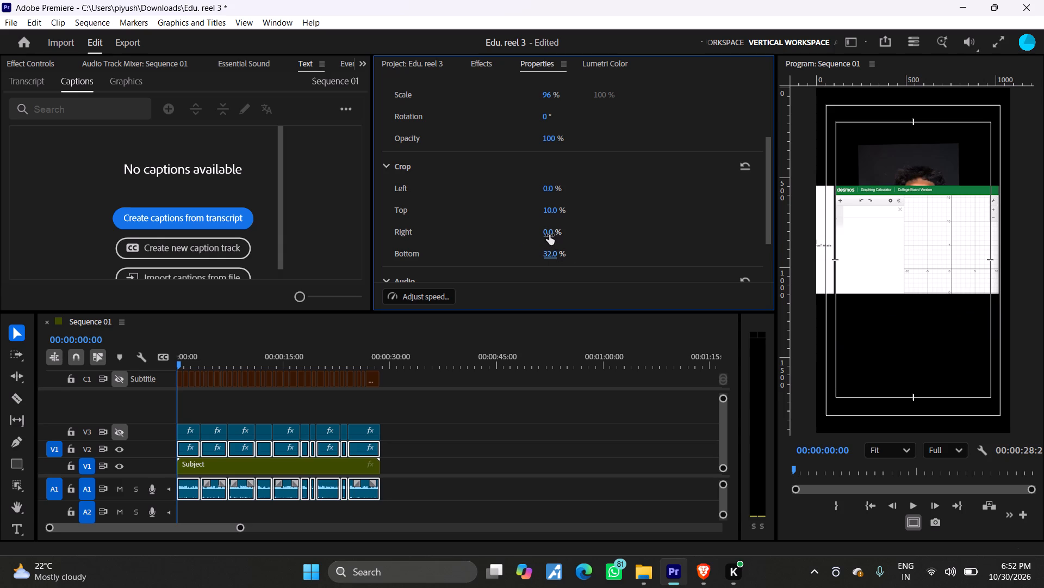
Crop the V2 segments by 1% on the right and 50% on the left so only the Desmos calculator remains.
left_click_drag(549, 235, 563, 235)
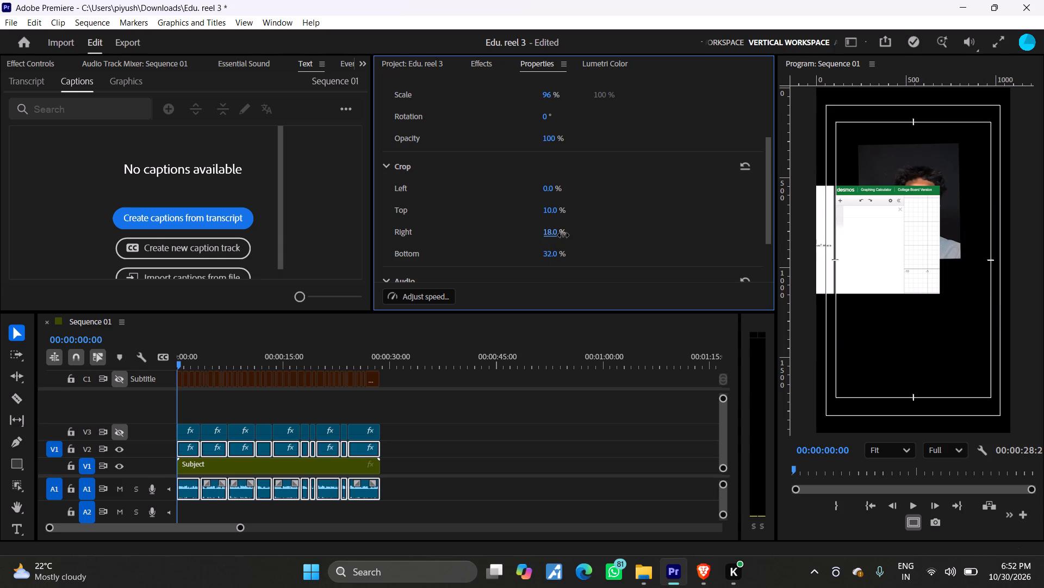
left_click_drag(563, 235, 555, 237)
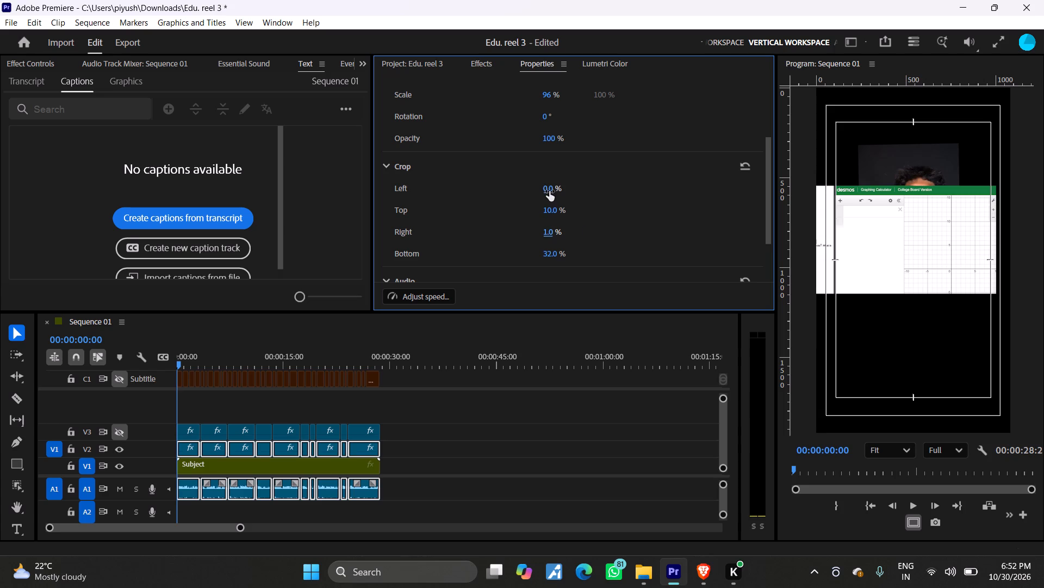
left_click_drag(551, 191, 567, 190)
left_click_drag(554, 186, 573, 187)
left_click_drag(573, 187, 576, 187)
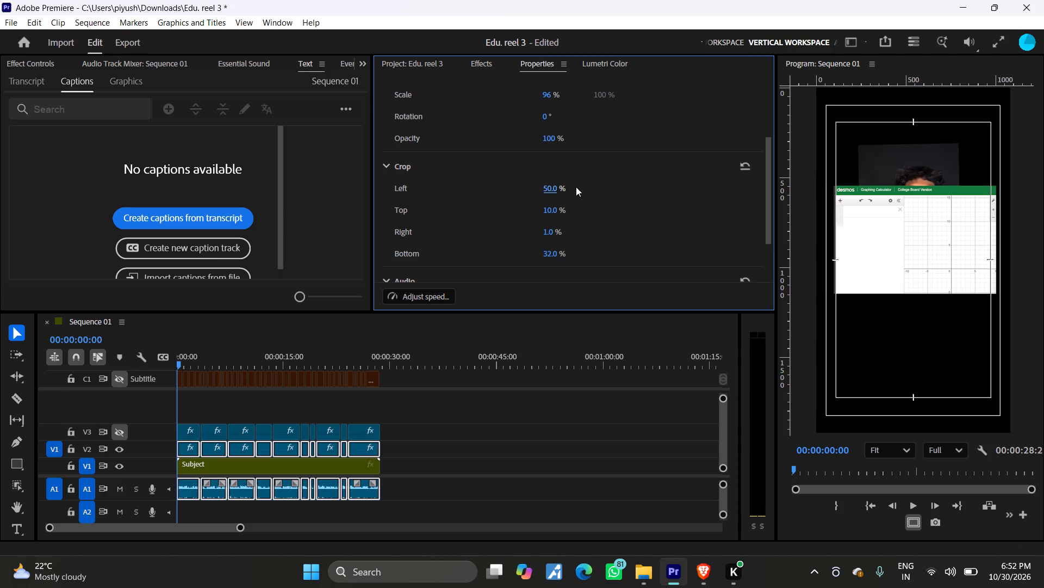
left_click(606, 226)
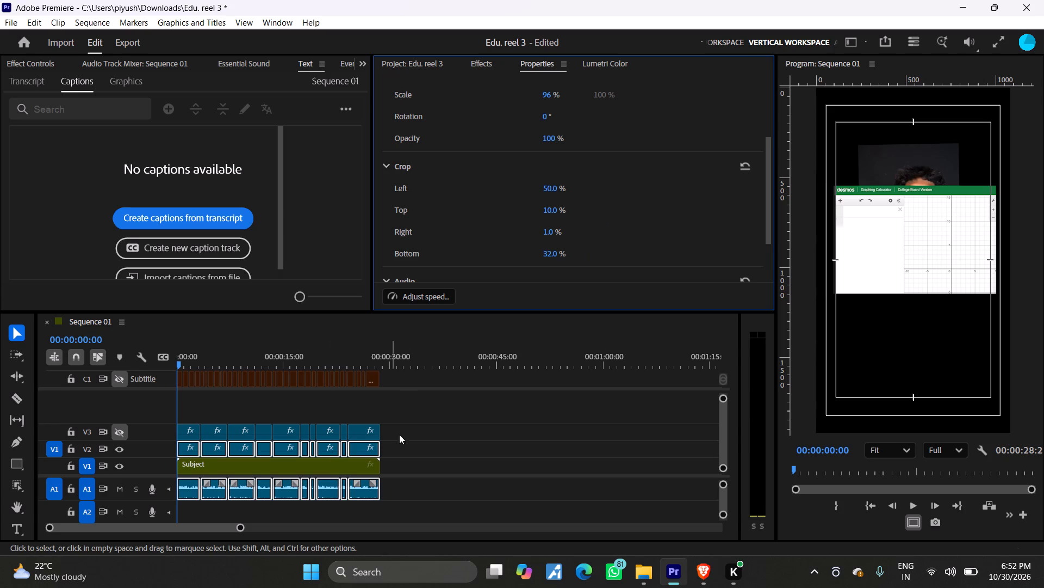
scroll(603, 204, "up", 4)
scroll(605, 204, "down", 5)
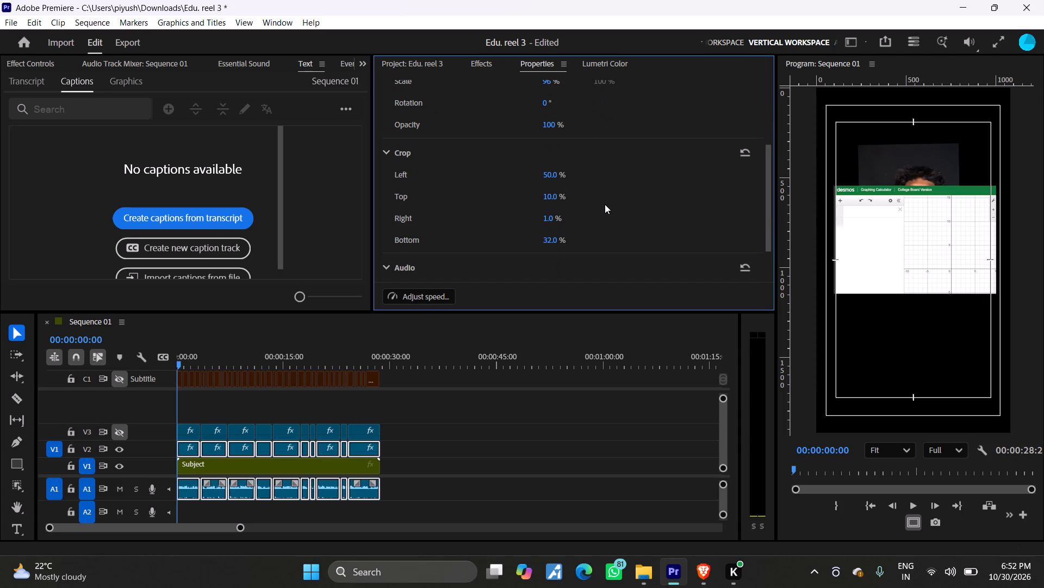
scroll(605, 204, "up", 8)
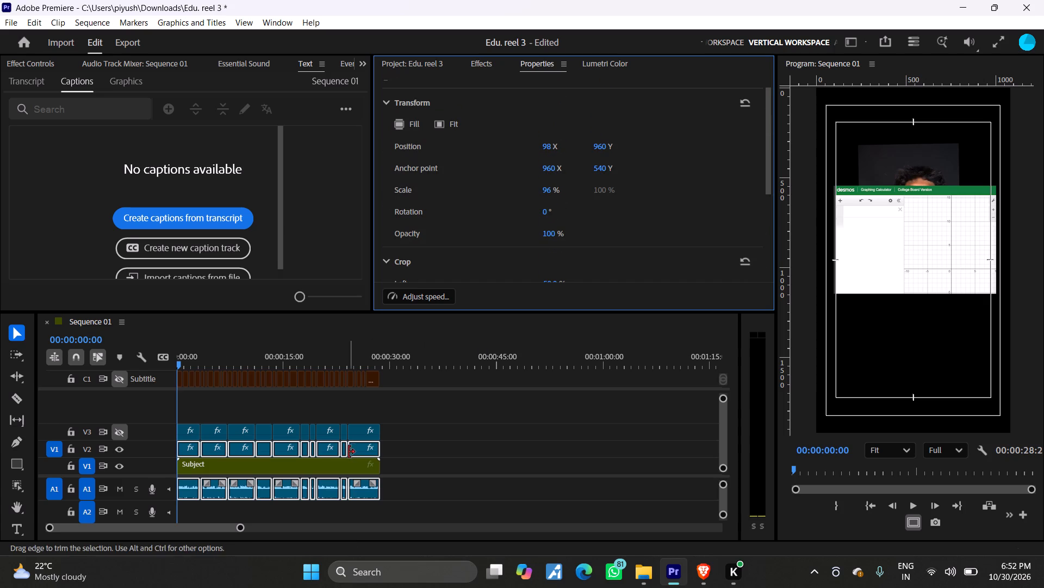
Nest the cropped V2 segments and their linked audio into a sequence named Desmos.
right_click(359, 449)
left_click(419, 314)
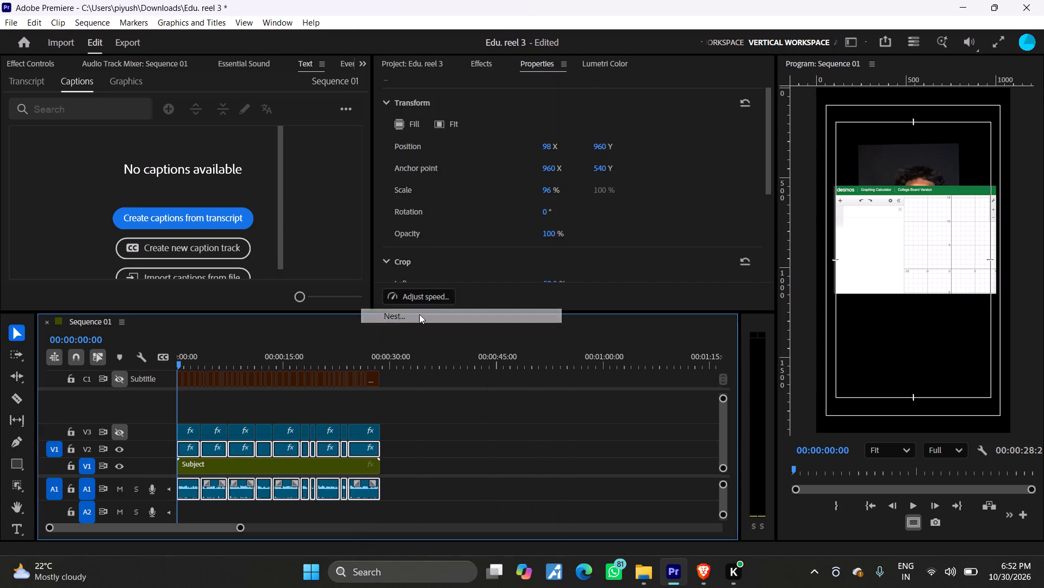
left_click_drag(551, 272, 449, 287)
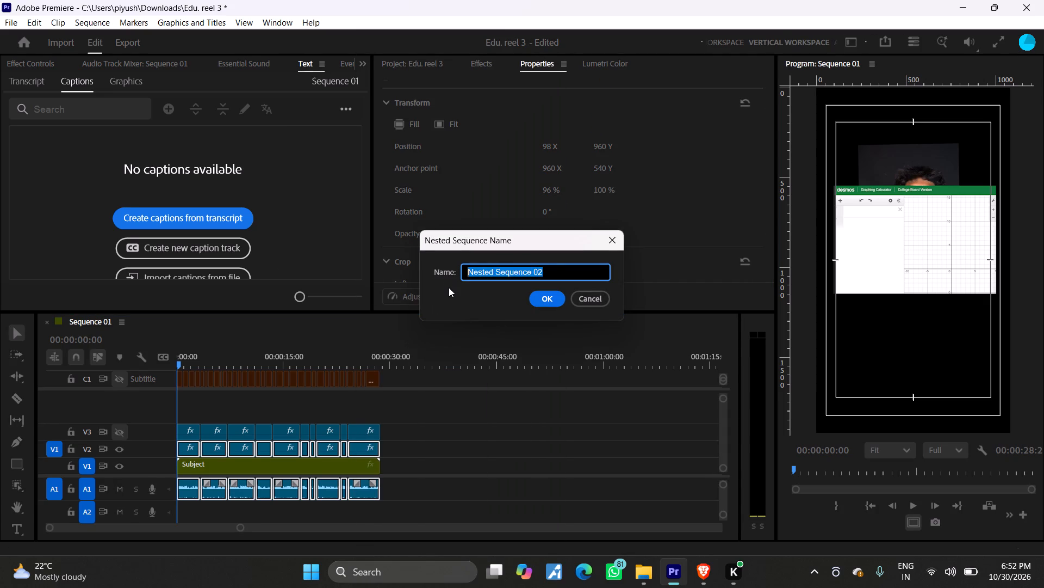
key("d")
key("BackSpace")
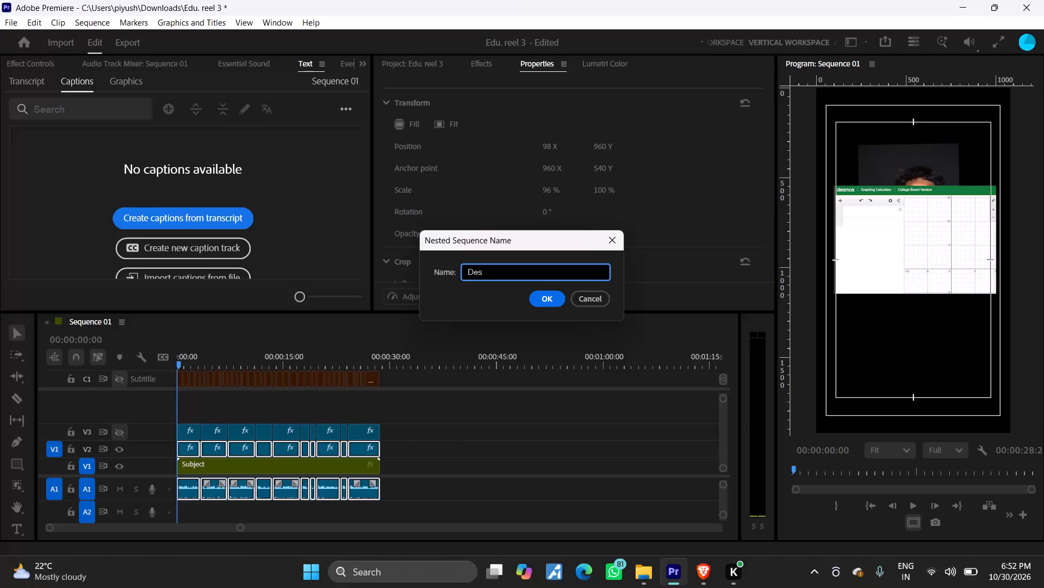
type("mos")
key("Return")
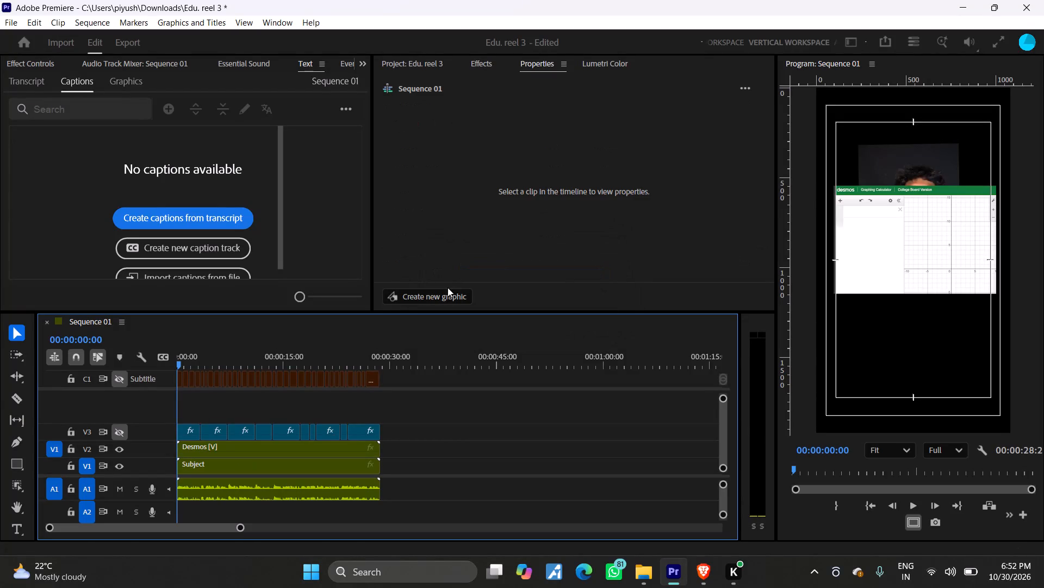
Move the Subject nest below the calculator by setting its vertical position to 1931.
left_click(304, 454)
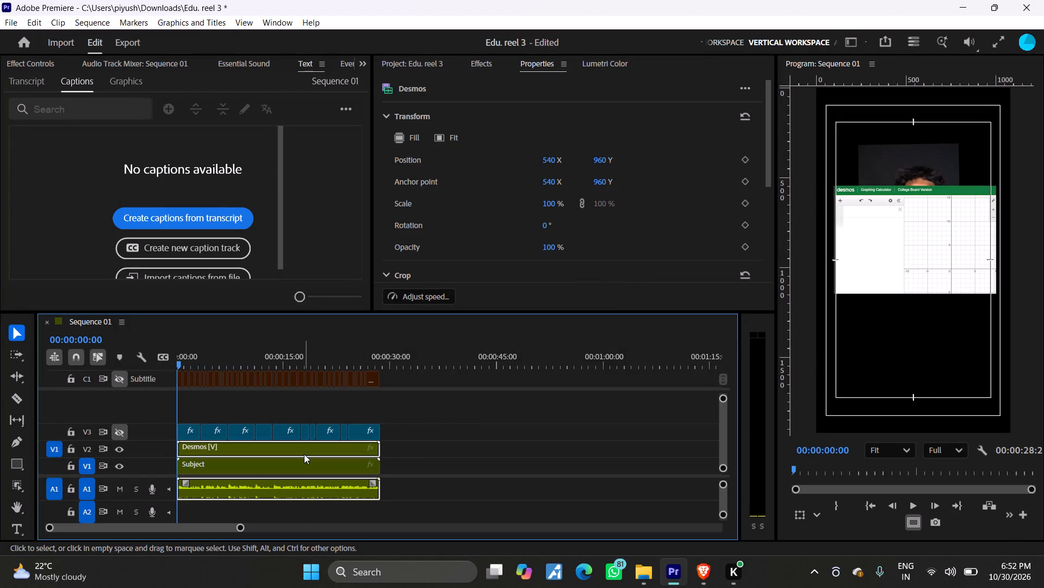
left_click(285, 471)
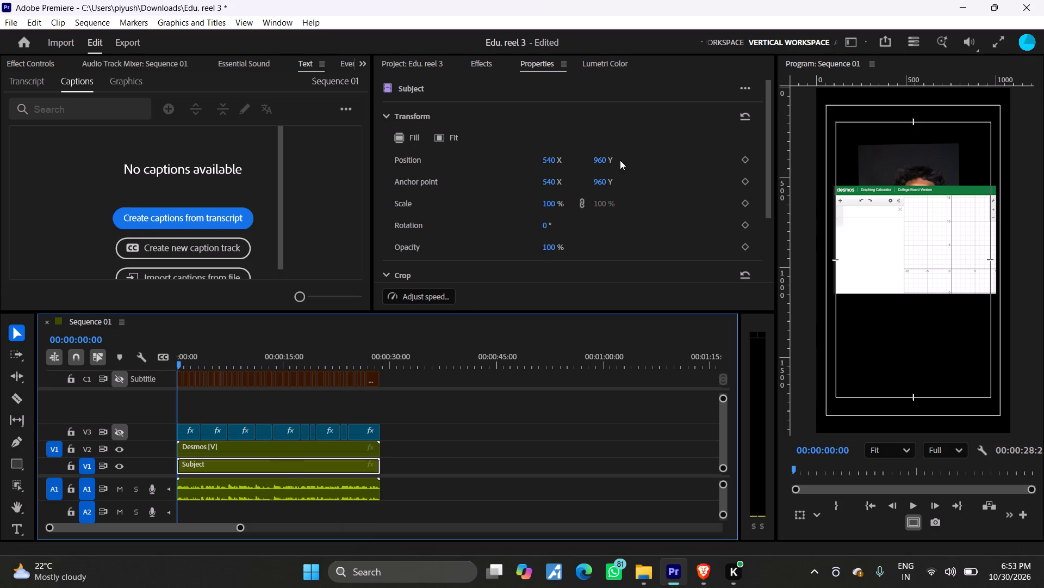
left_click_drag(599, 161, 1043, 168)
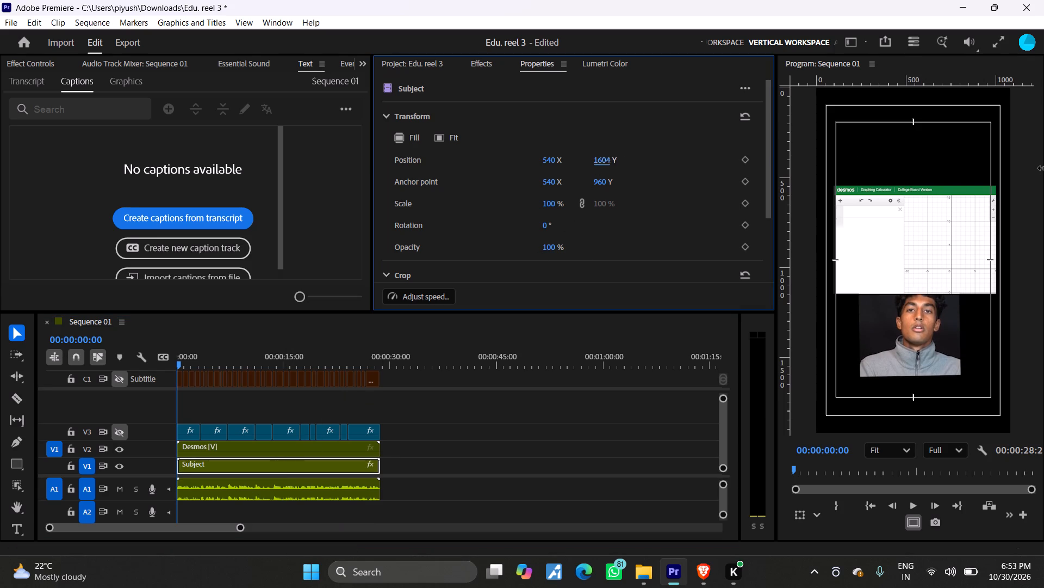
left_click_drag(1043, 168, 1043, 176)
left_click_drag(604, 158, 886, 179)
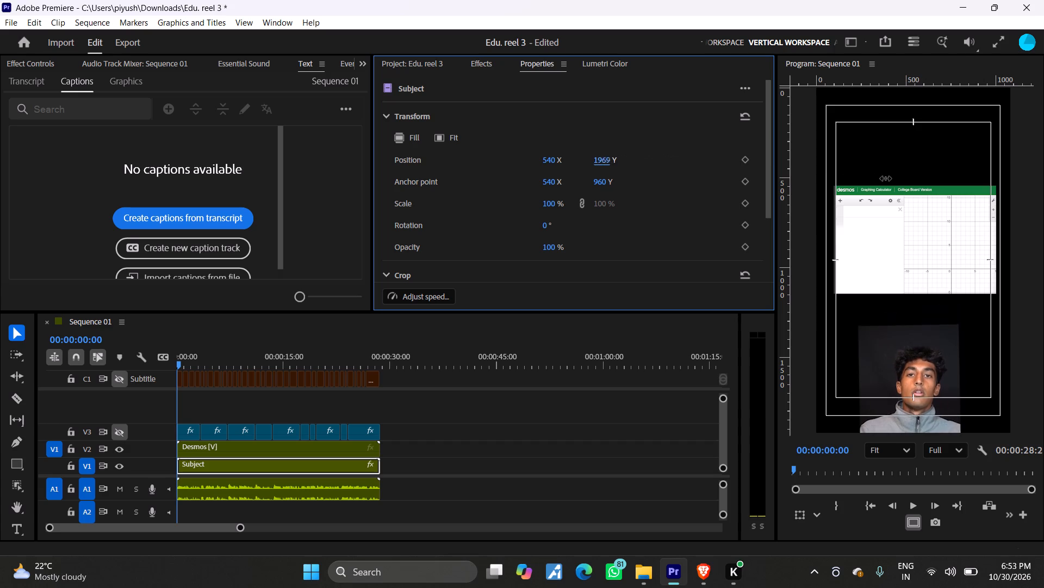
left_click_drag(886, 179, 857, 178)
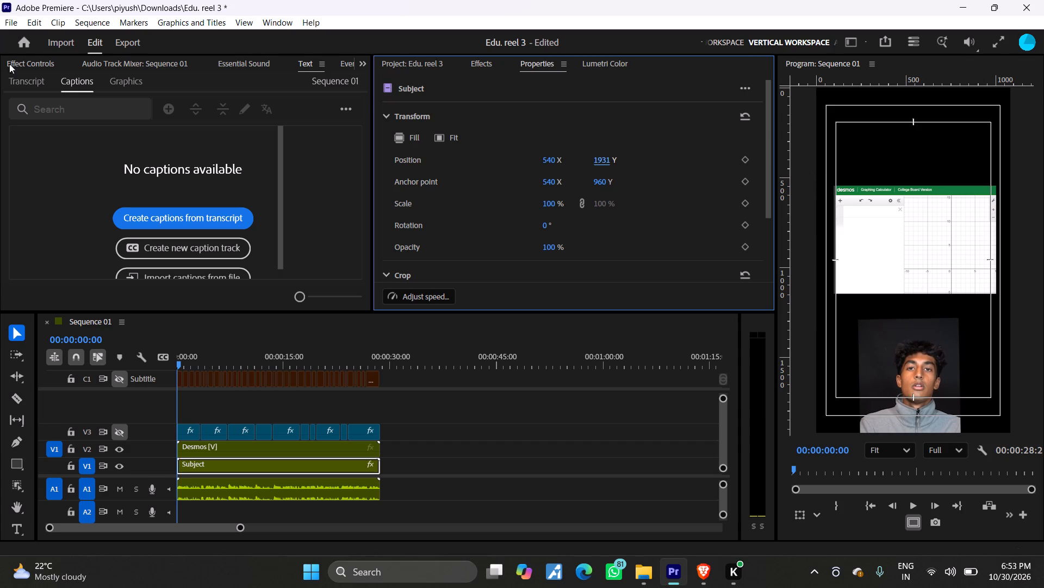
Move the Desmos nest down to just above the presenter by setting its vertical position to 1100.
left_click(240, 448)
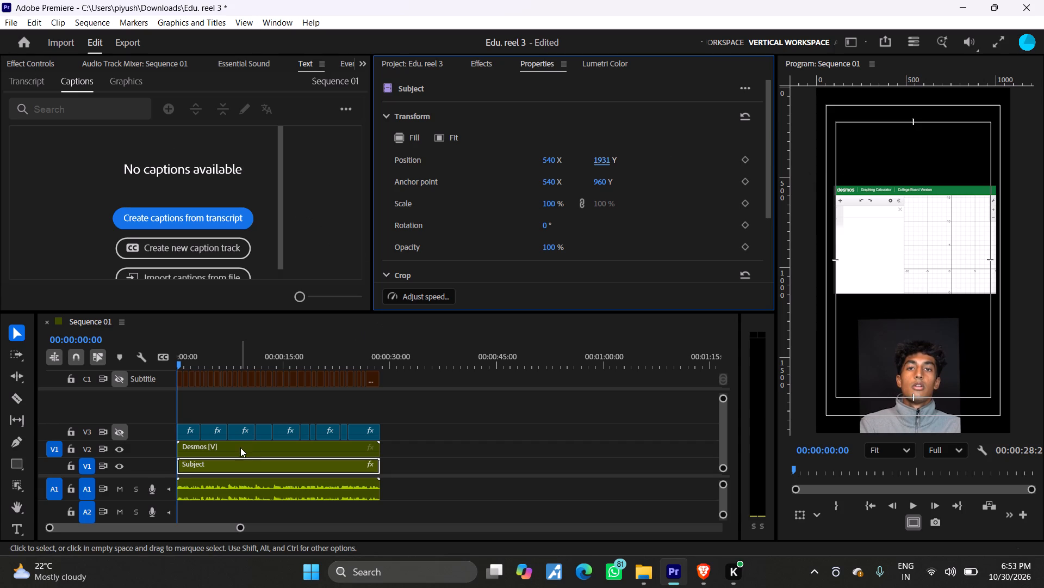
left_click_drag(601, 157, 691, 158)
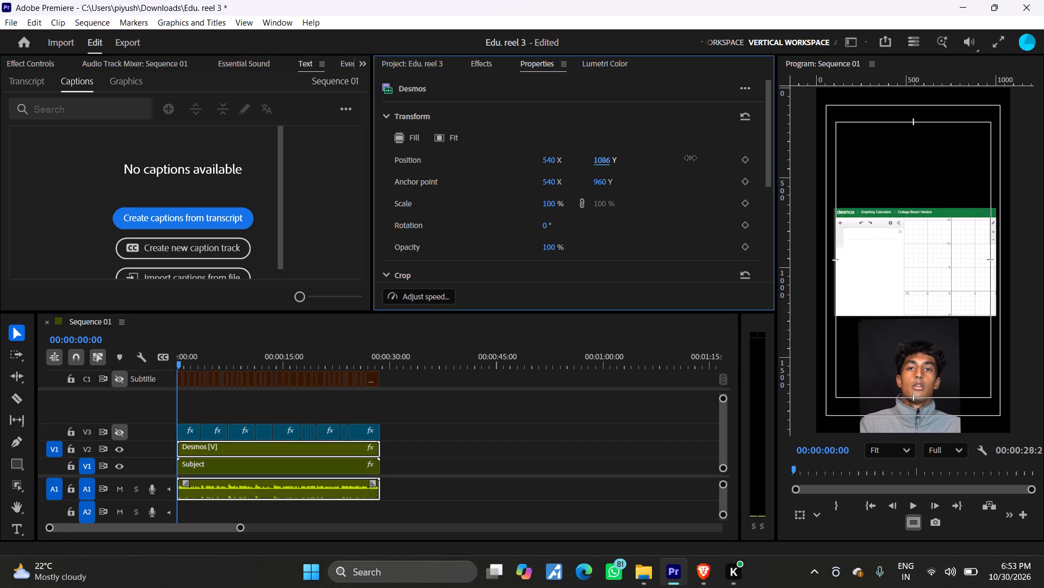
left_click_drag(691, 158, 701, 160)
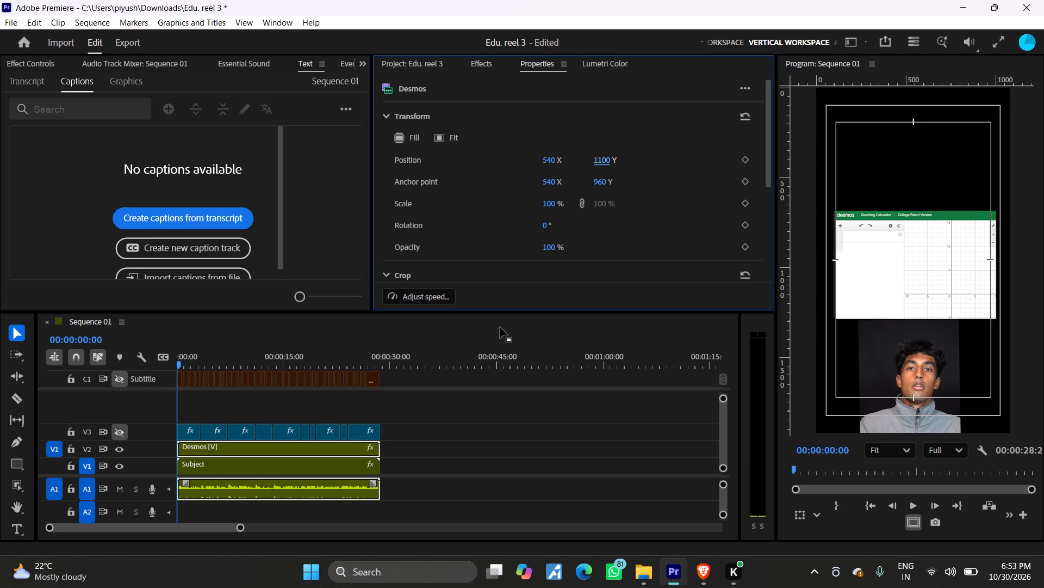
Show V3 with V1 and V2 hidden, and set all V3 segments' horizontal position to 993 to bring the whiteboard into frame.
left_click_drag(427, 431, 209, 431)
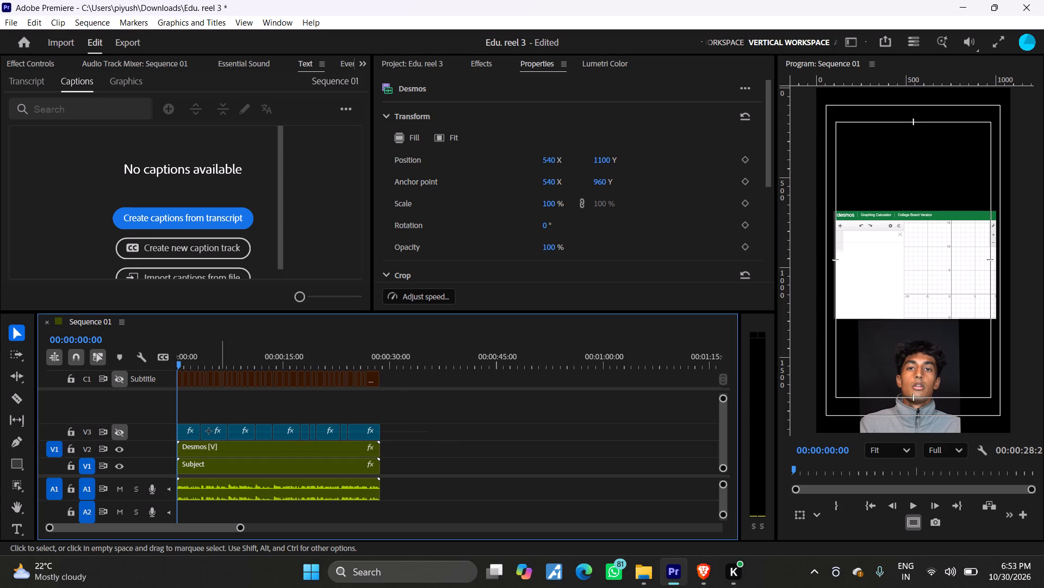
left_click_drag(209, 431, 175, 437)
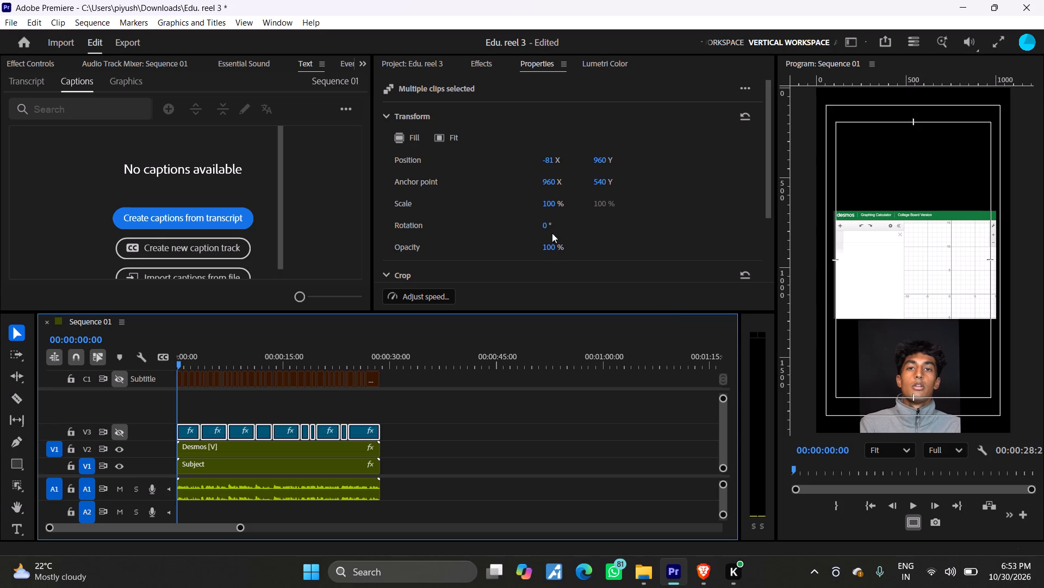
left_click(118, 435)
left_click(121, 450)
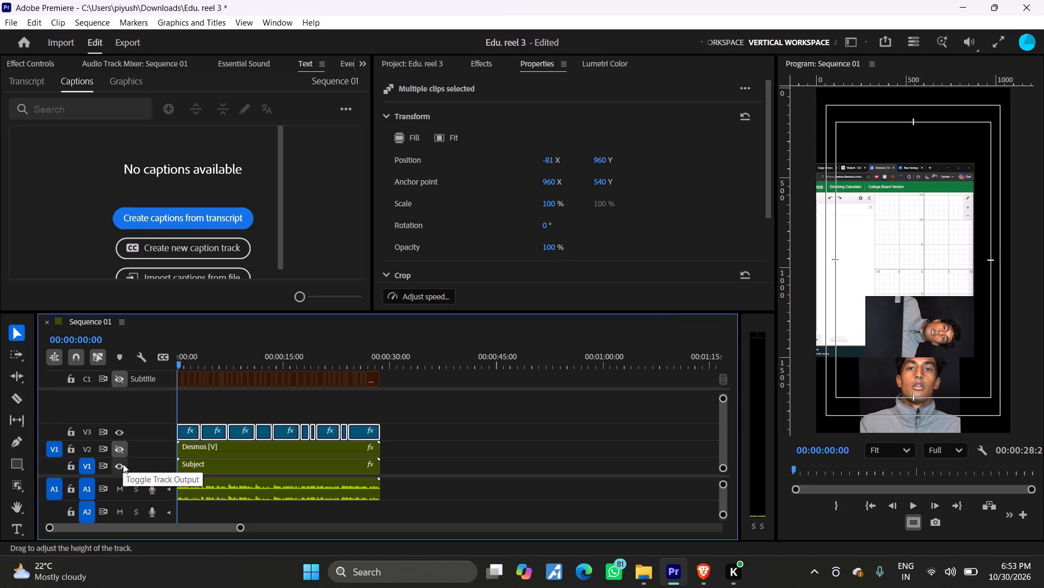
left_click(123, 464)
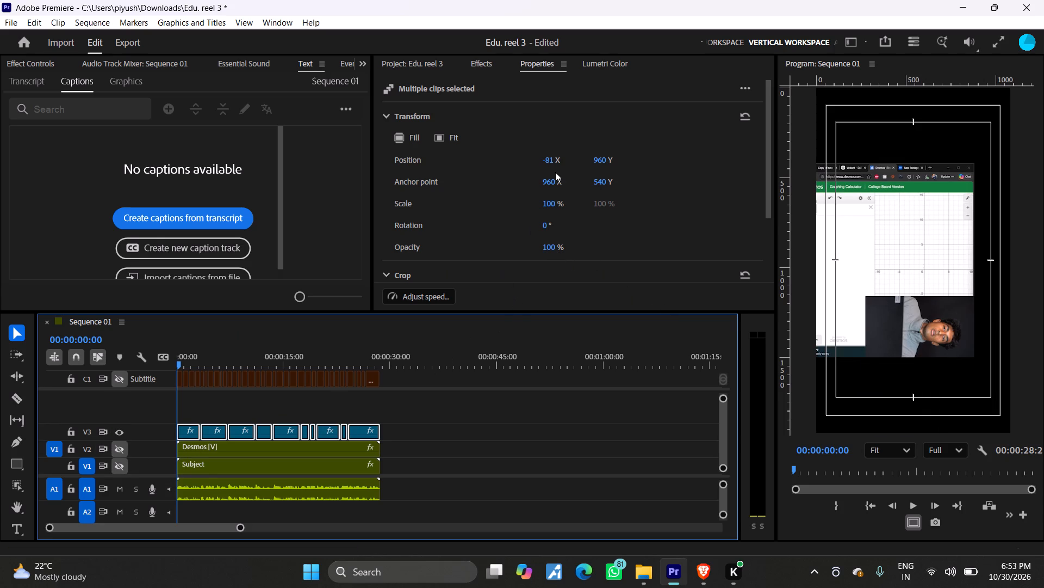
left_click_drag(550, 159, 1043, 164)
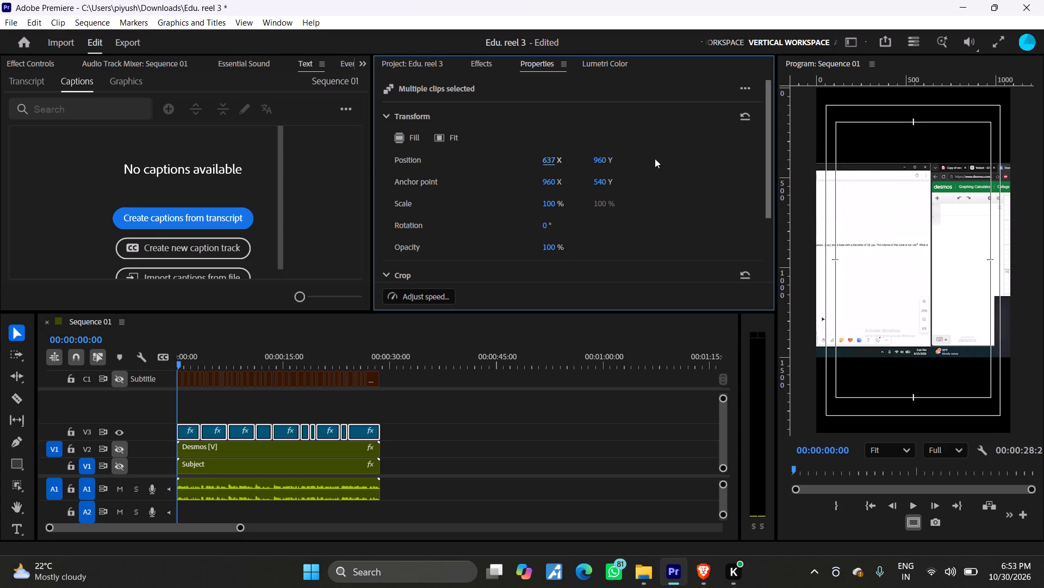
left_click_drag(549, 157, 846, 179)
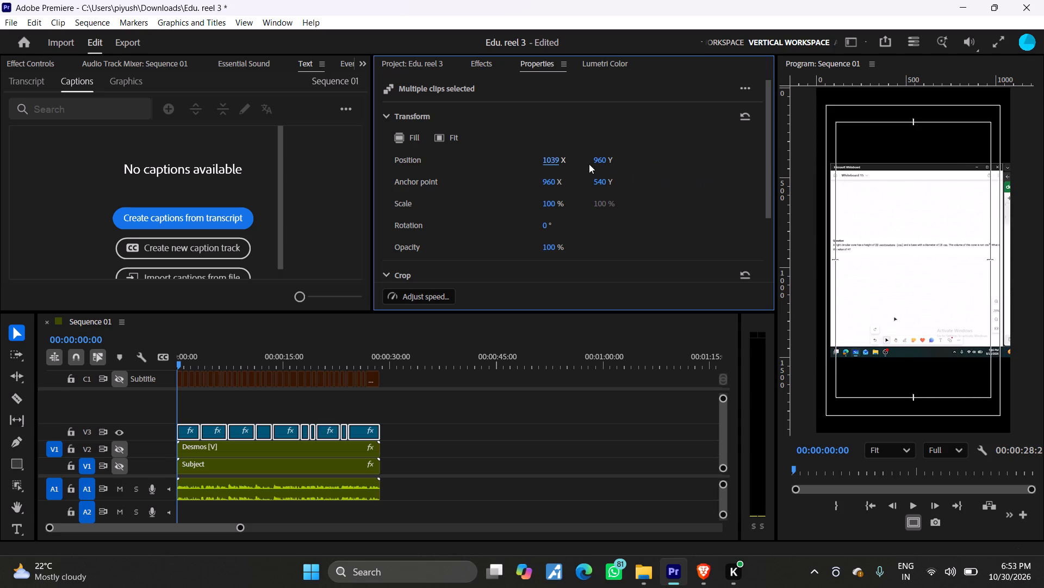
left_click_drag(556, 160, 530, 163)
Crop the V3 segments by 23% at the top and 27% at the bottom to cut away the whiteboard header and toolbar.
left_click_drag(179, 359, 266, 359)
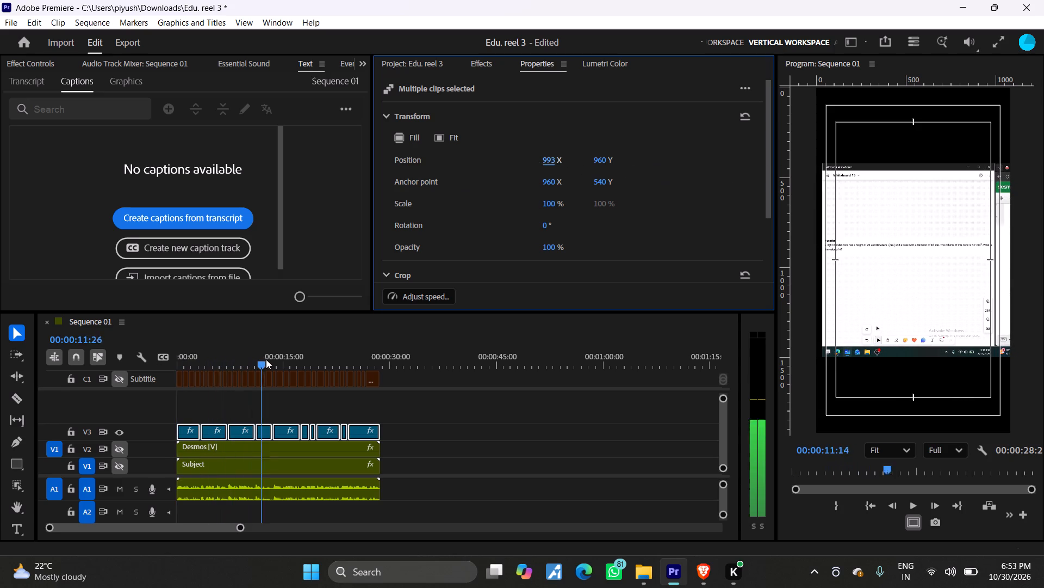
left_click_drag(266, 359, 370, 359)
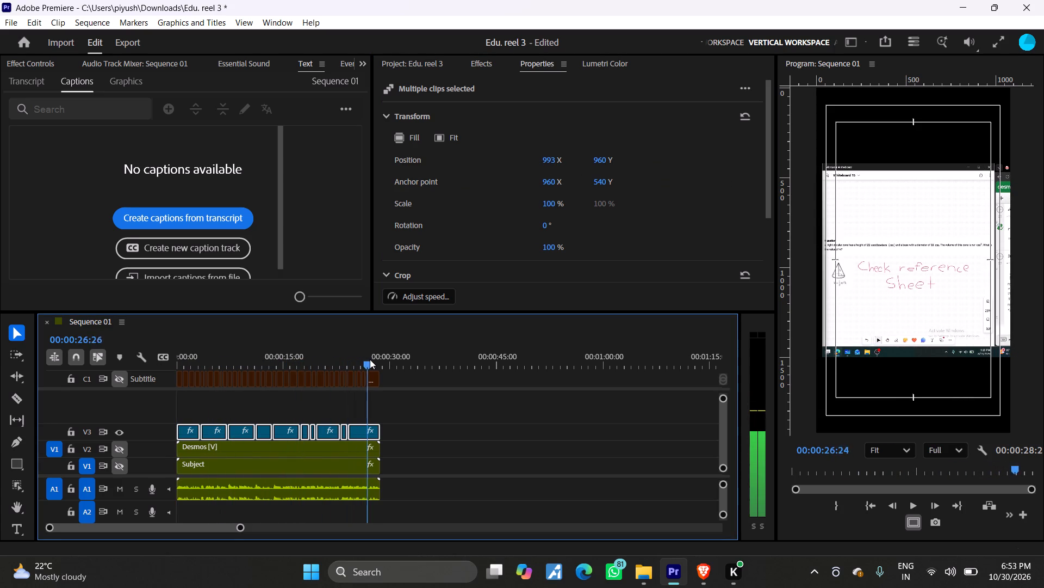
left_click_drag(370, 359, 369, 362)
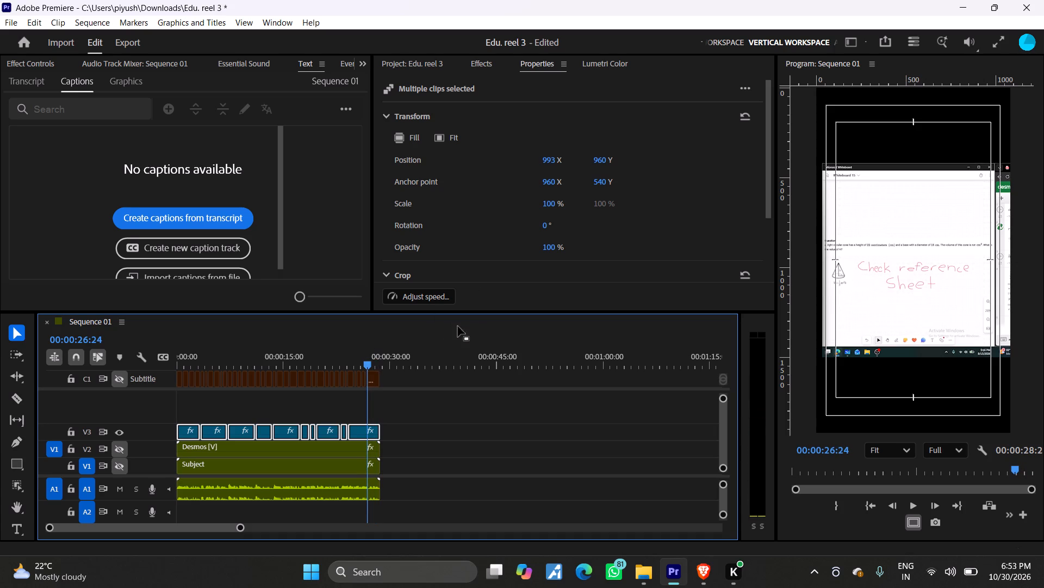
scroll(630, 186, "down", 4)
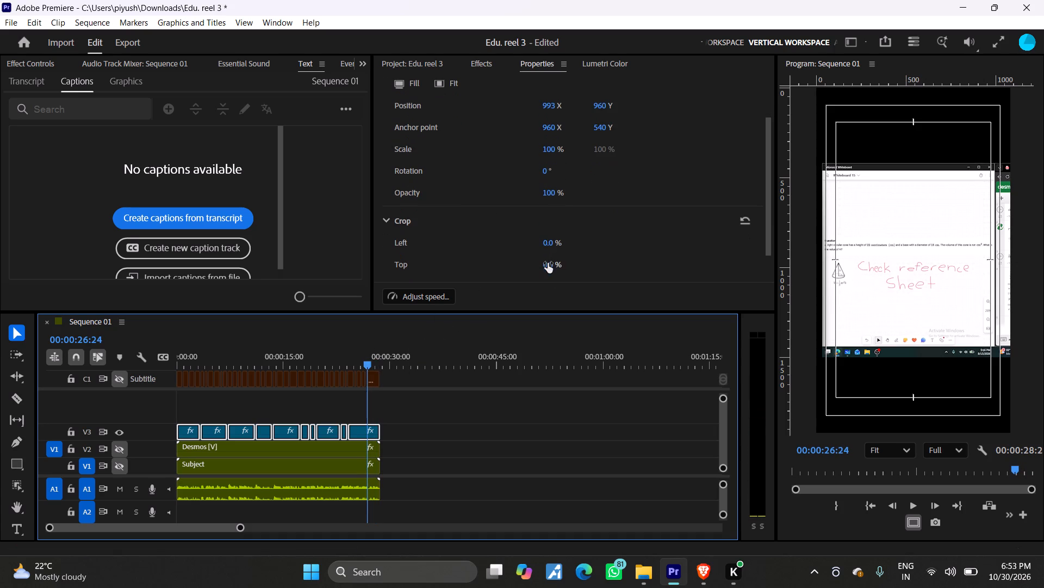
left_click_drag(548, 263, 563, 264)
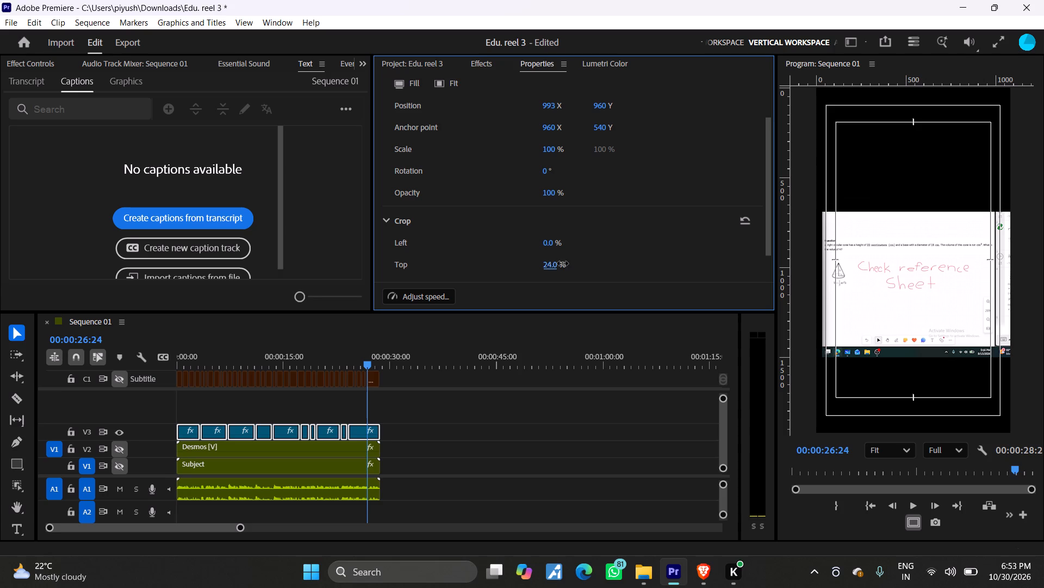
left_click_drag(563, 264, 571, 264)
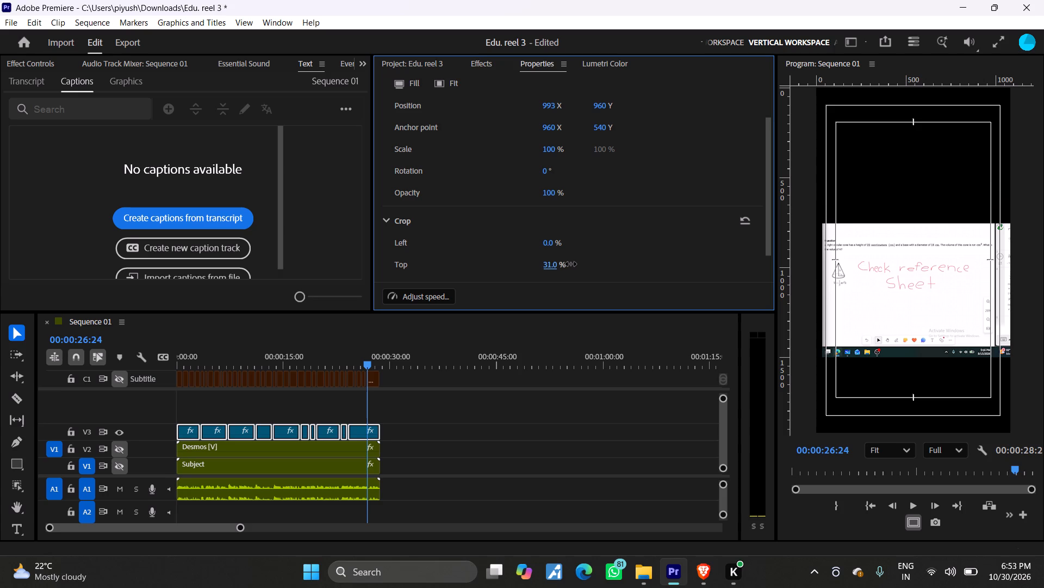
left_click_drag(571, 264, 565, 265)
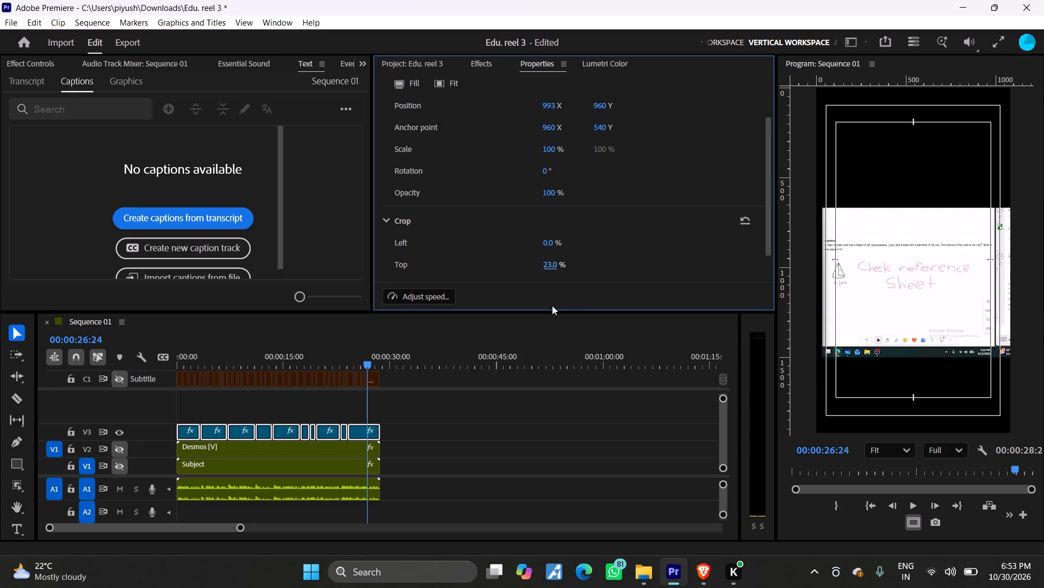
scroll(607, 248, "down", 3)
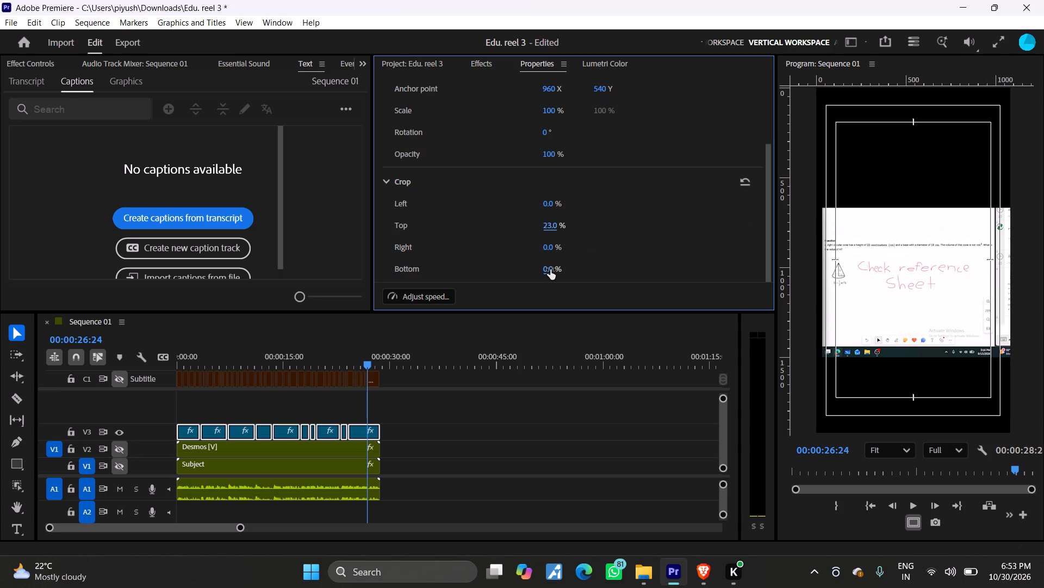
left_click_drag(549, 269, 569, 269)
Crop the V3 segments by 50% on the right, keeping the left crop at 0%, so only the whiteboard question remains.
left_click_drag(551, 247, 575, 247)
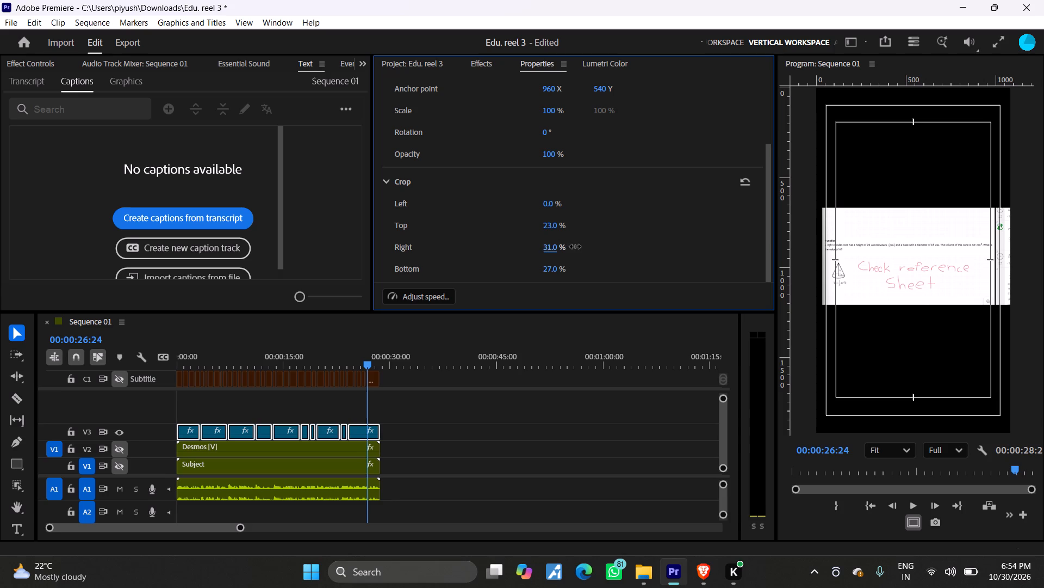
left_click_drag(575, 247, 543, 243)
left_click_drag(543, 243, 558, 242)
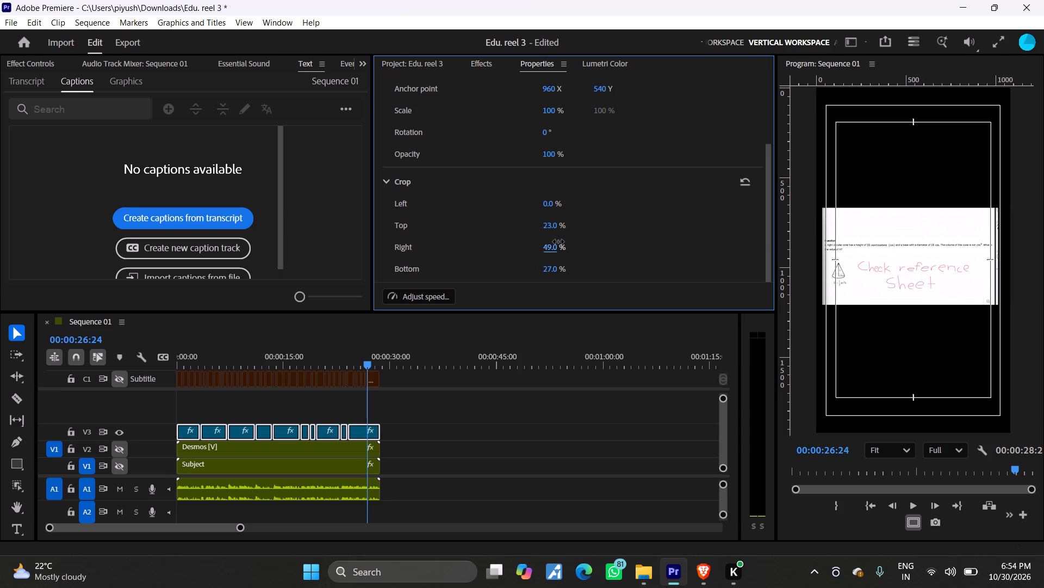
left_click_drag(558, 242, 558, 242)
left_click_drag(558, 242, 560, 242)
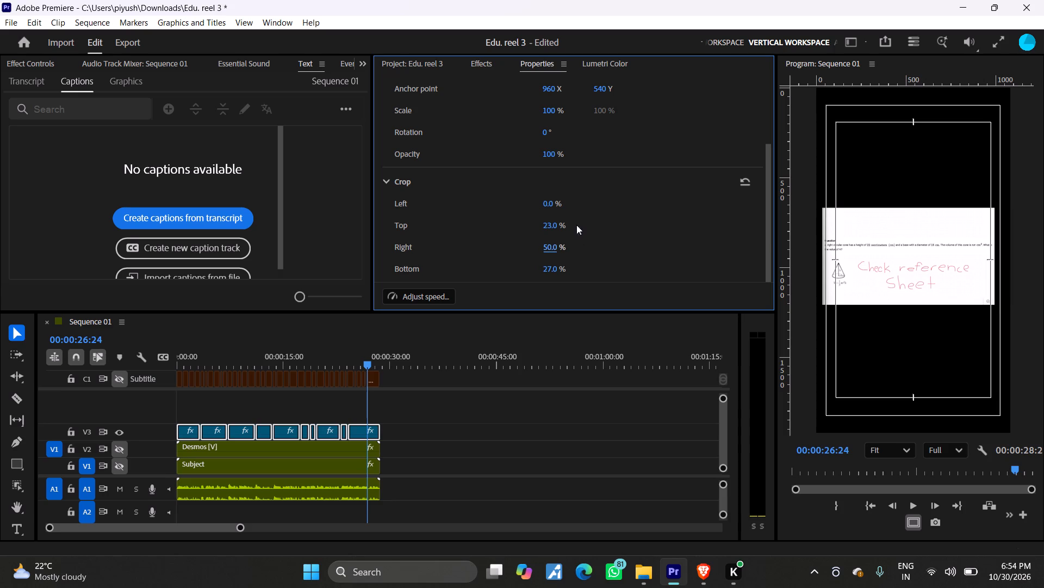
left_click_drag(554, 207, 550, 207)
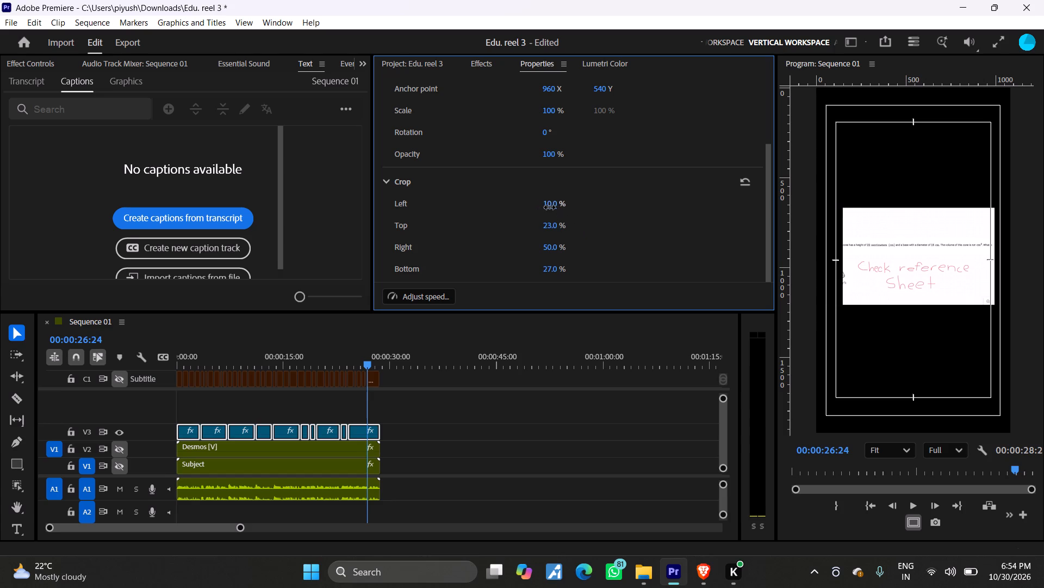
left_click_drag(550, 207, 543, 207)
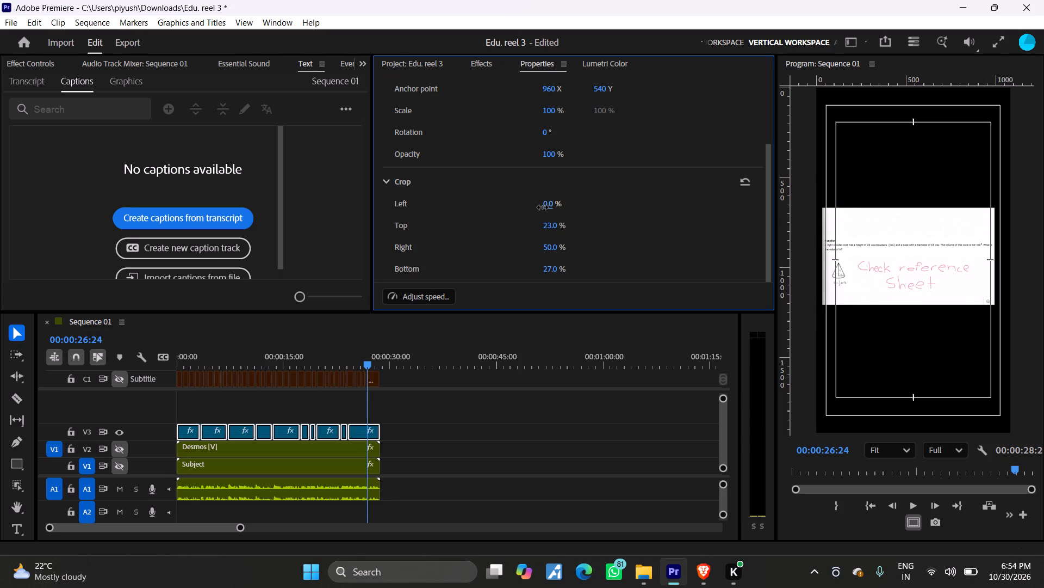
left_click_drag(543, 207, 543, 207)
Hide the safe margins in the program preview.
left_click(916, 523)
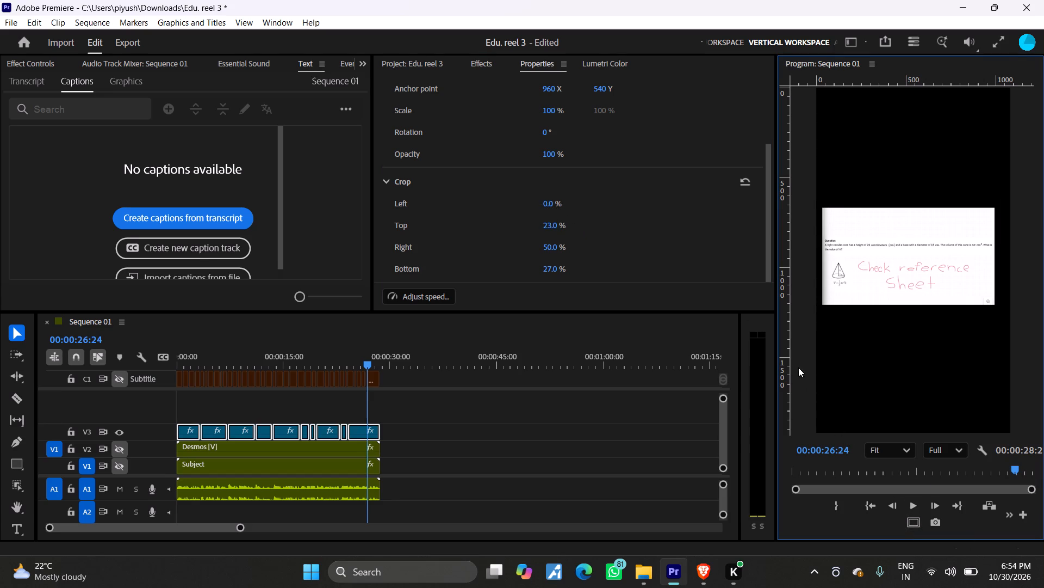
Place the question above the calculator by setting the V3 segments' vertical position to 404, with the V2 track shown again.
scroll(647, 220, "up", 5)
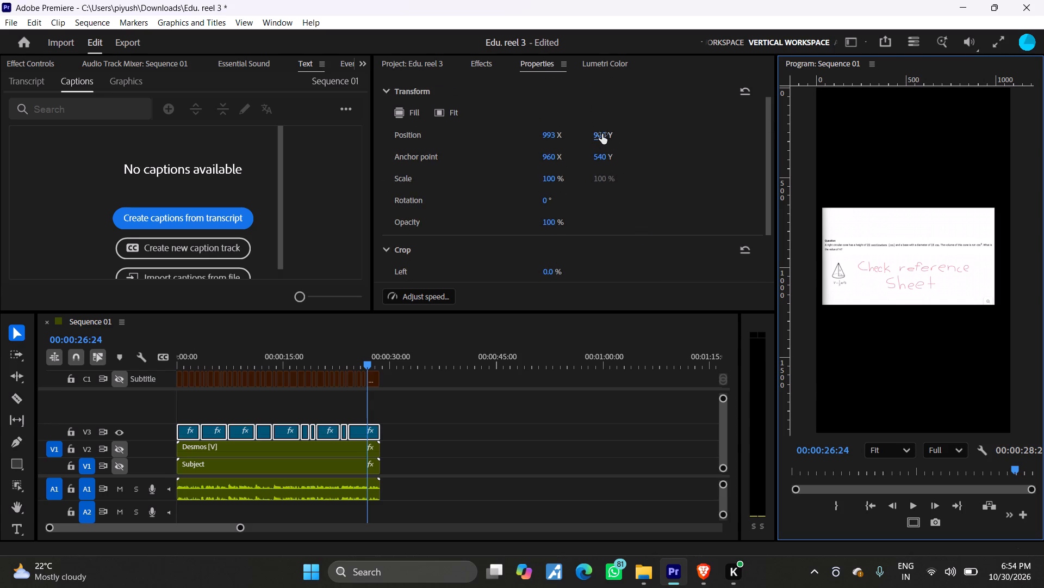
left_click_drag(602, 134, 278, 183)
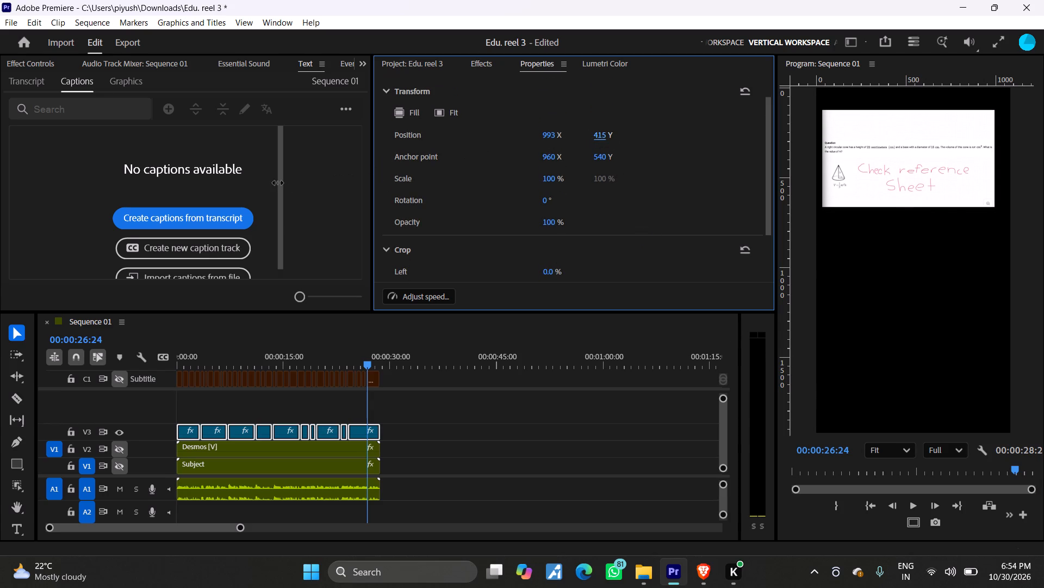
left_click_drag(278, 183, 272, 184)
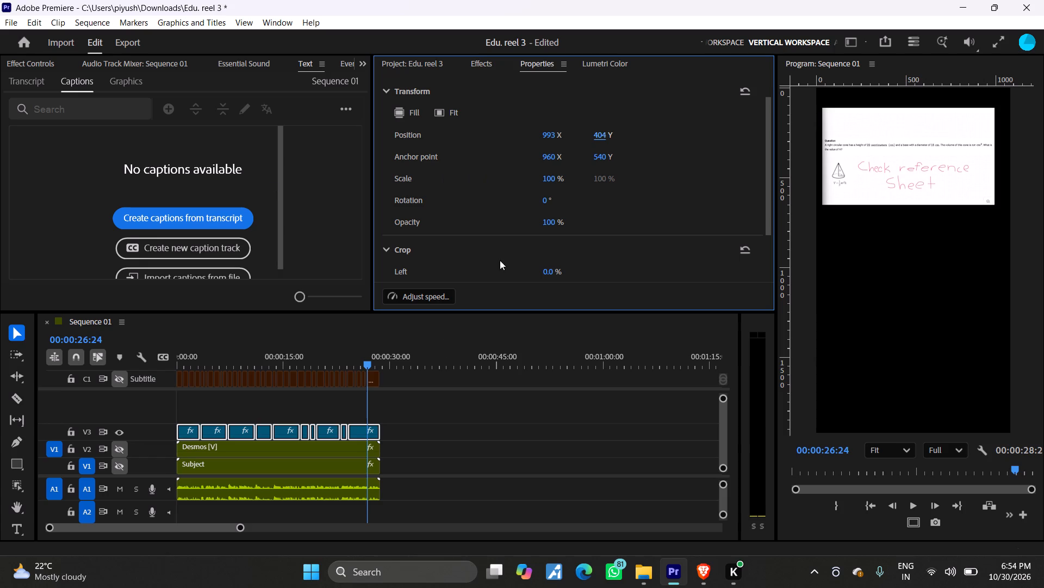
left_click(117, 449)
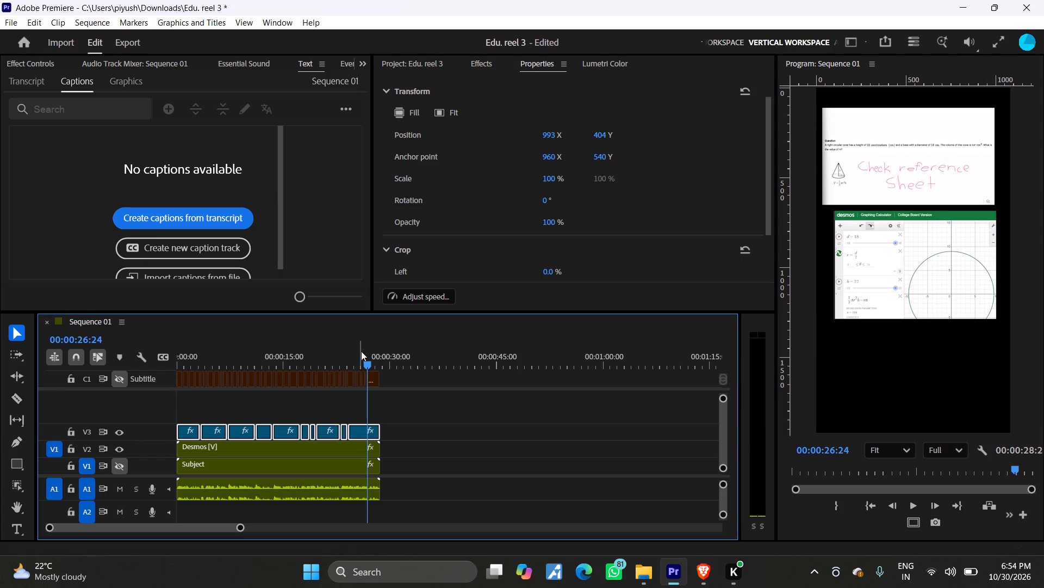
Nest the cropped V3 segments into a sequence named question.
right_click(334, 432)
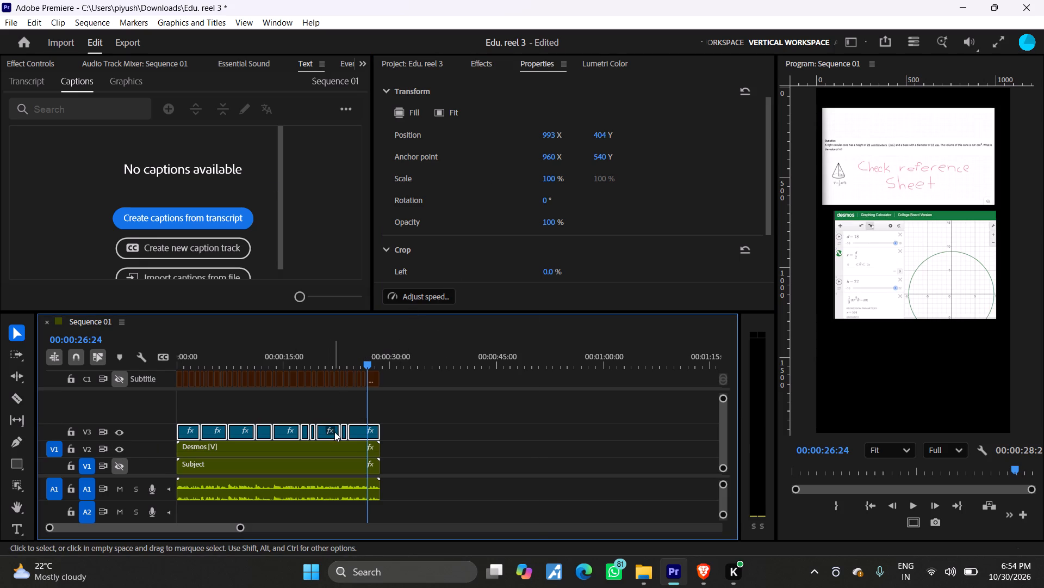
left_click(403, 321)
left_click(401, 328)
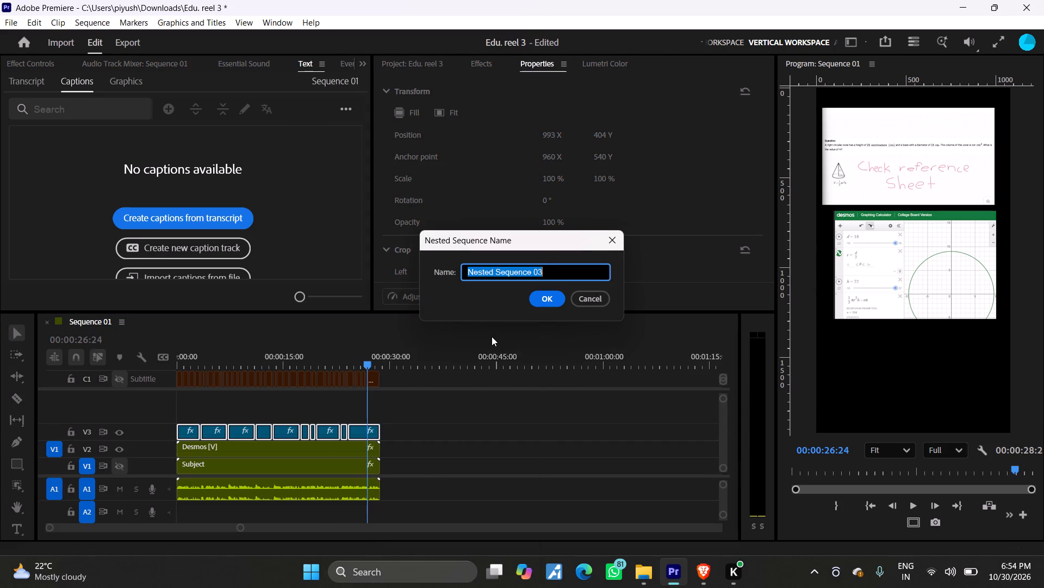
key("BackSpace")
type("questio")
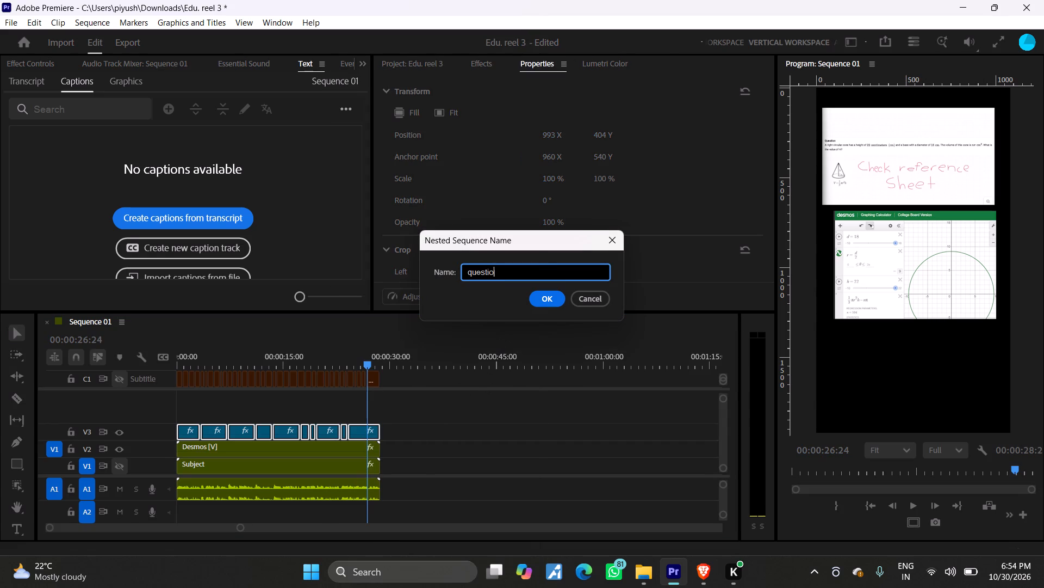
key("n")
key("Return")
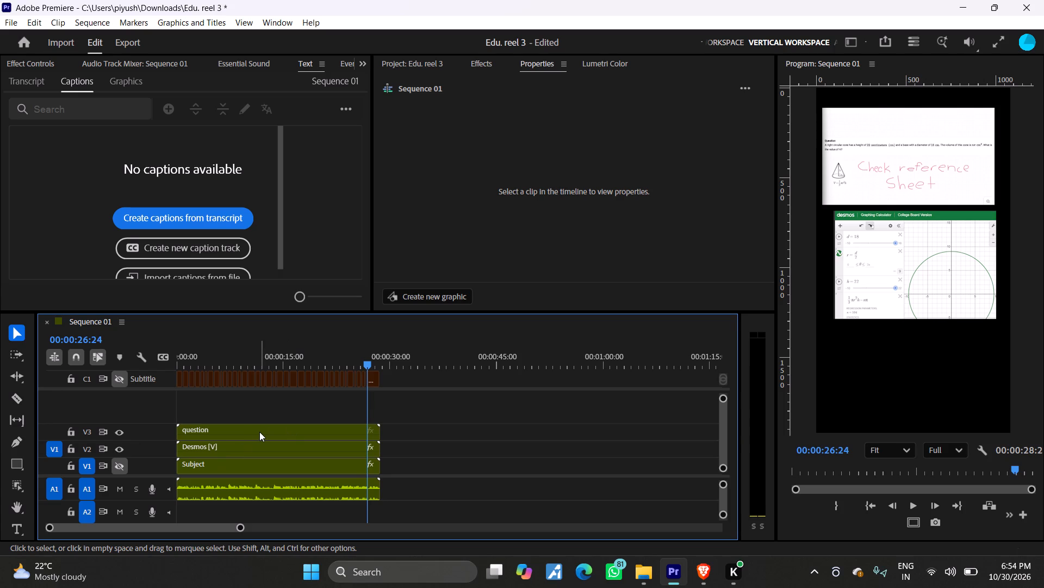
Set the question nest's horizontal position to 564.
left_click(273, 425)
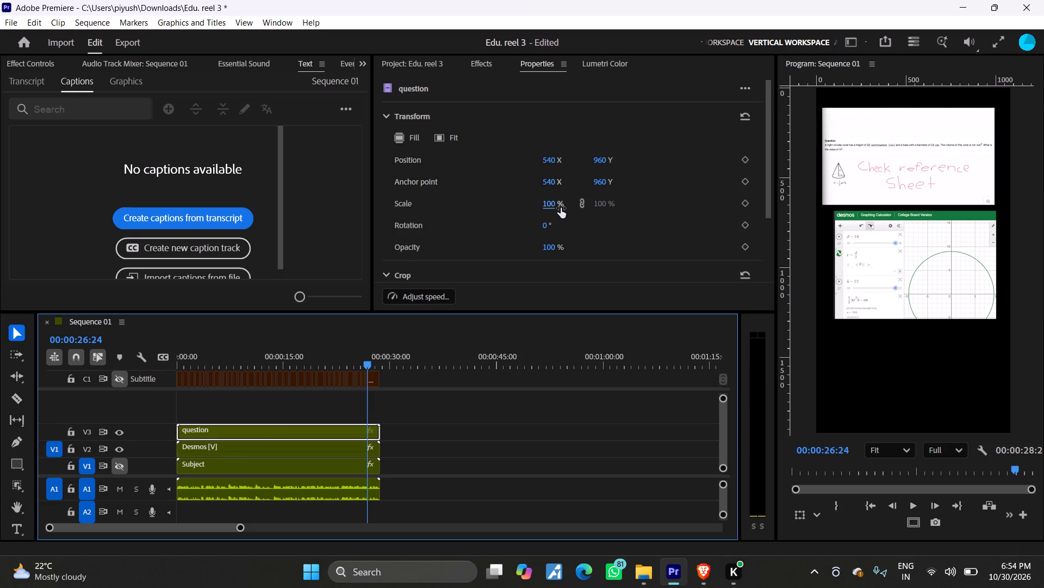
left_click_drag(552, 162, 565, 162)
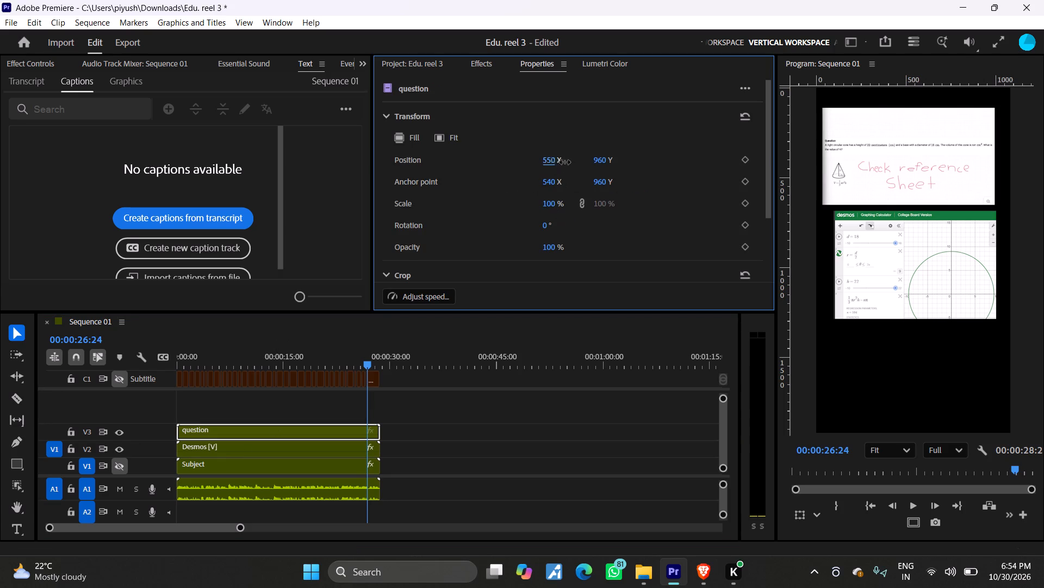
left_click_drag(565, 162, 572, 162)
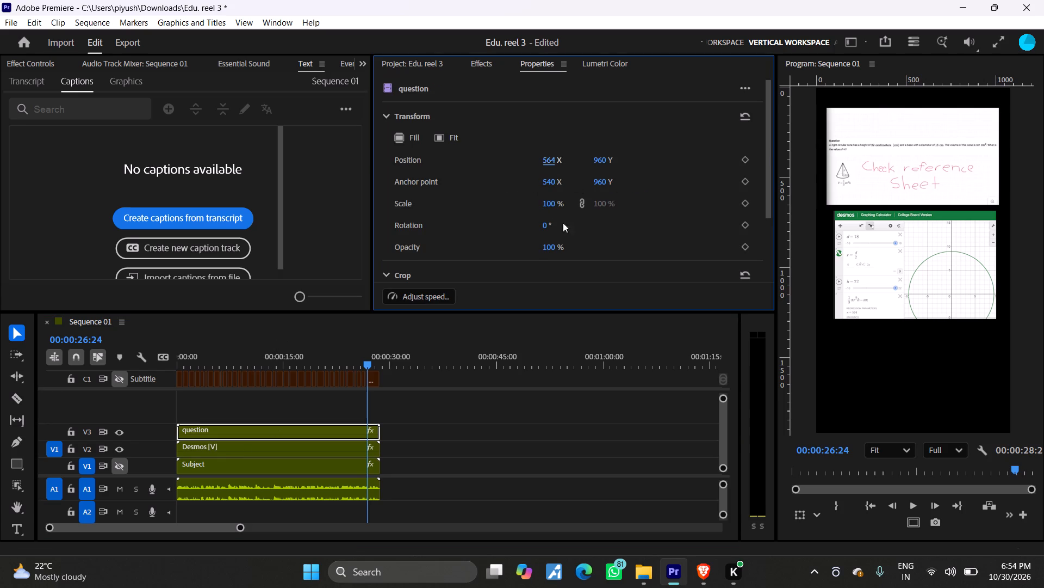
Set the Desmos nest's horizontal position to 529 to align it under the question.
left_click(338, 452)
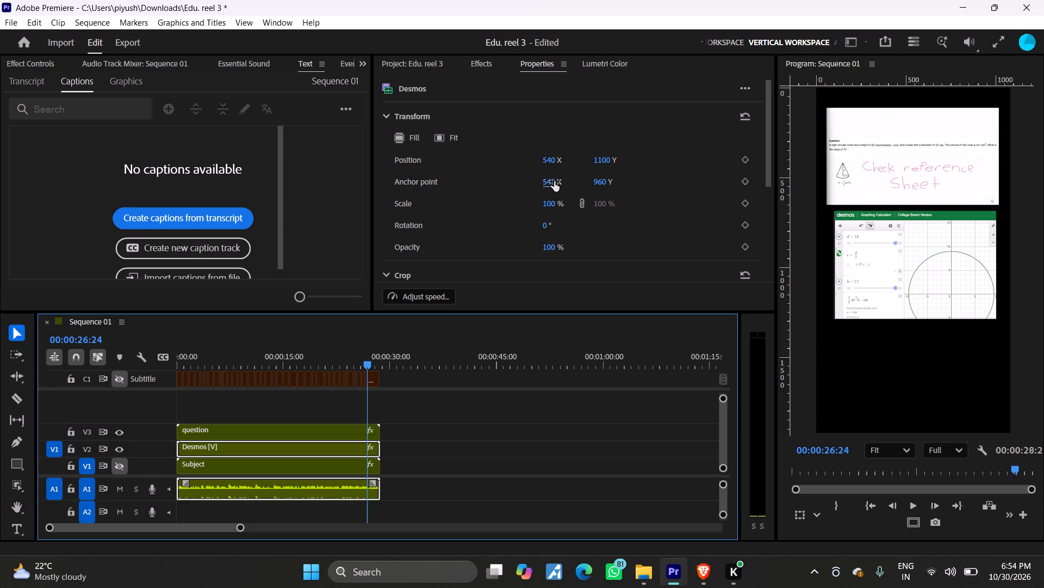
left_click(552, 164)
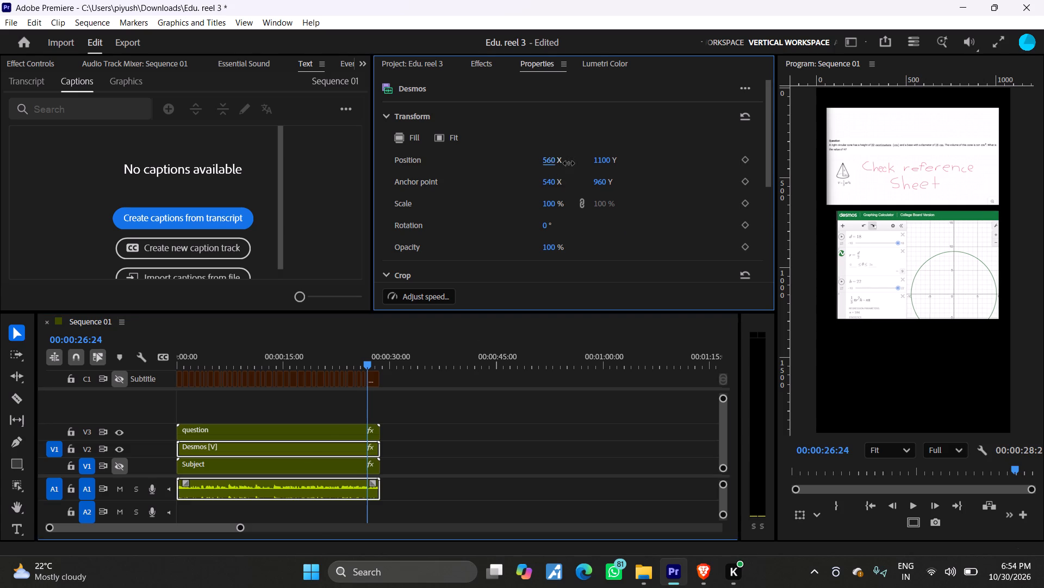
Inside the Desmos nested sequence, set the left crop of all V2 clips to 50.5%, and close that sequence.
scroll(638, 236, "down", 8)
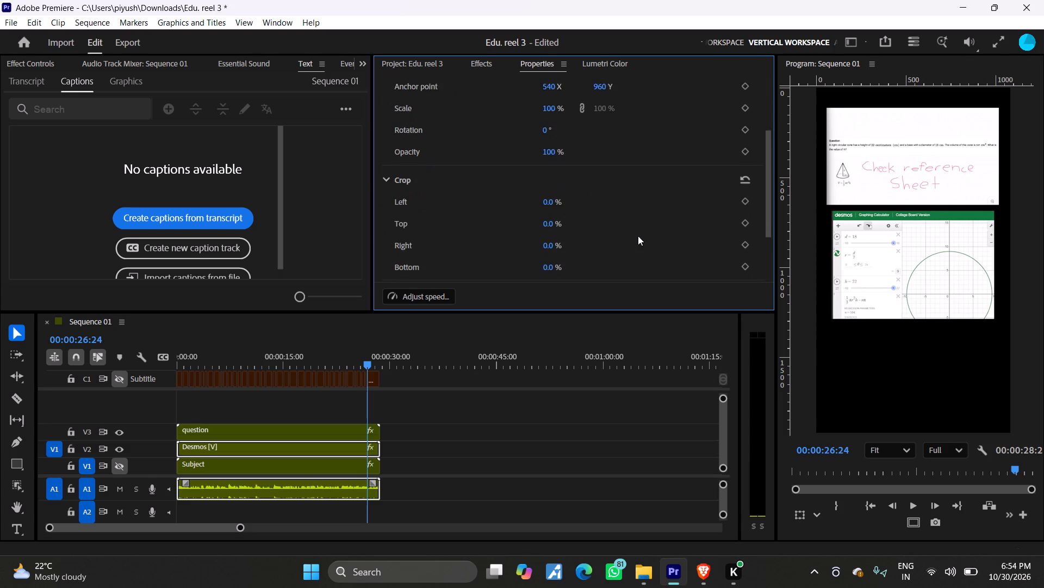
scroll(638, 236, "down", 2)
scroll(638, 236, "up", 1)
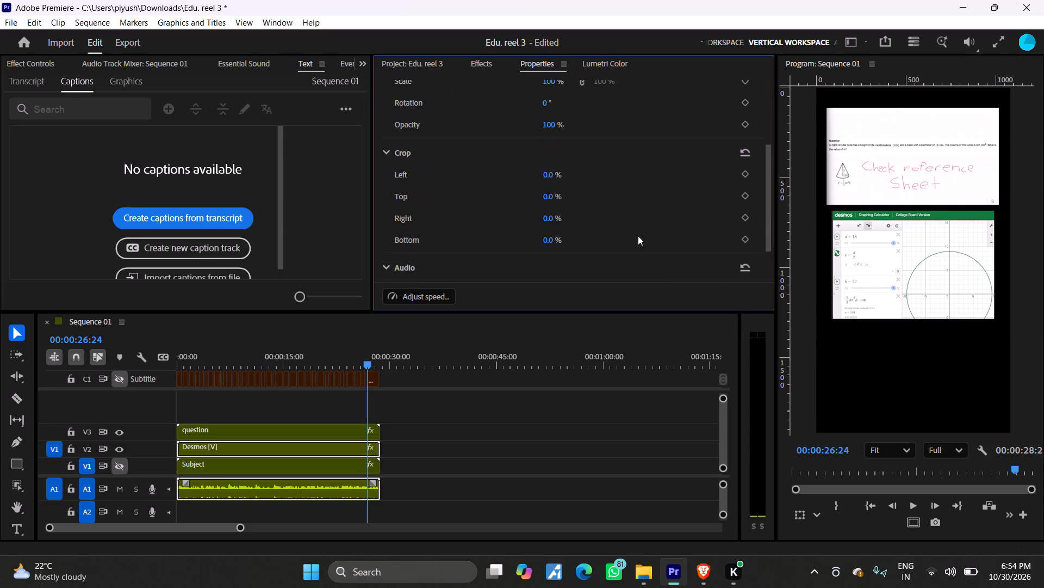
double_click(274, 444)
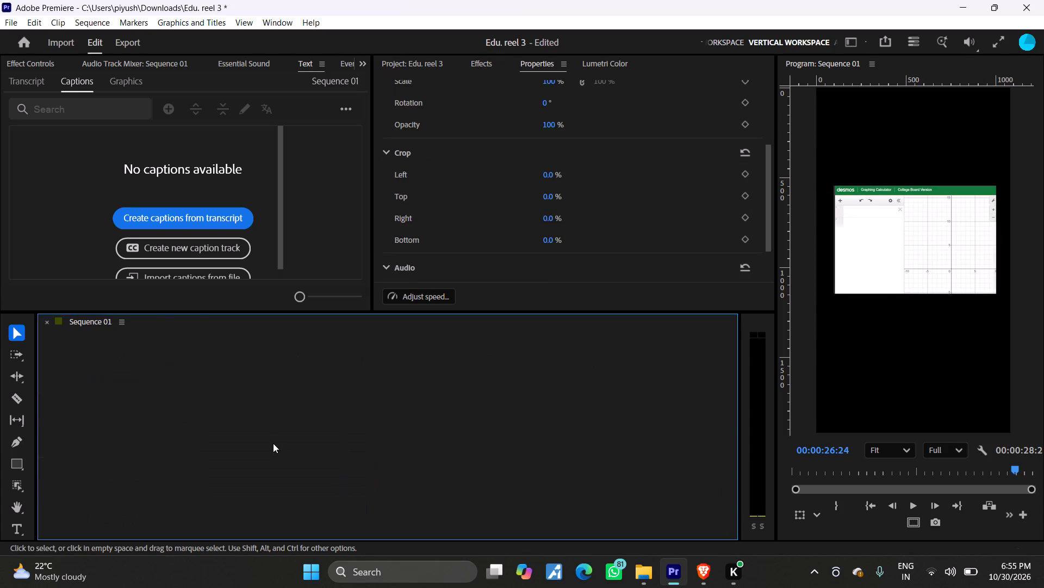
left_click_drag(408, 403, 169, 416)
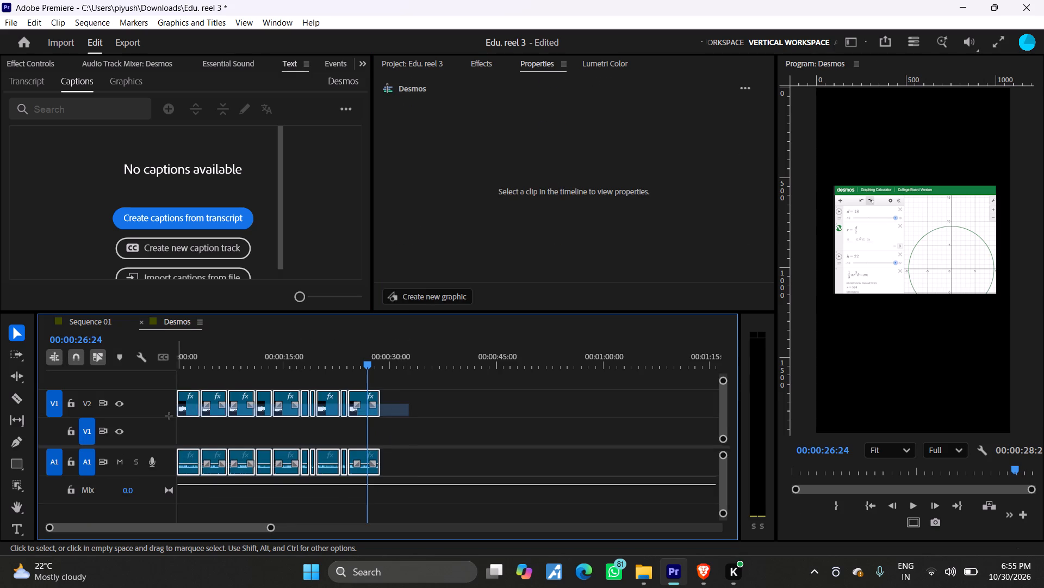
left_click_drag(169, 416, 166, 415)
scroll(637, 228, "down", 9)
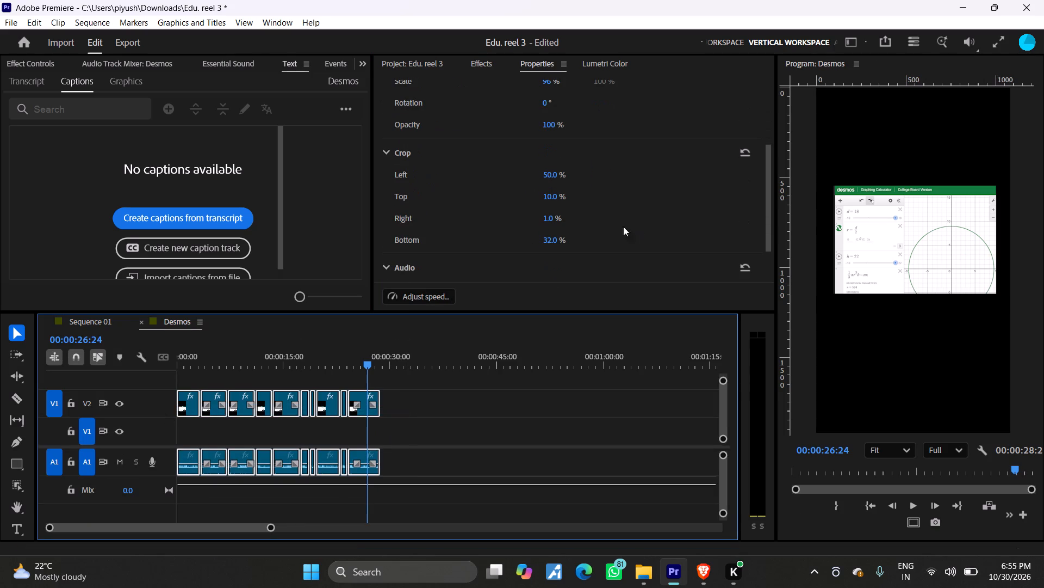
left_click(554, 179)
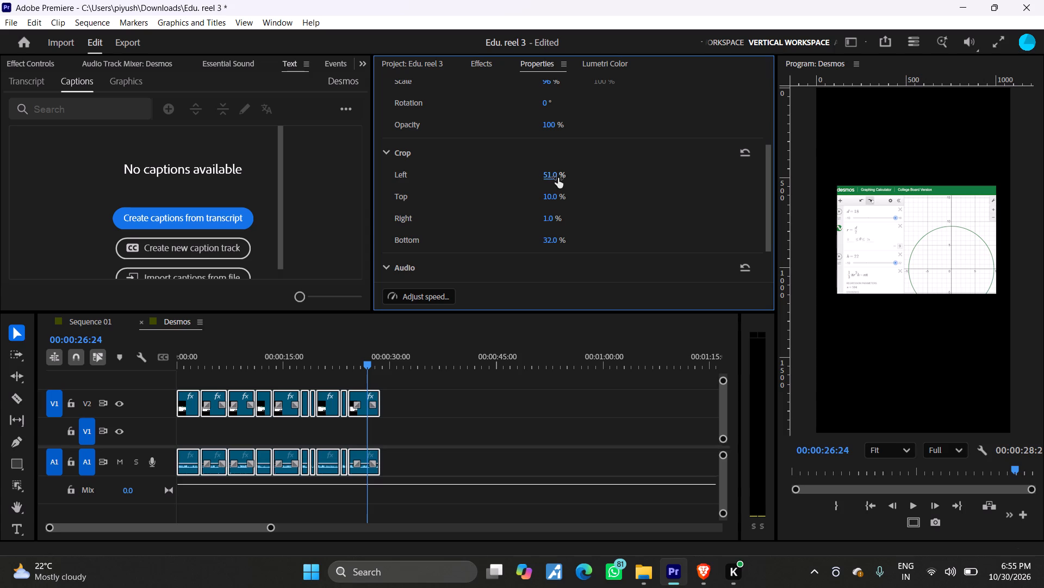
double_click(547, 169)
type("50.5")
left_click(637, 198)
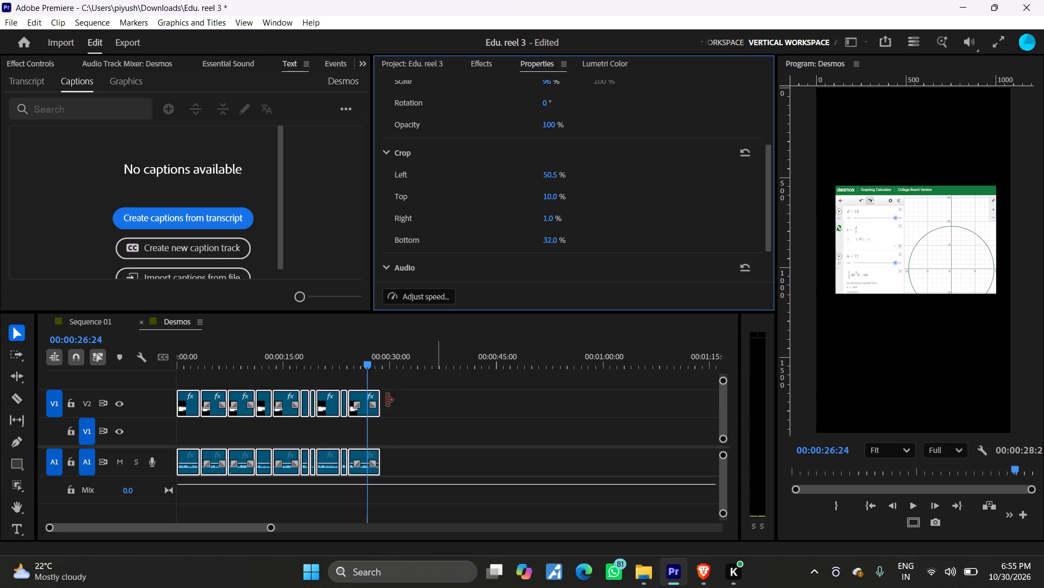
left_click(138, 320)
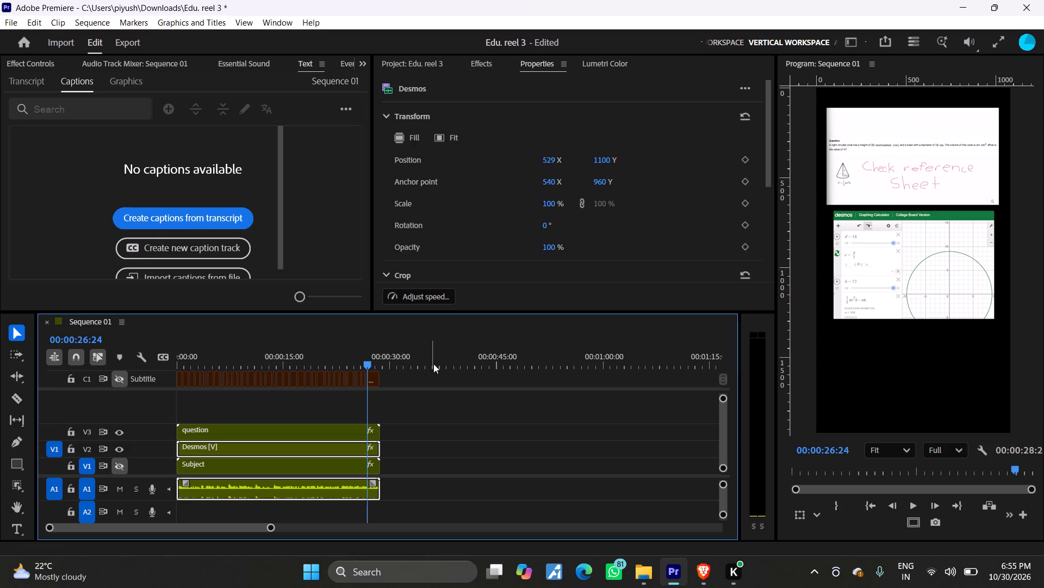
Reopen the Desmos nested sequence and set the bottom crop of all its V2 clips to 20%.
double_click(258, 444)
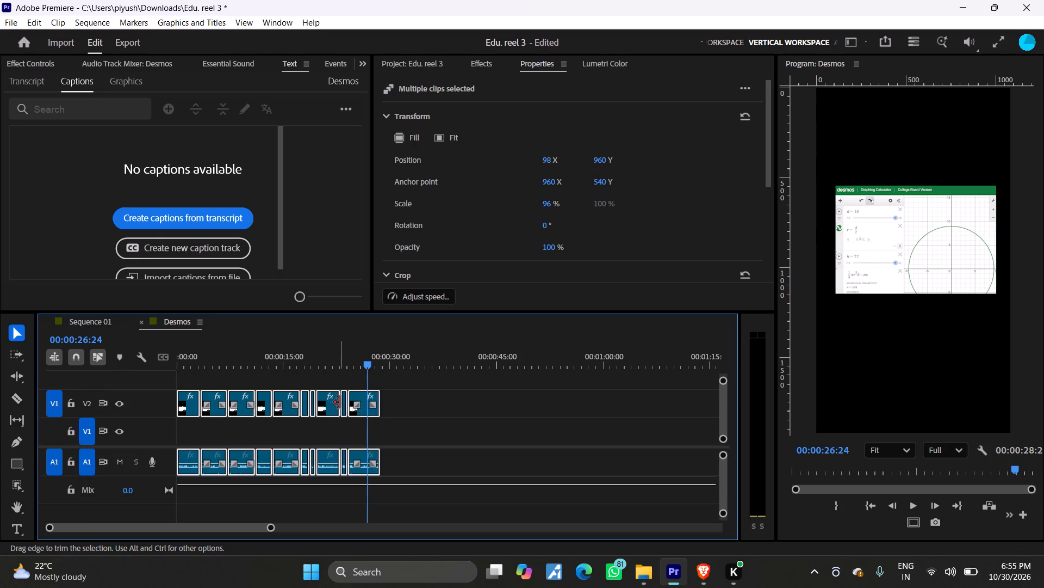
scroll(497, 250, "down", 2)
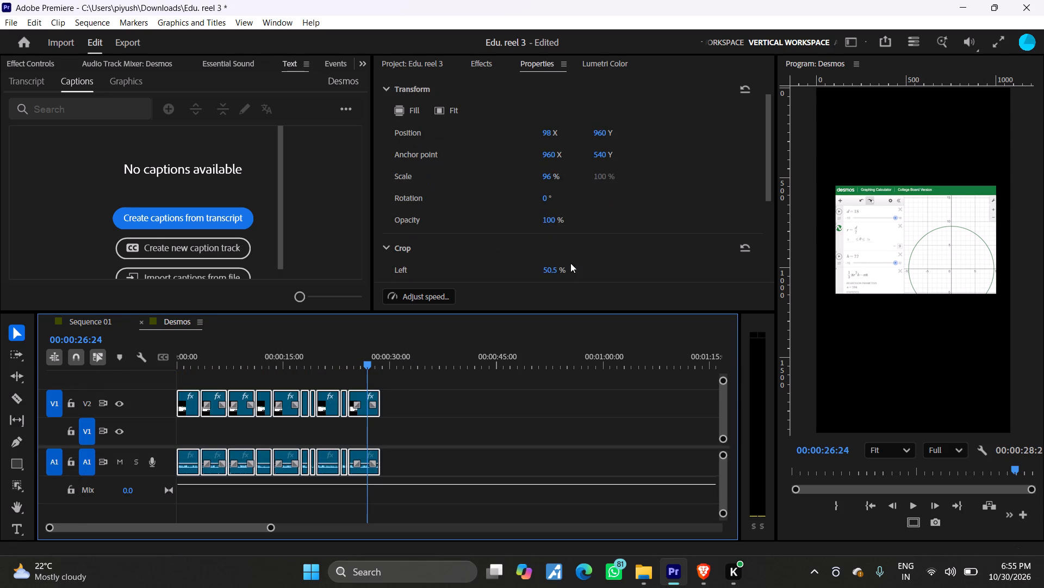
scroll(576, 263, "down", 6)
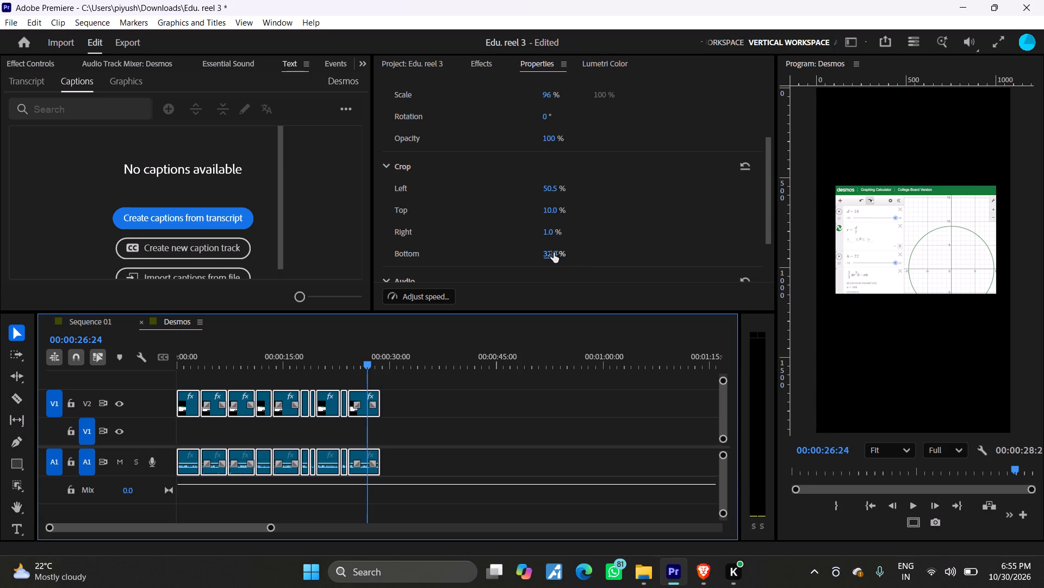
left_click_drag(554, 253, 549, 253)
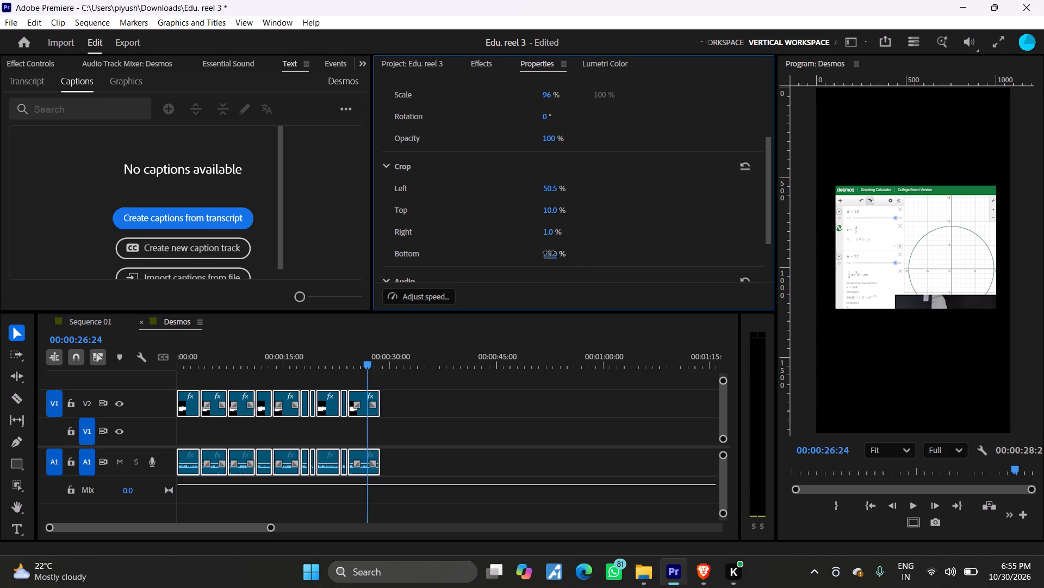
left_click_drag(549, 253, 543, 253)
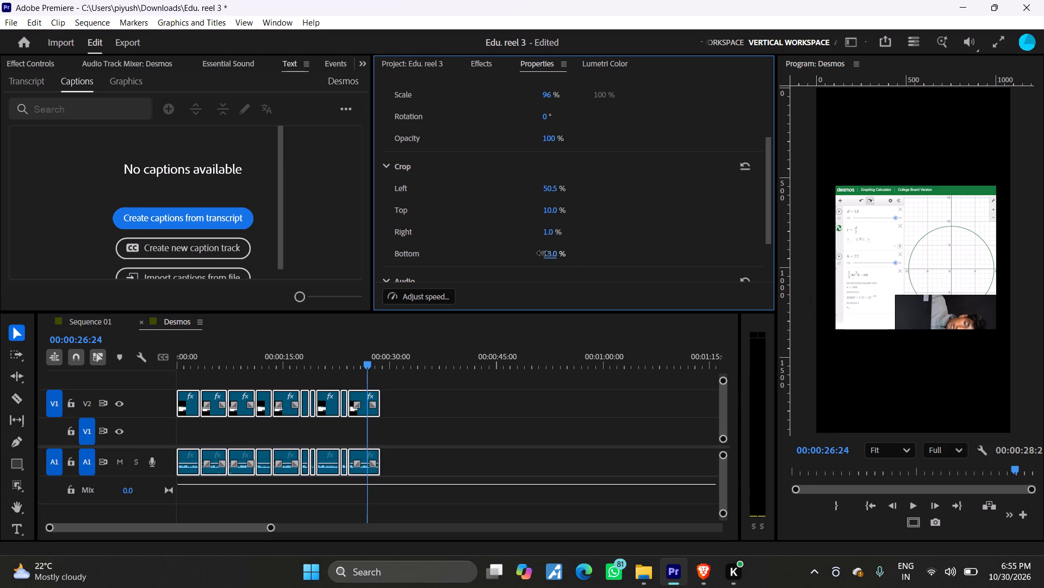
left_click_drag(543, 253, 546, 252)
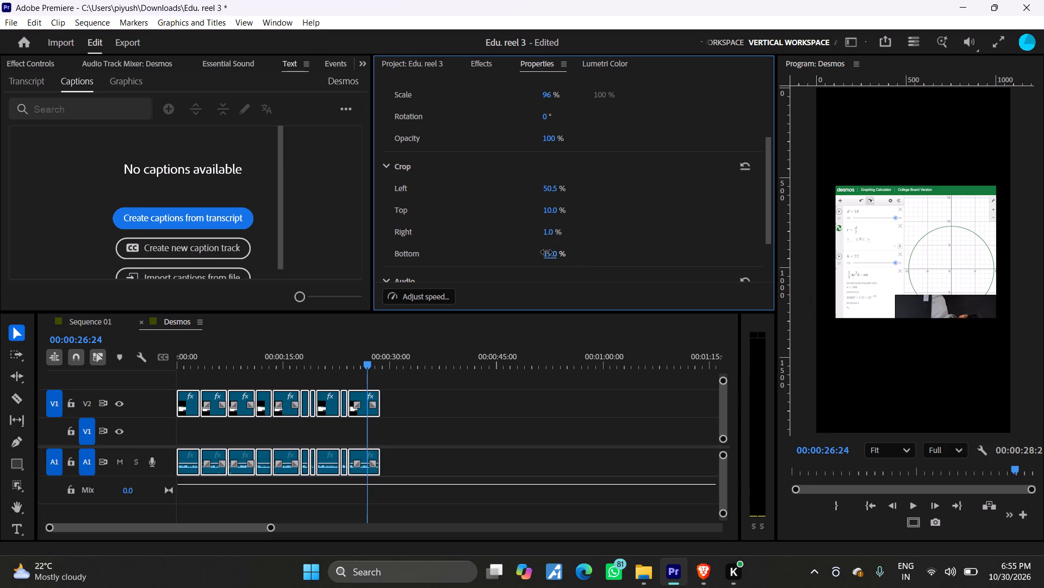
left_click_drag(546, 252, 547, 252)
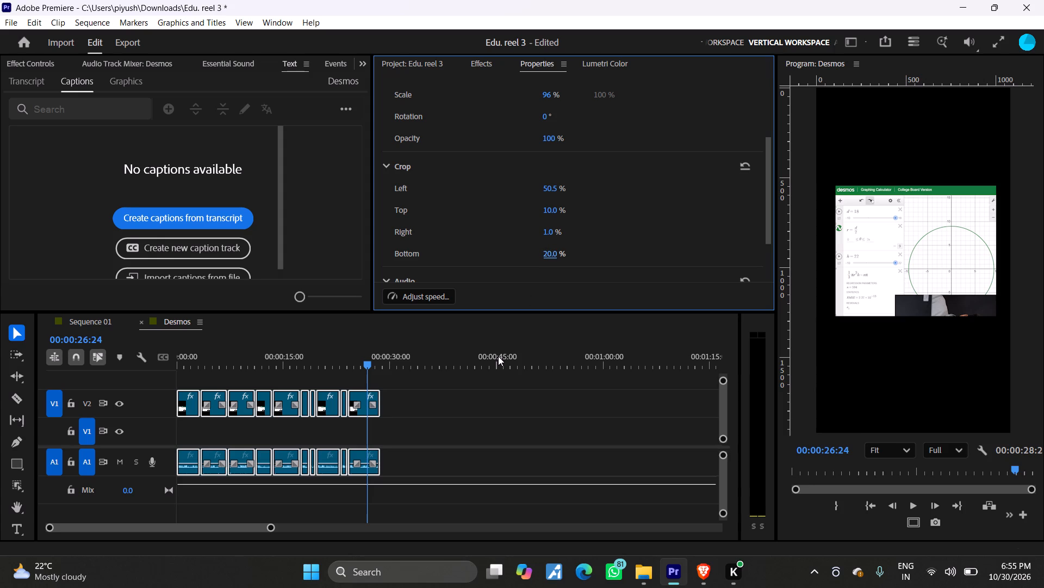
Create a white (FFFFFF) color matte at 1080 x 1920 and 30 fps, keeping its default name.
left_click(495, 65)
left_click(424, 59)
left_click(732, 291)
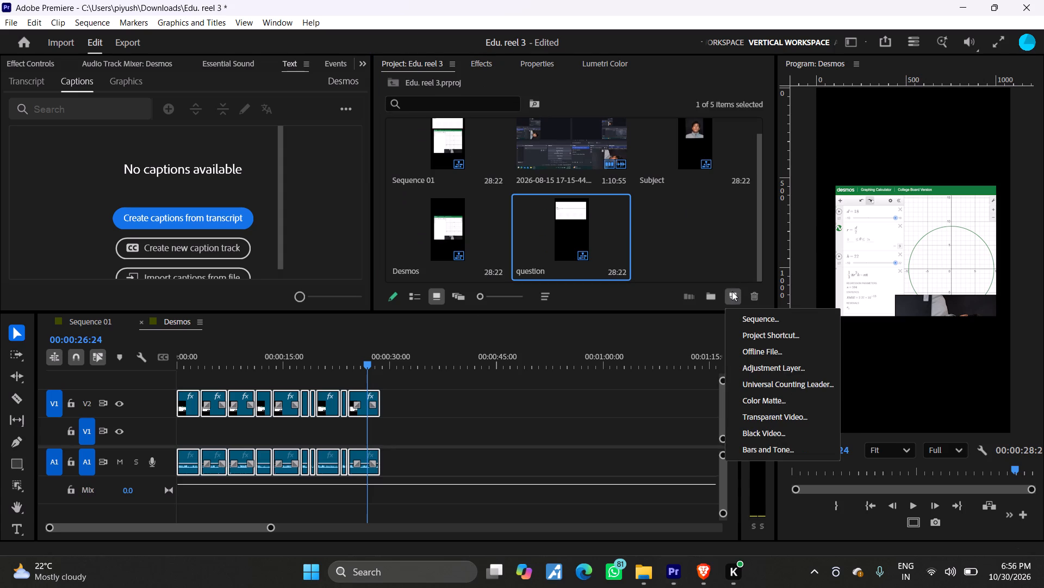
left_click(768, 405)
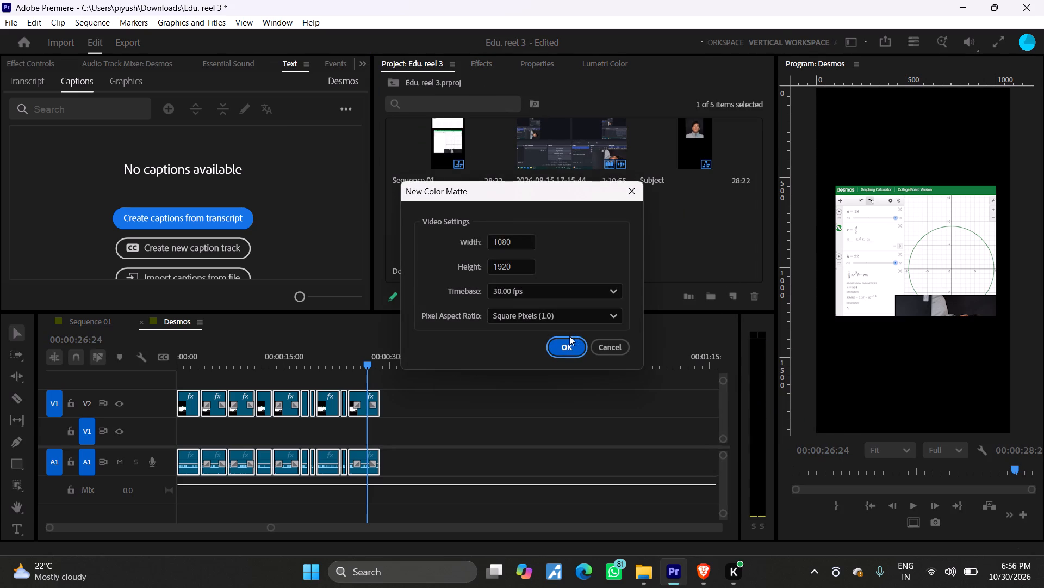
left_click(569, 336)
left_click(567, 346)
left_click_drag(521, 261, 291, 383)
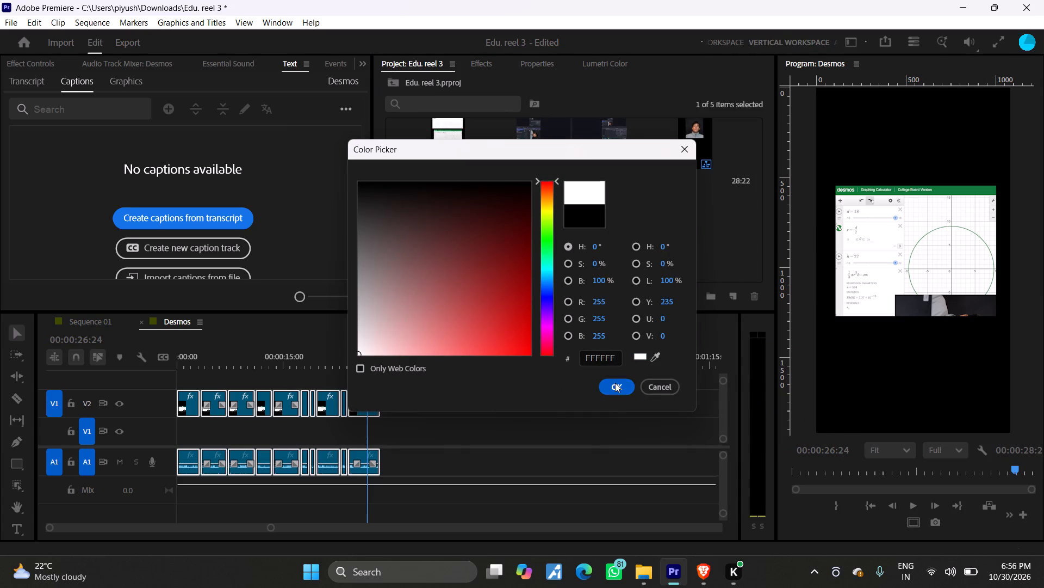
left_click(619, 382)
left_click(509, 310)
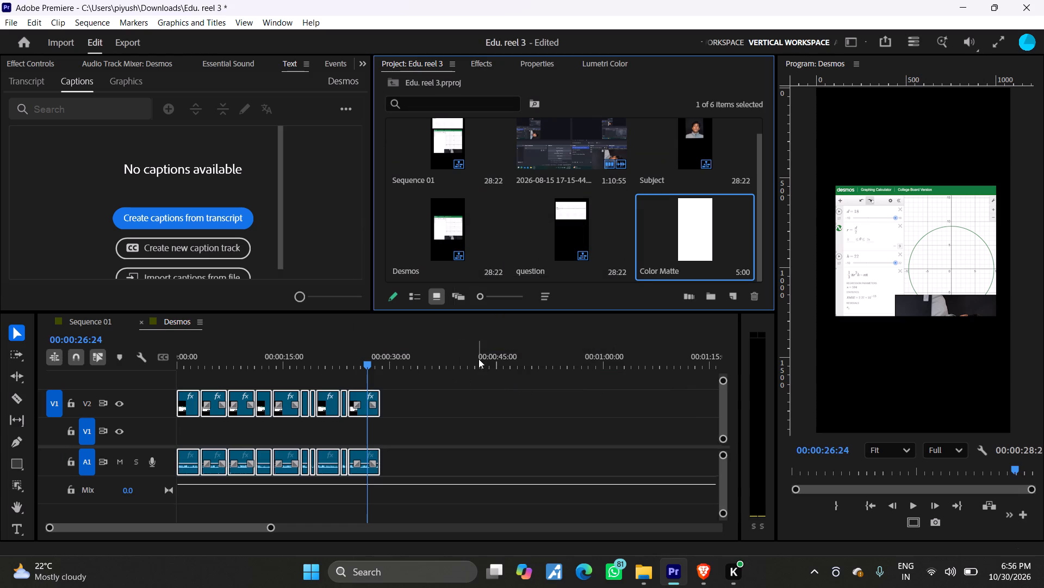
Place the color matte on V3 at the start of the Desmos sequence and extend it to the clips' end.
left_click_drag(645, 264, 163, 378)
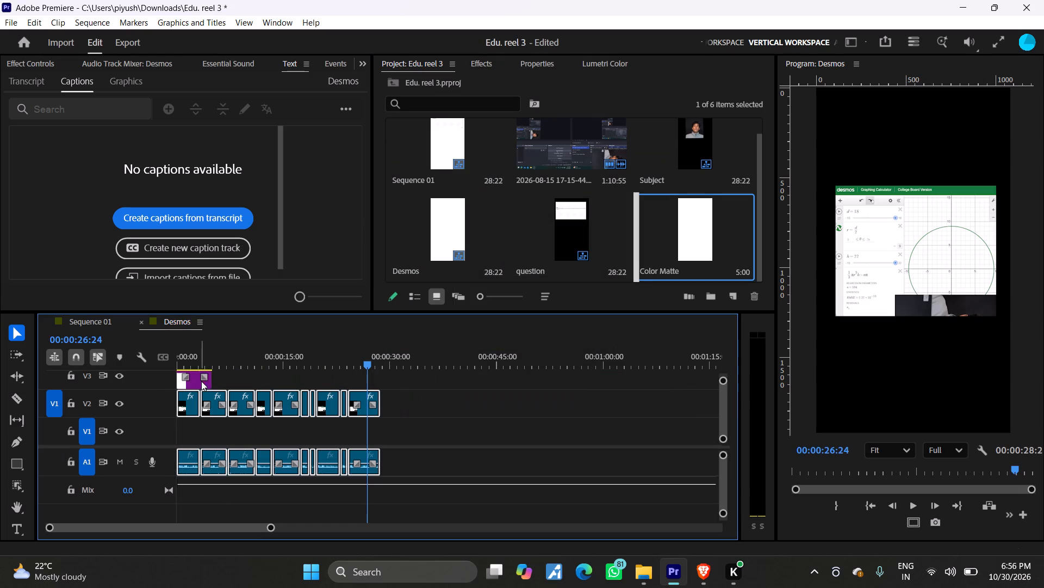
left_click_drag(209, 377, 376, 377)
Scale the color matte to 36% and rotate it 90°.
left_click(295, 376)
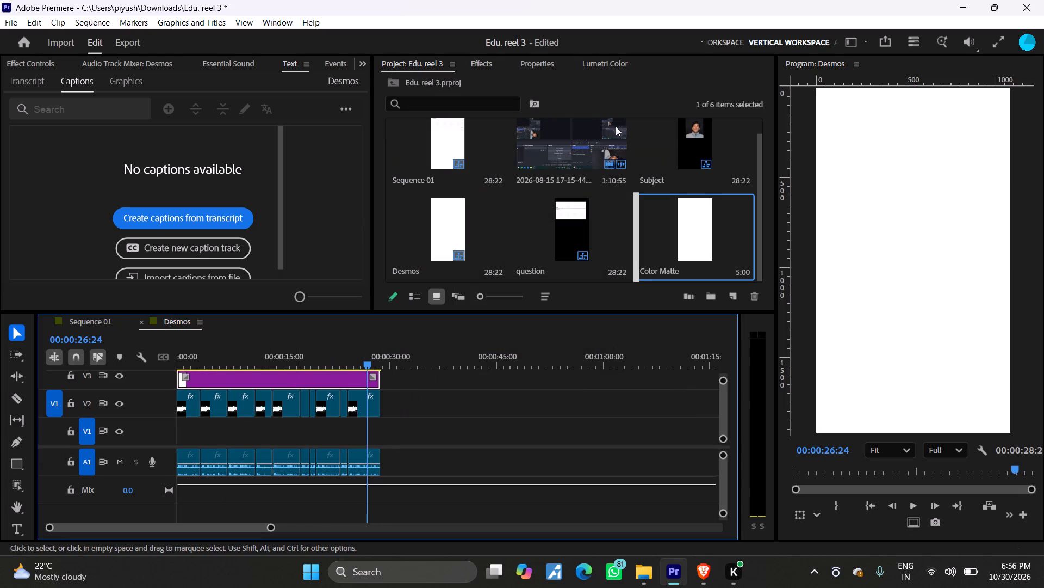
left_click(527, 64)
left_click_drag(548, 204, 513, 207)
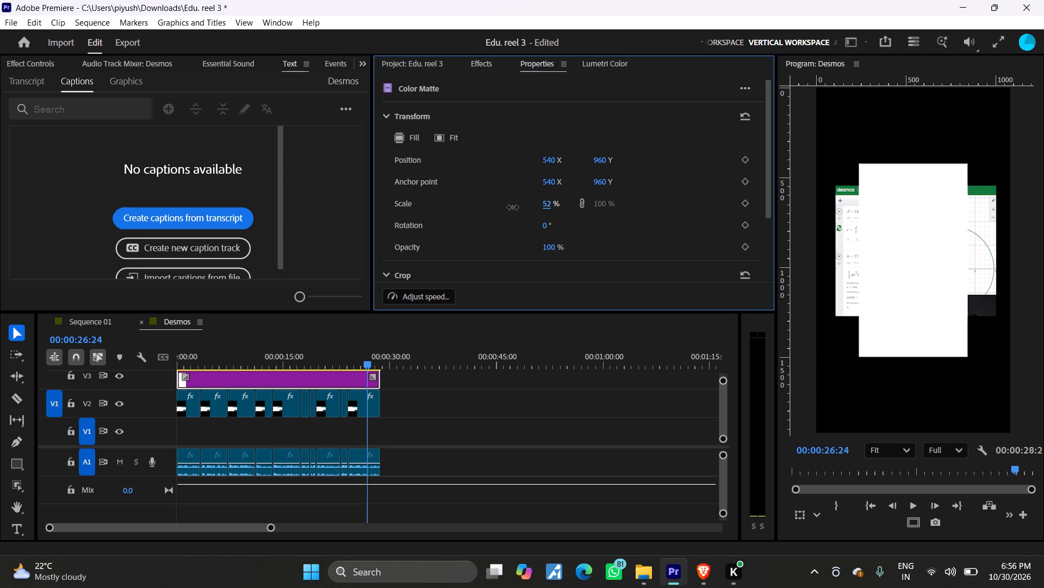
left_click_drag(513, 207, 506, 207)
left_click_drag(545, 220, 589, 223)
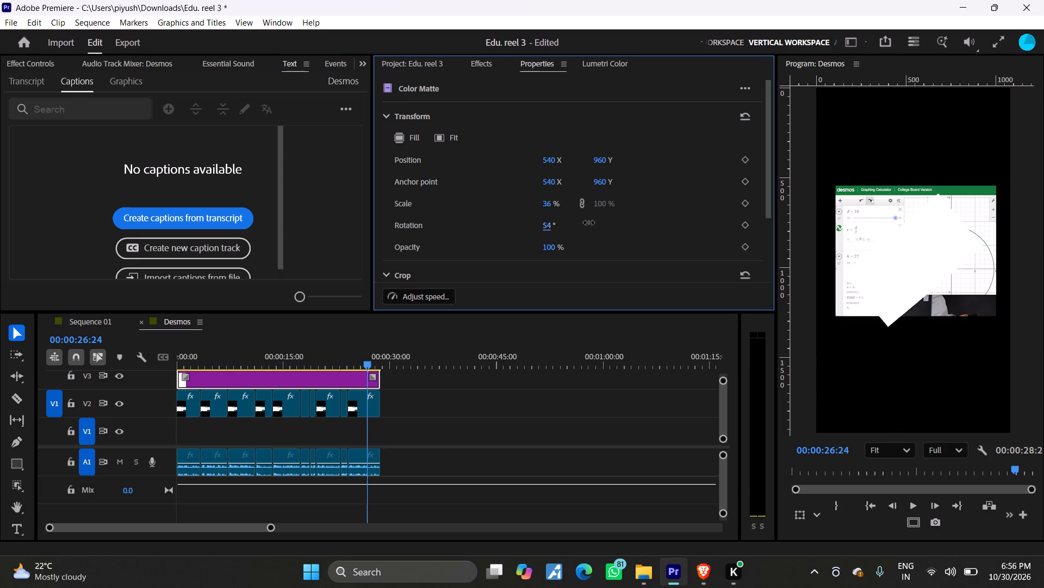
left_click_drag(589, 223, 611, 224)
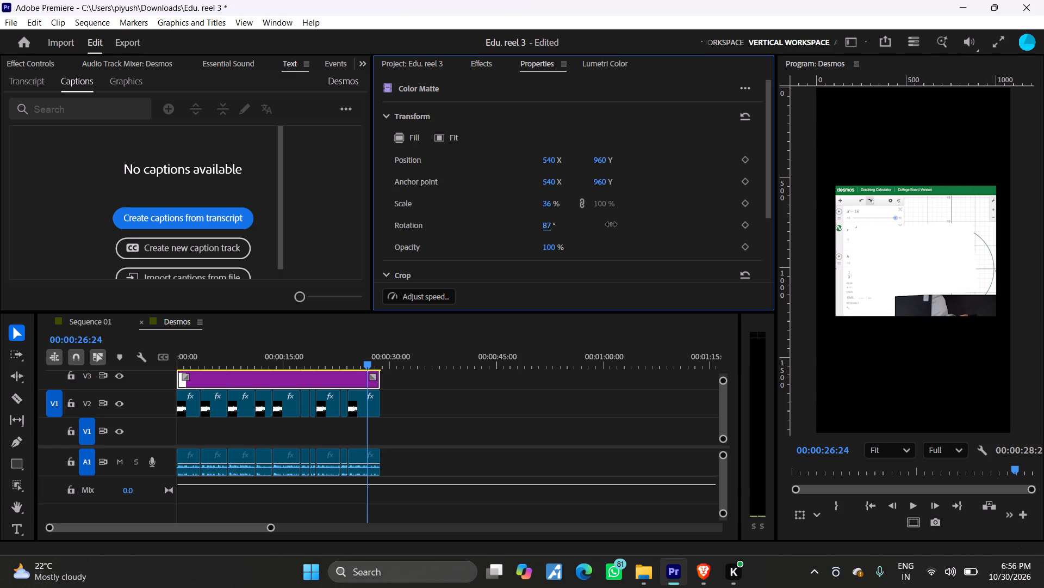
left_click_drag(611, 224, 613, 224)
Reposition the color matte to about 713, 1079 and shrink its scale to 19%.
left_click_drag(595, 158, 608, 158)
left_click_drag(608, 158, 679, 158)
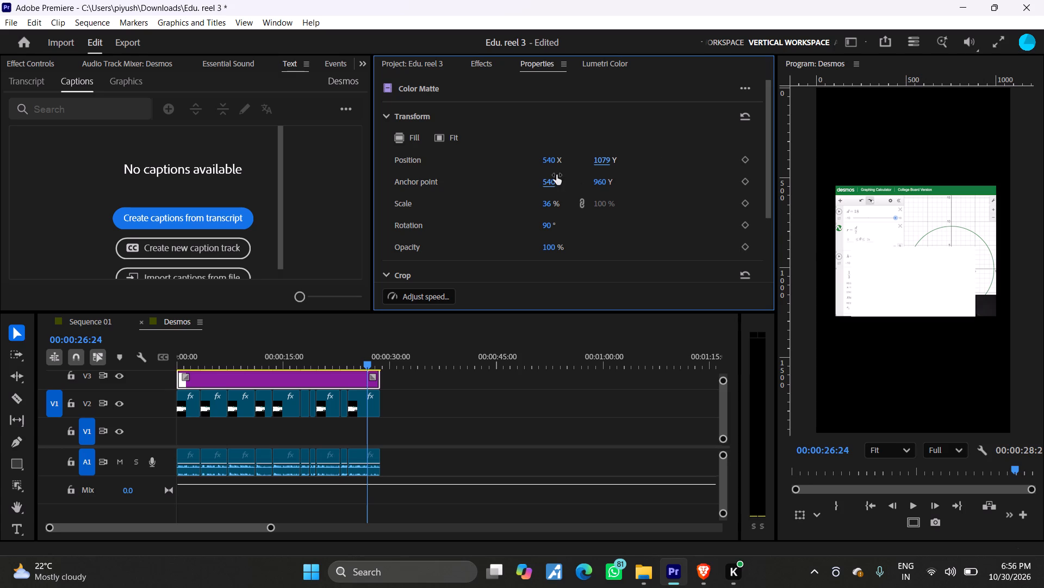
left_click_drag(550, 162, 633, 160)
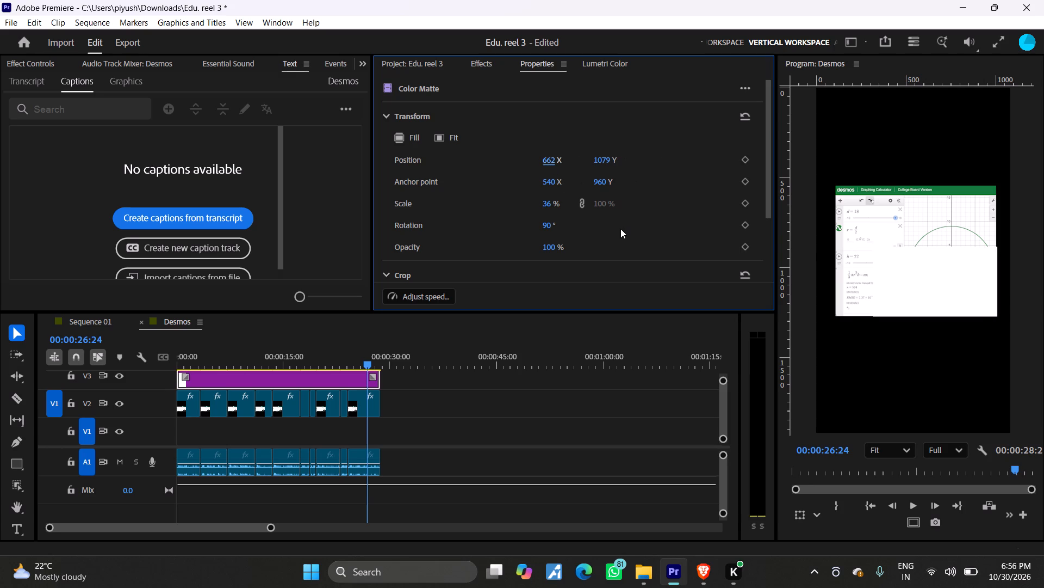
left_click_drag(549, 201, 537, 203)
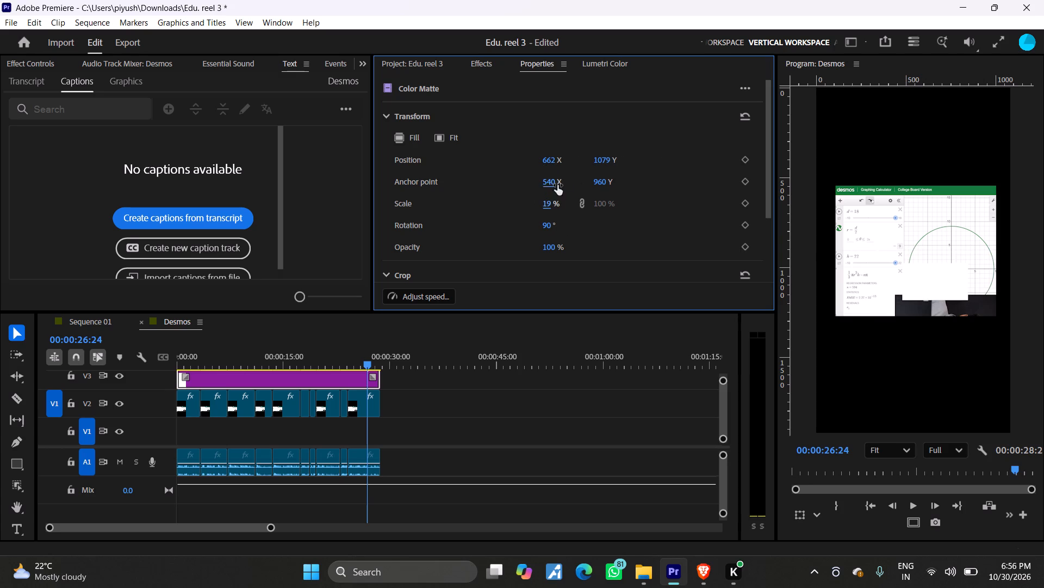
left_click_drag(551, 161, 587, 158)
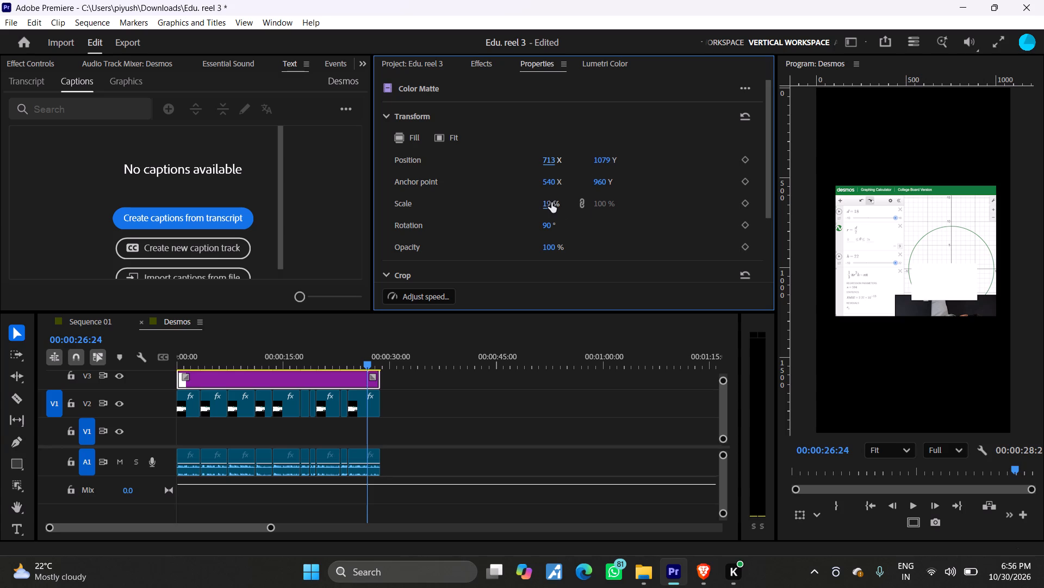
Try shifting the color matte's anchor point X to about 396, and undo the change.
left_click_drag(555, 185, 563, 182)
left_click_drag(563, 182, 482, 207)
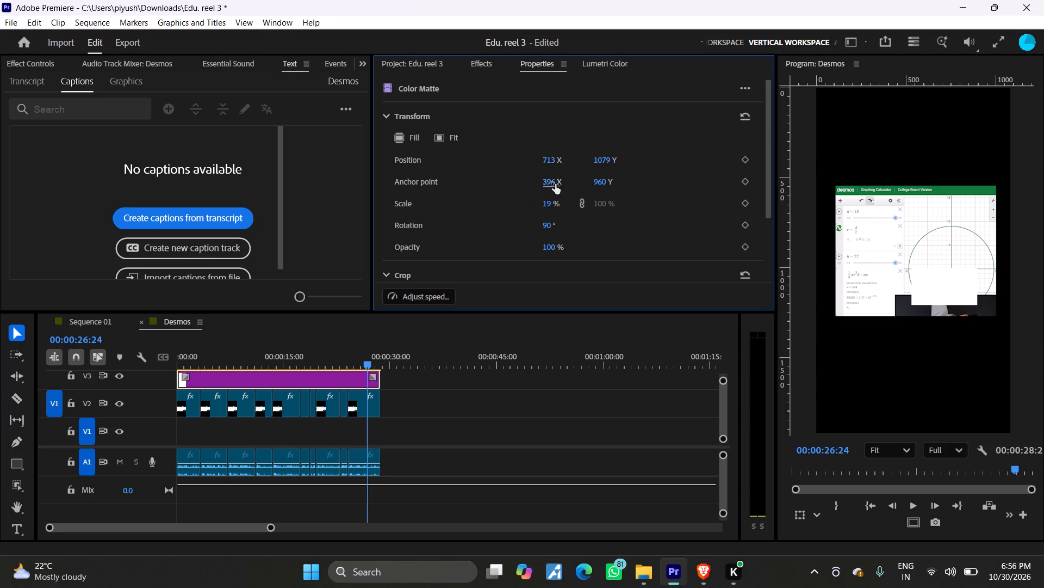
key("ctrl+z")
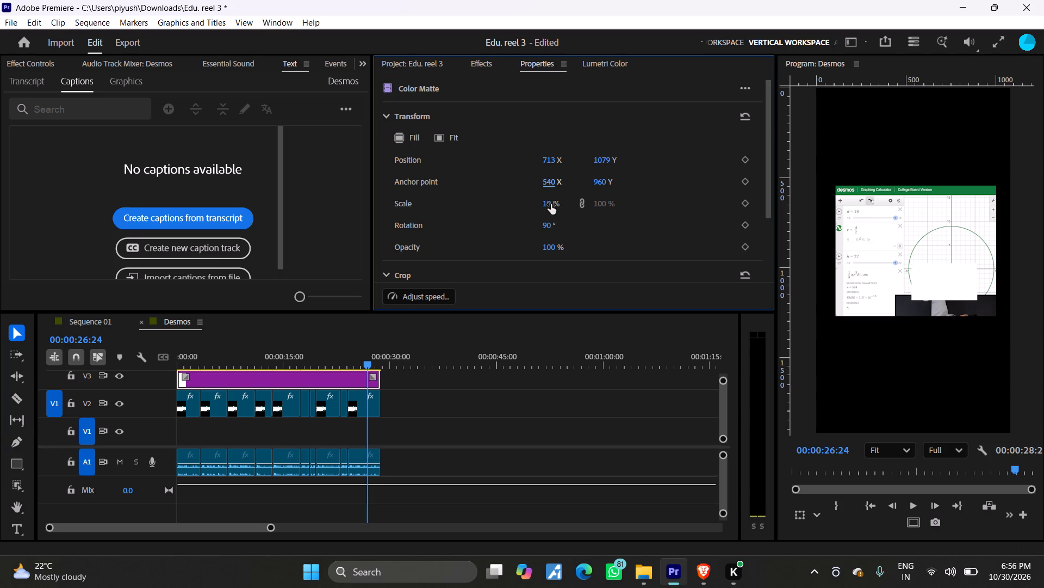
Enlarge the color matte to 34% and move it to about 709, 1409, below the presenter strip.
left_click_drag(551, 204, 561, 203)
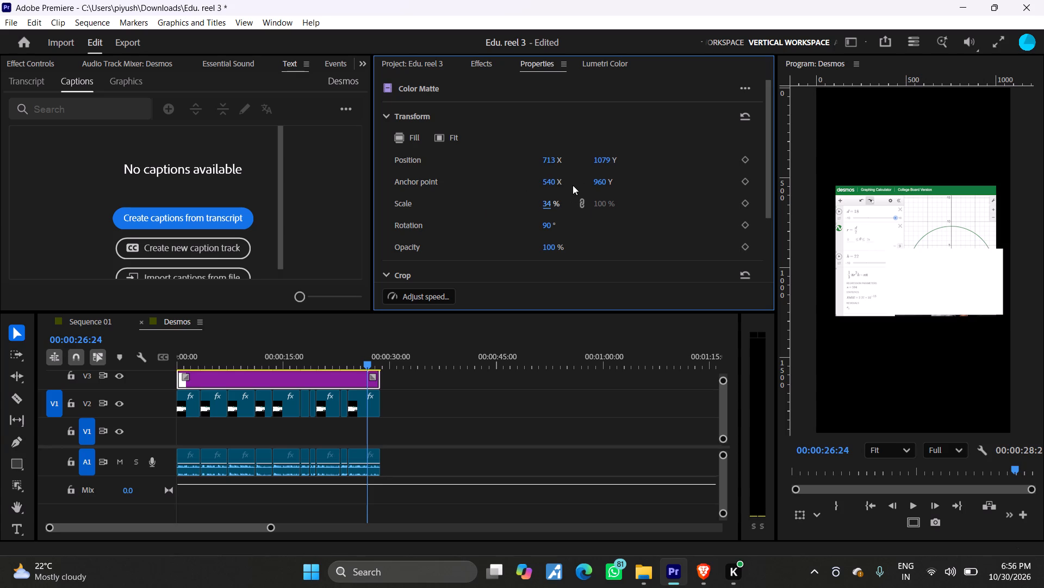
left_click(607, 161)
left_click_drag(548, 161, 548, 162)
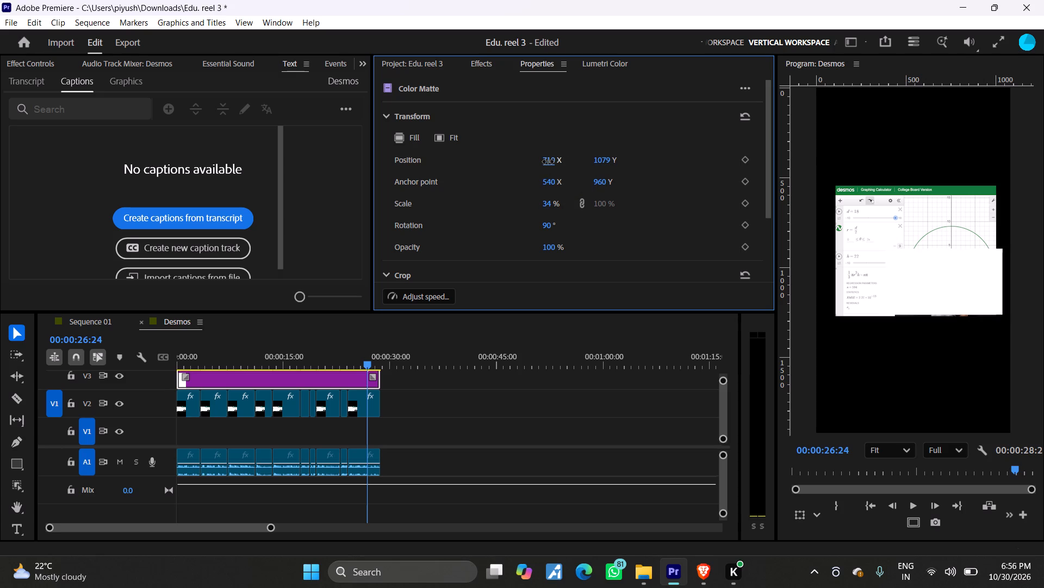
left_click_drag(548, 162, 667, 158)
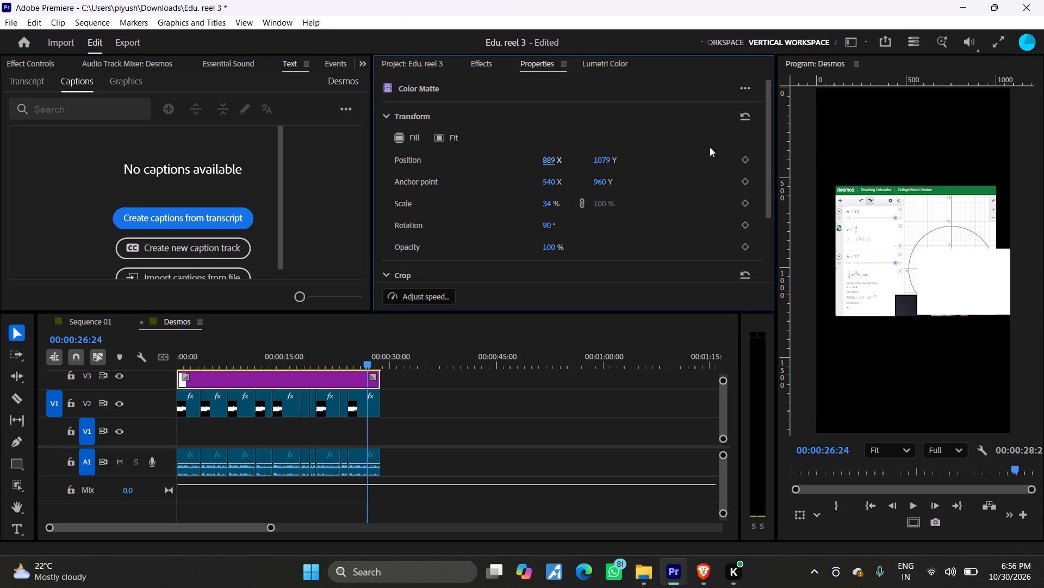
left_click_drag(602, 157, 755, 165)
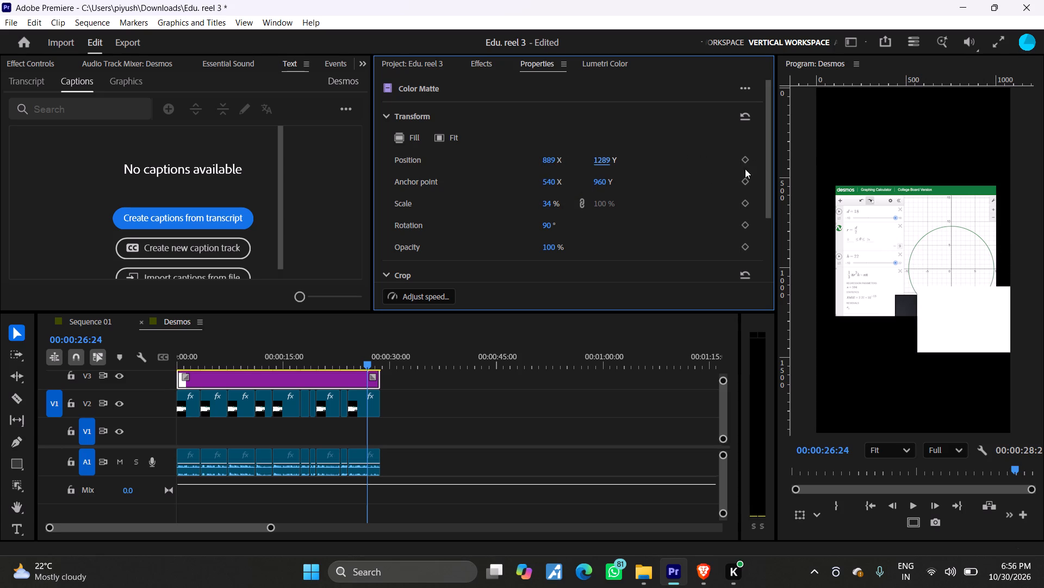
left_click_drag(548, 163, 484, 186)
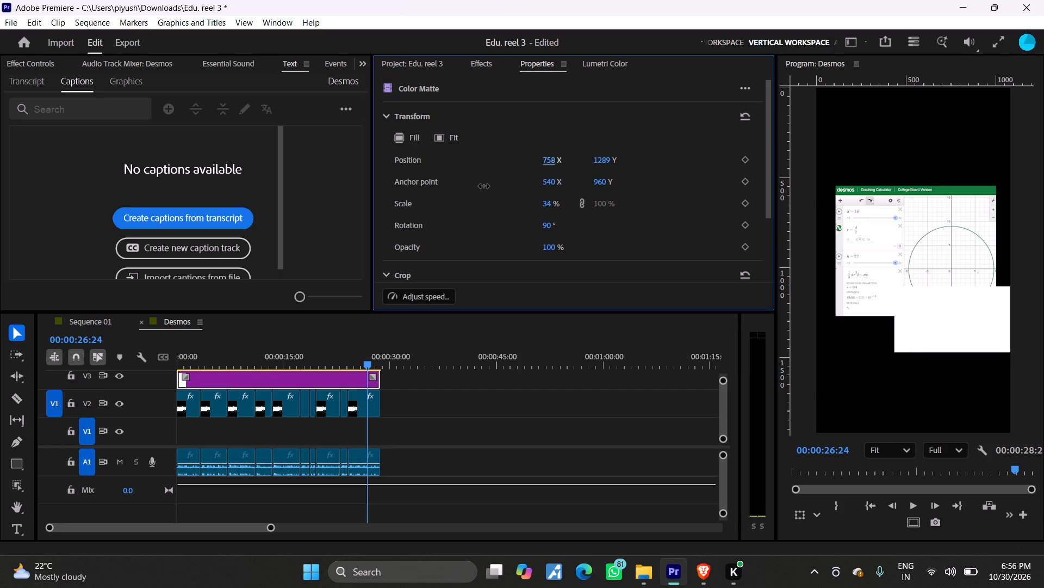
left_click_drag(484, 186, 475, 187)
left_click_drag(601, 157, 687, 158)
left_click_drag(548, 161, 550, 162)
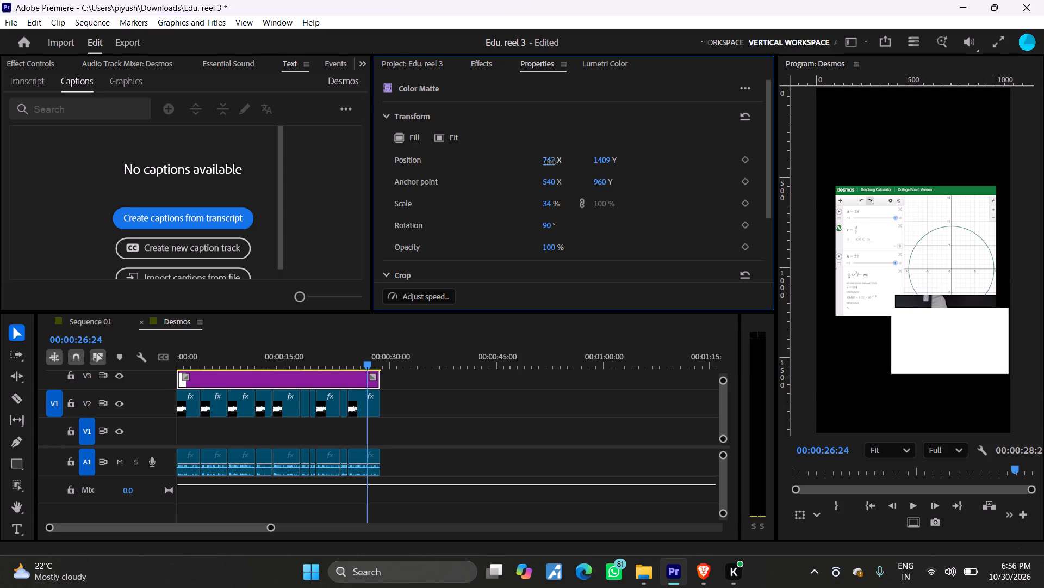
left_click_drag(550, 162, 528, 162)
Set the color matte's scale to 30% and its position to 712, 1311, covering the presenter strip in the Desmos layer.
left_click_drag(550, 200, 545, 201)
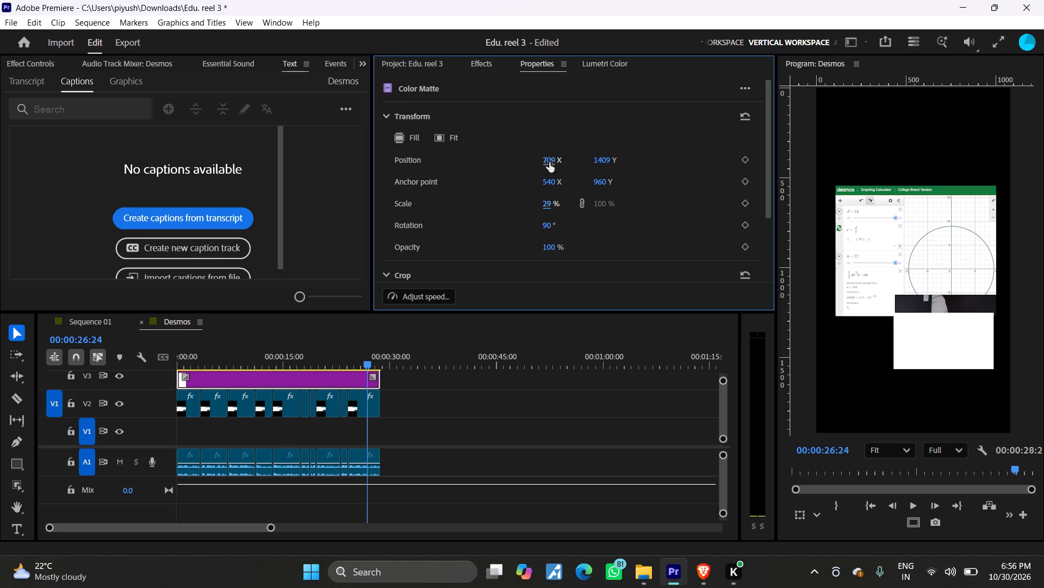
left_click(550, 161)
triple_click(549, 200)
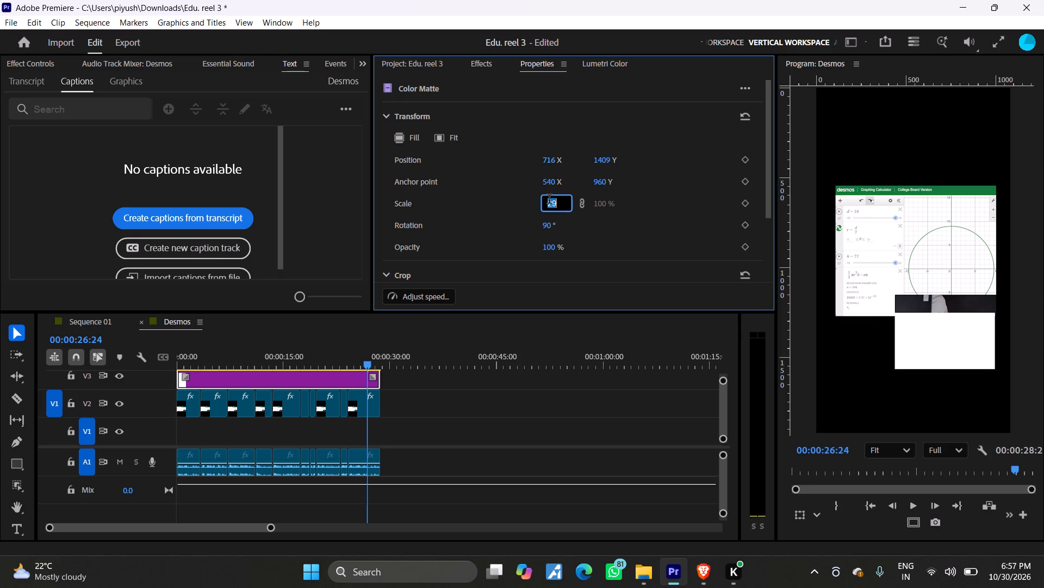
type("30")
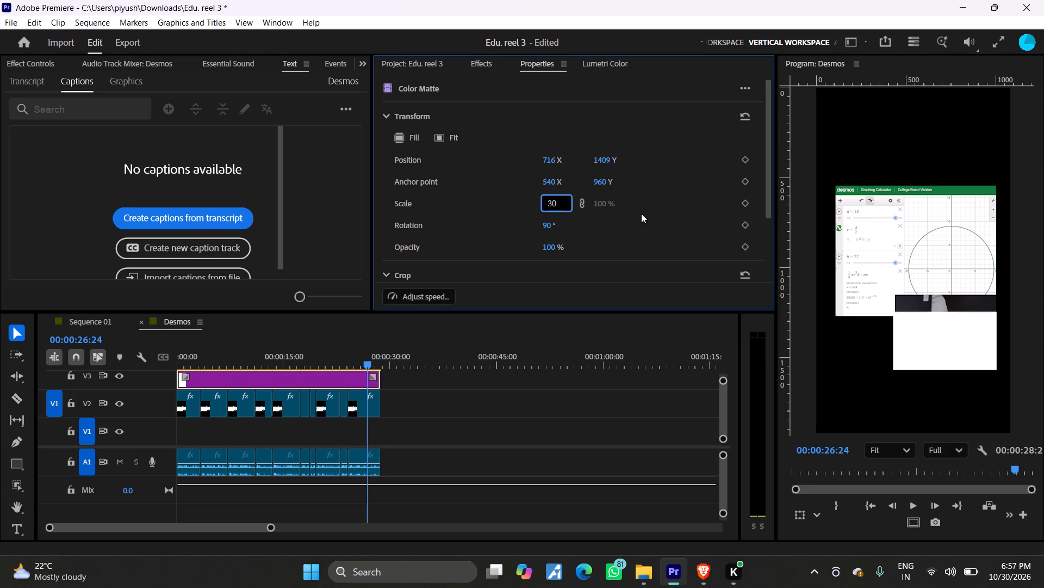
left_click(641, 213)
left_click_drag(602, 160, 596, 163)
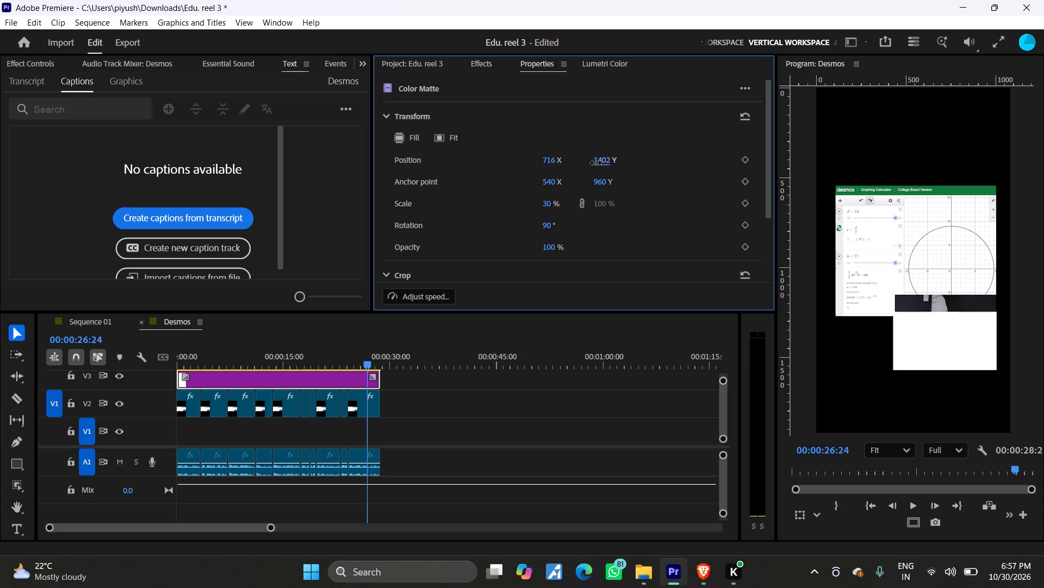
left_click_drag(596, 163, 542, 167)
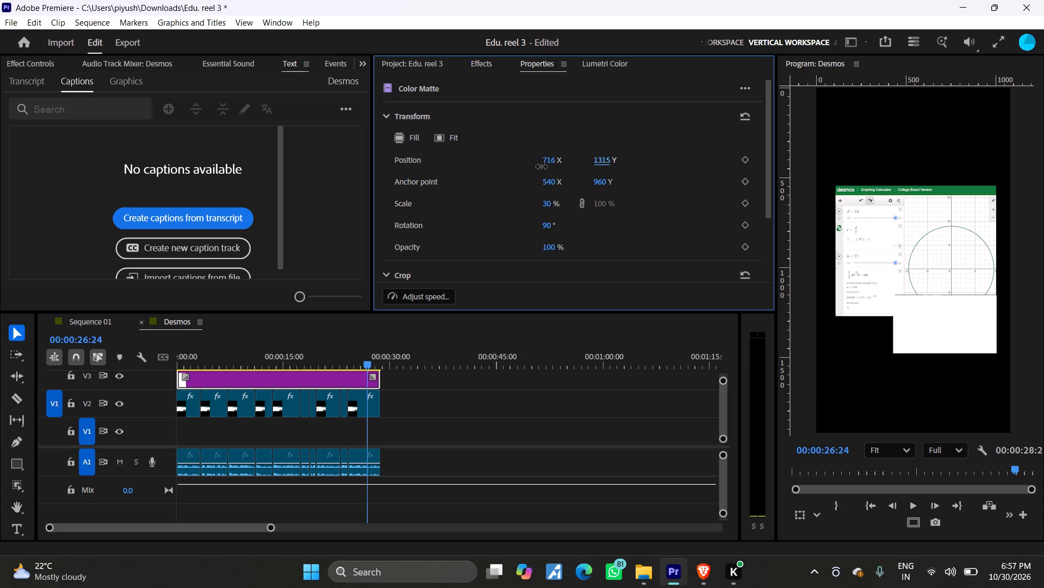
left_click_drag(542, 167, 539, 167)
left_click_drag(552, 164, 552, 163)
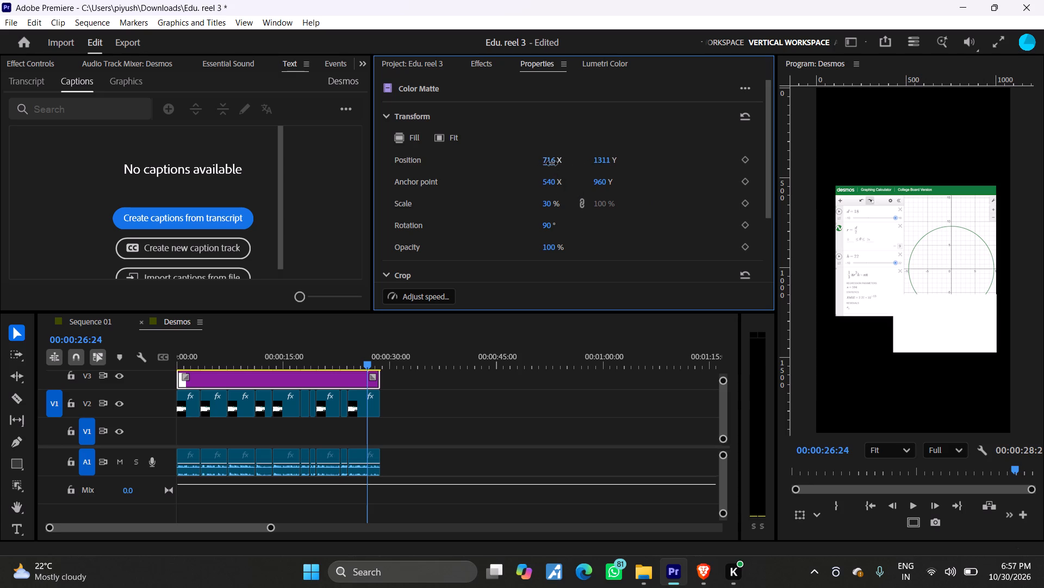
left_click_drag(552, 163, 548, 163)
Check the mask in Sequence 01, set the matte's right crop to 62% in the Desmos sequence, and return to Sequence 01.
left_click(100, 323)
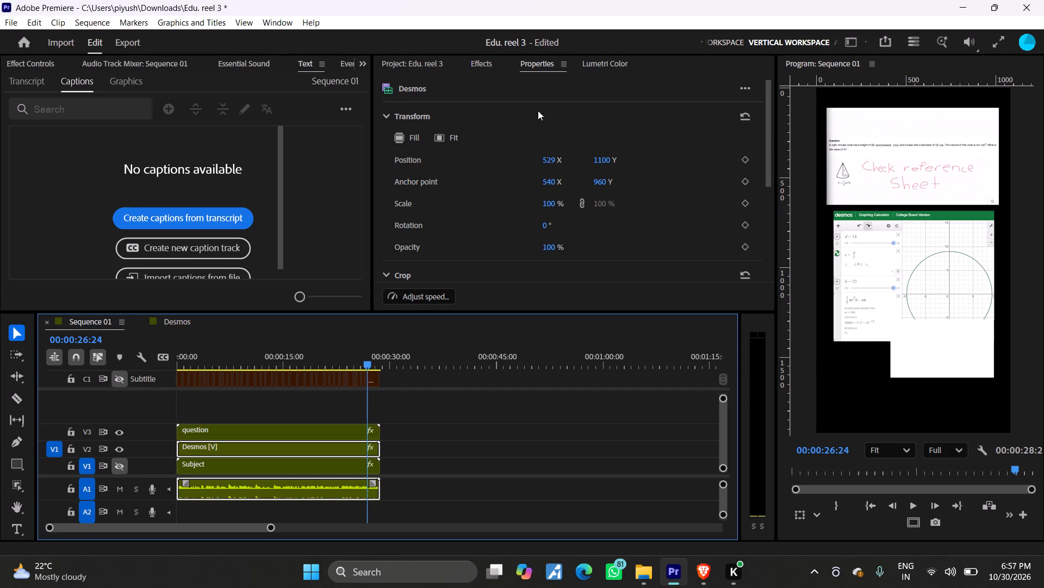
left_click(164, 325)
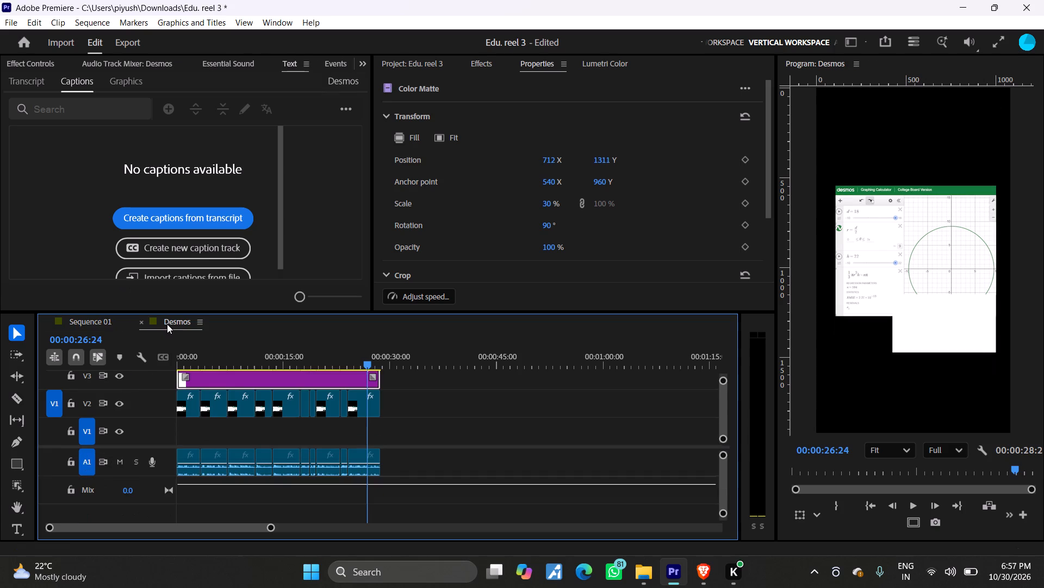
scroll(687, 195, "down", 8)
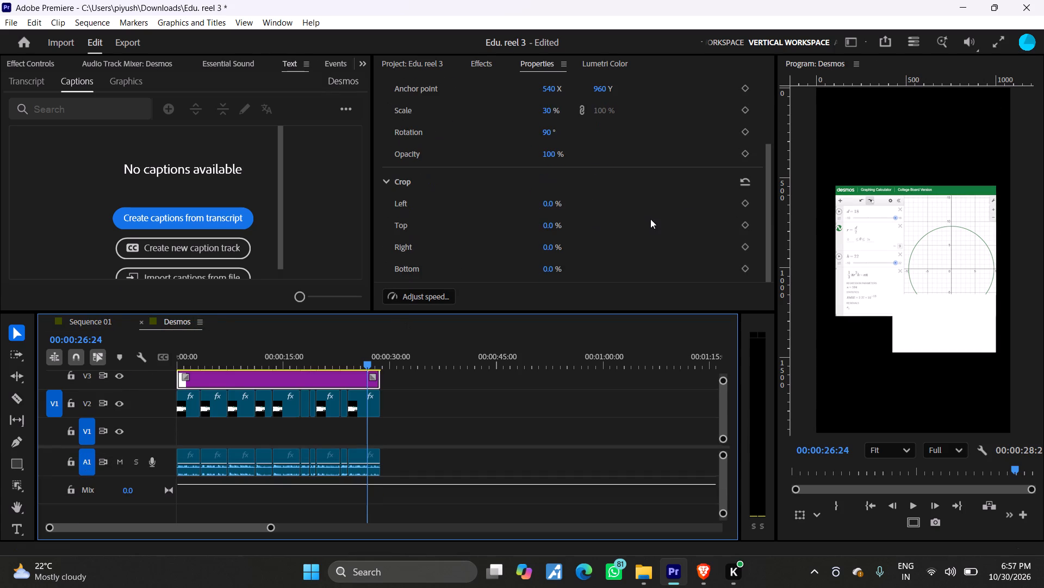
scroll(650, 219, "down", 4)
left_click_drag(547, 267, 544, 266)
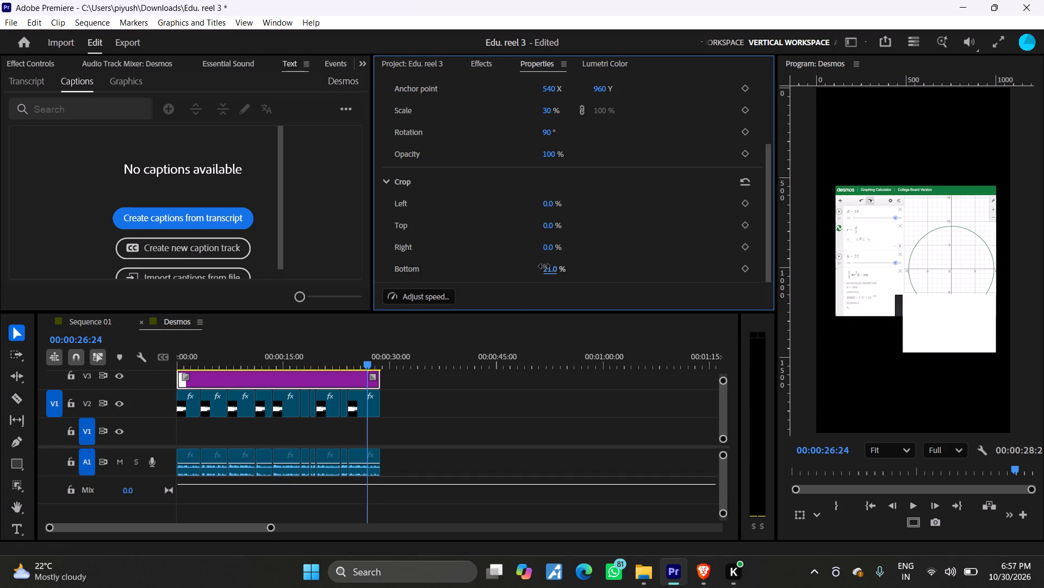
left_click_drag(544, 266, 520, 266)
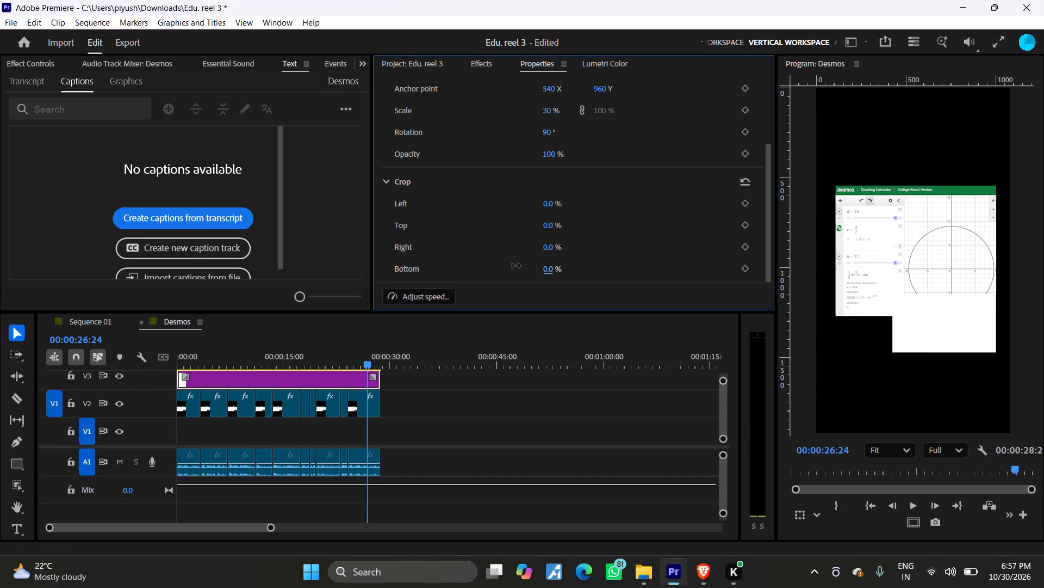
left_click_drag(520, 266, 519, 266)
left_click_drag(546, 244, 563, 241)
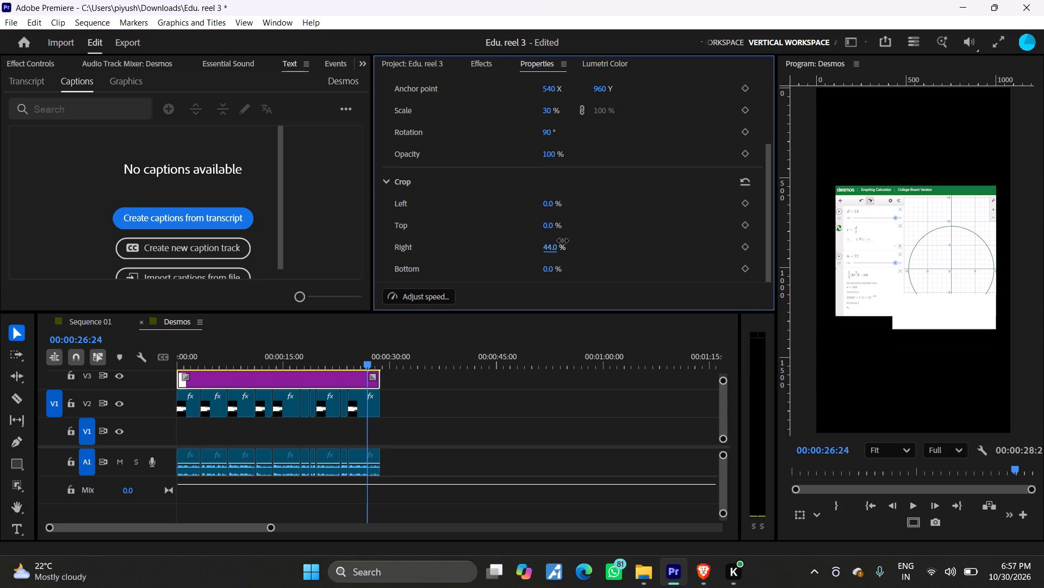
left_click_drag(563, 241, 573, 239)
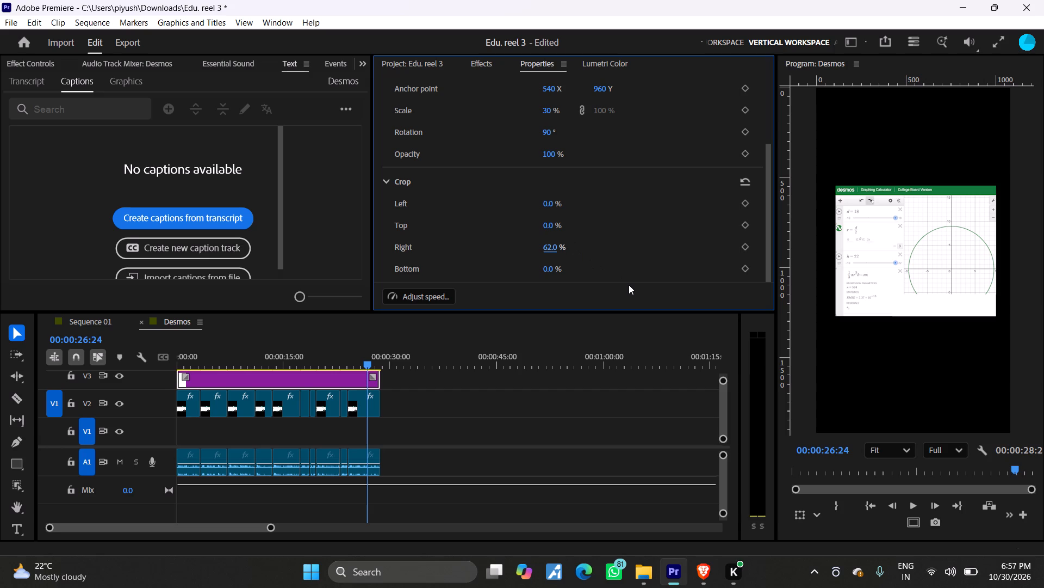
left_click(96, 319)
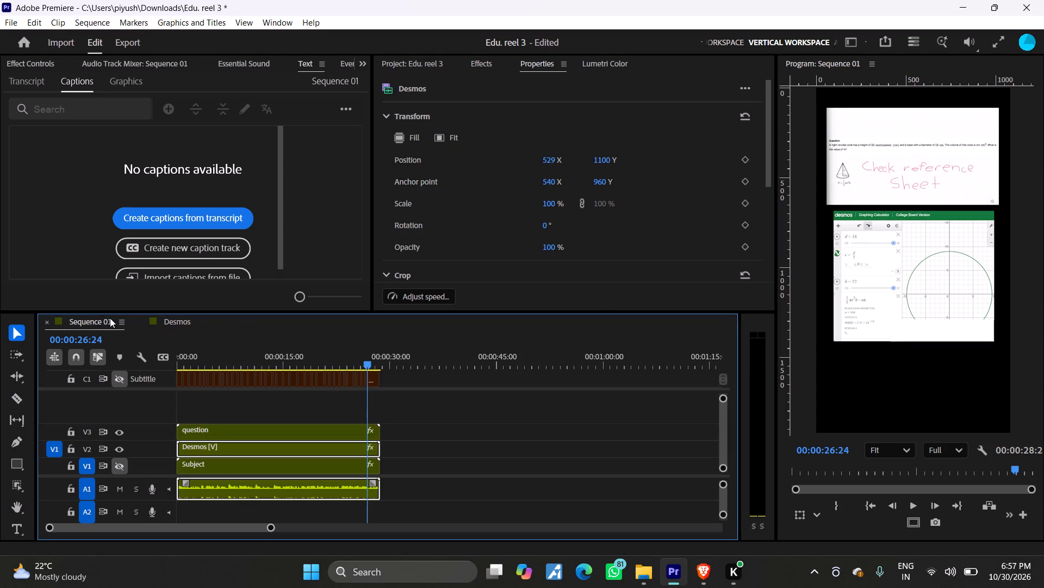
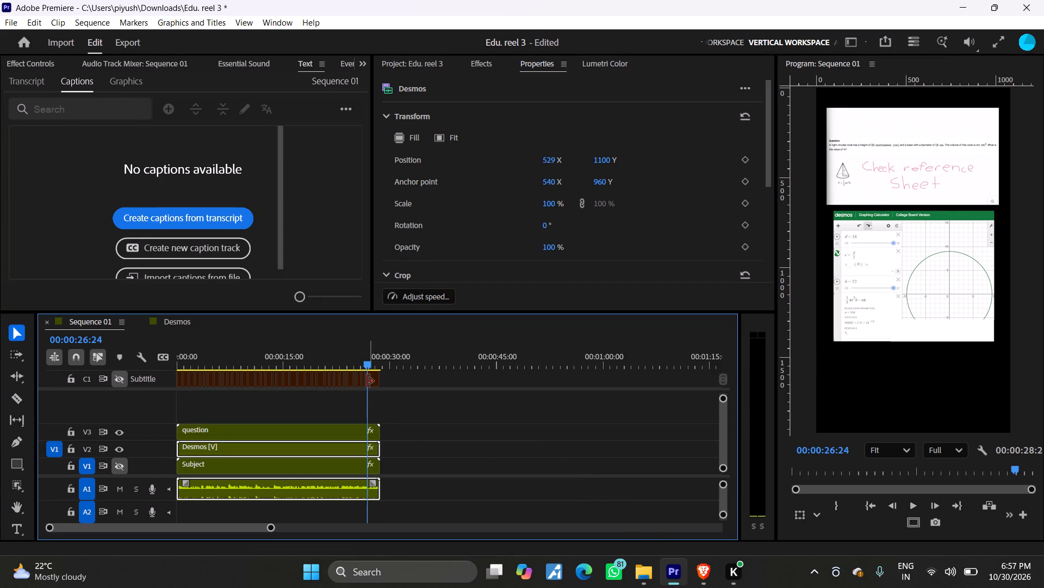
Turn the presenter track V1's output back on and return the playhead to the start of Sequence 01.
left_click(115, 465)
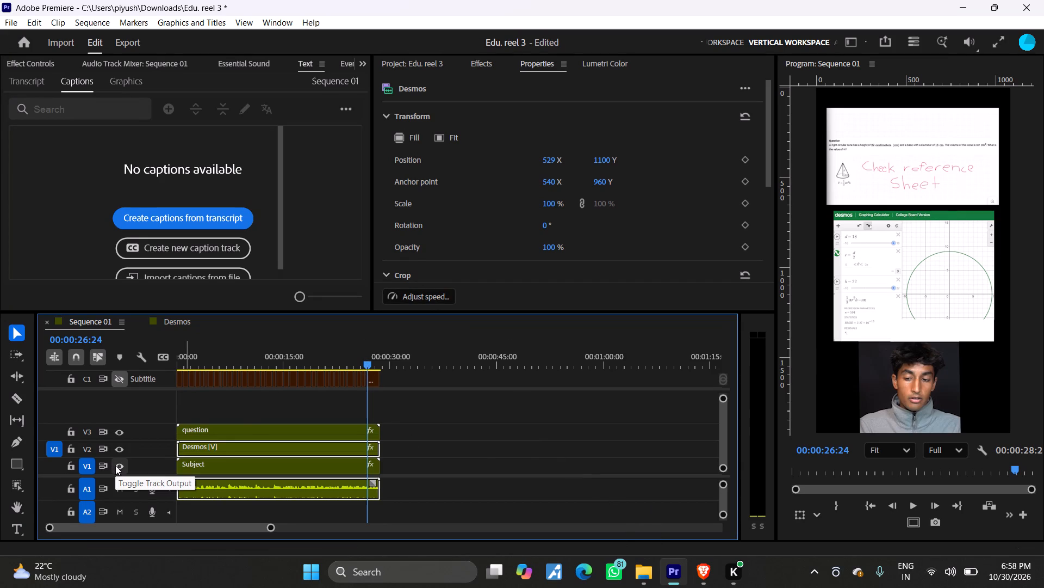
left_click(115, 465)
left_click(115, 465)
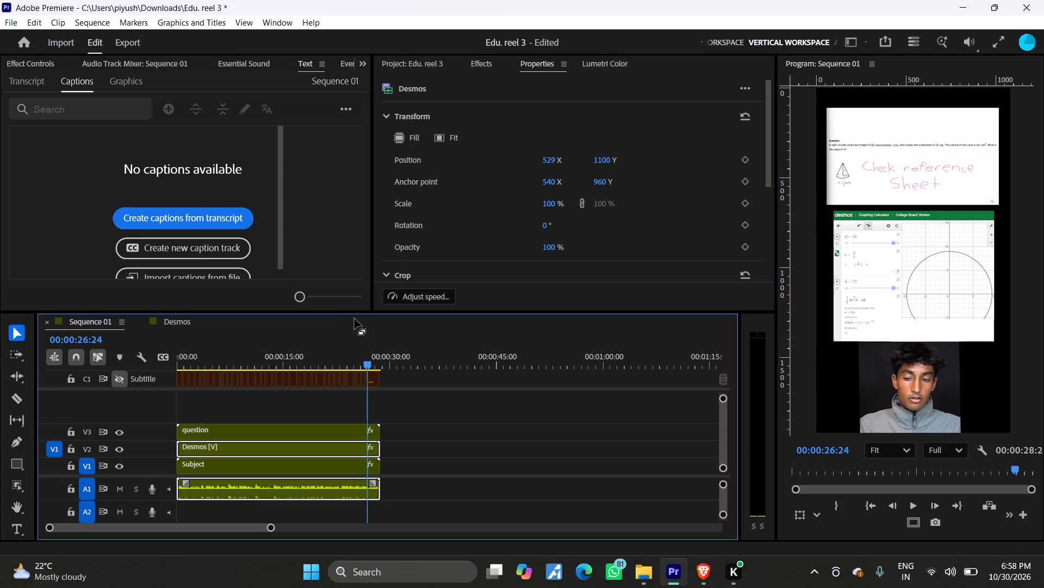
left_click_drag(365, 352, 157, 360)
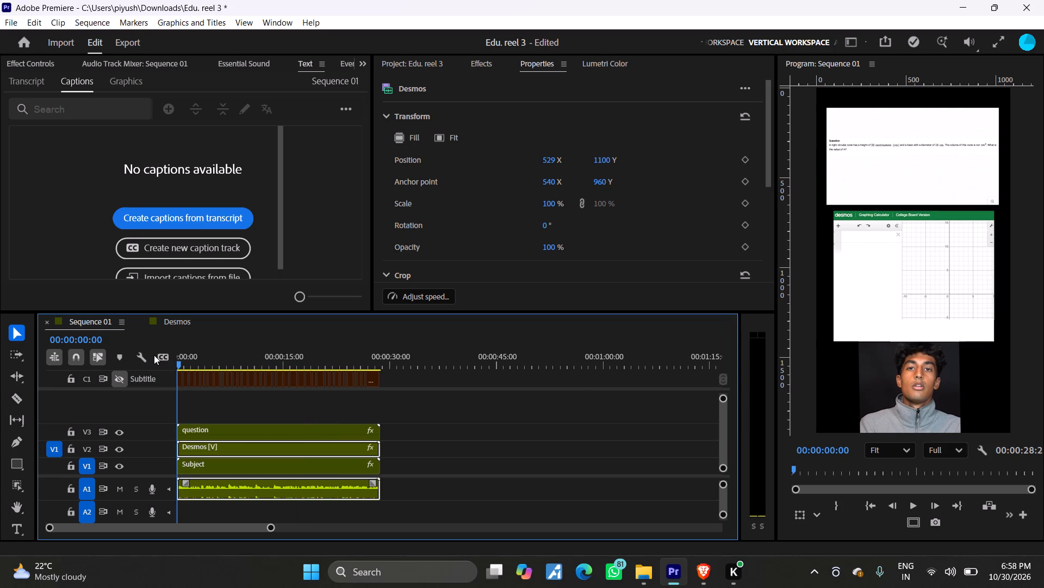
Isolate the Subject clip for object masking by hiding tracks V2 and V3, and set its position Y to 1880.
left_click(258, 464)
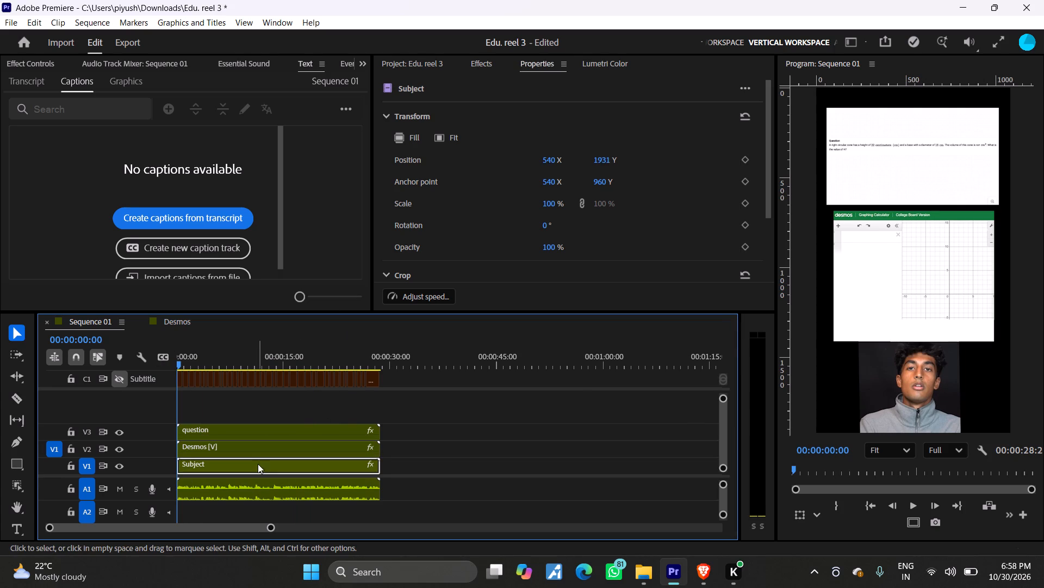
left_click(16, 488)
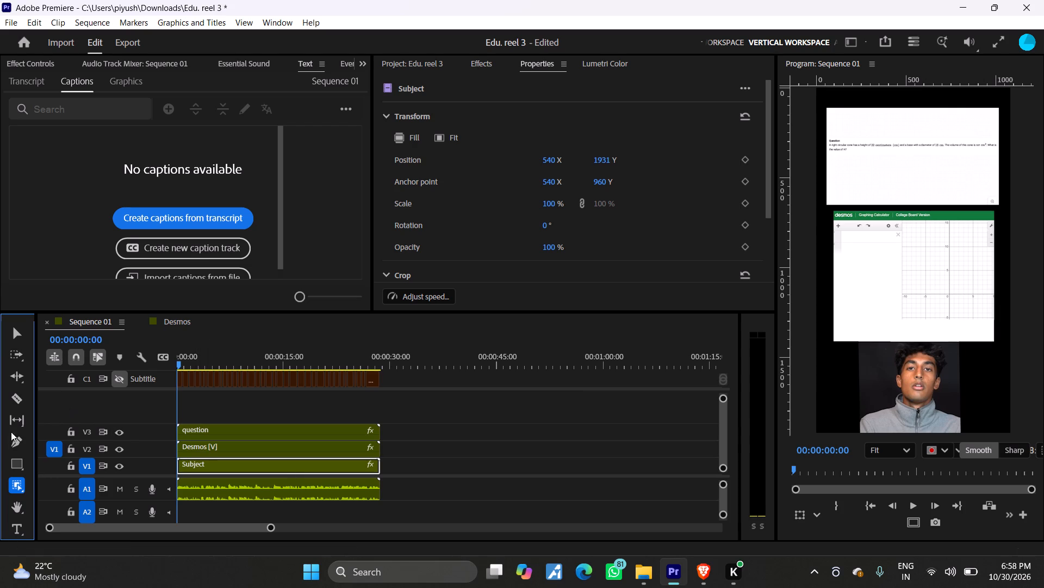
left_click(122, 436)
left_click(117, 448)
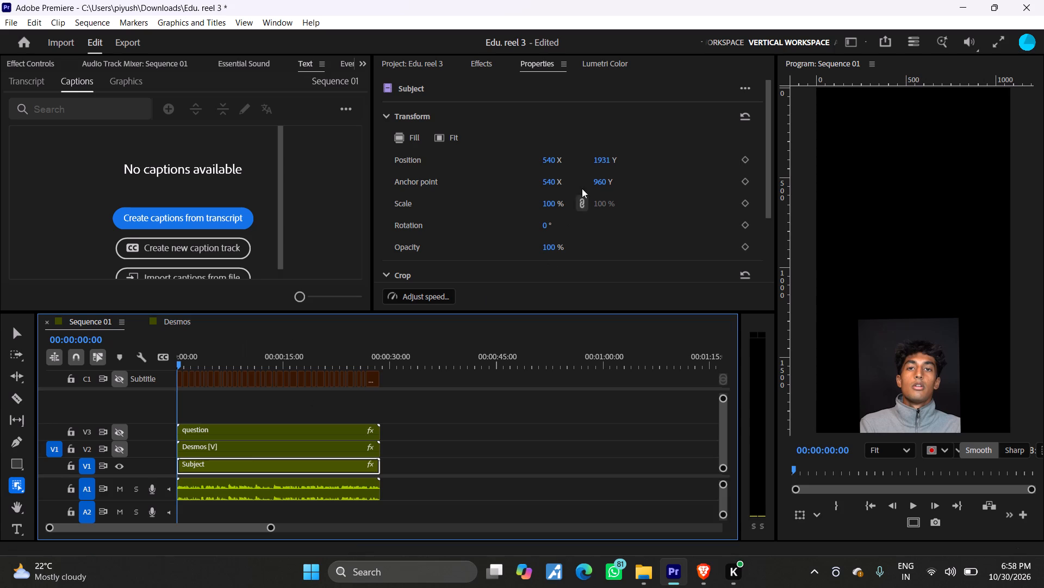
left_click_drag(598, 161, 572, 169)
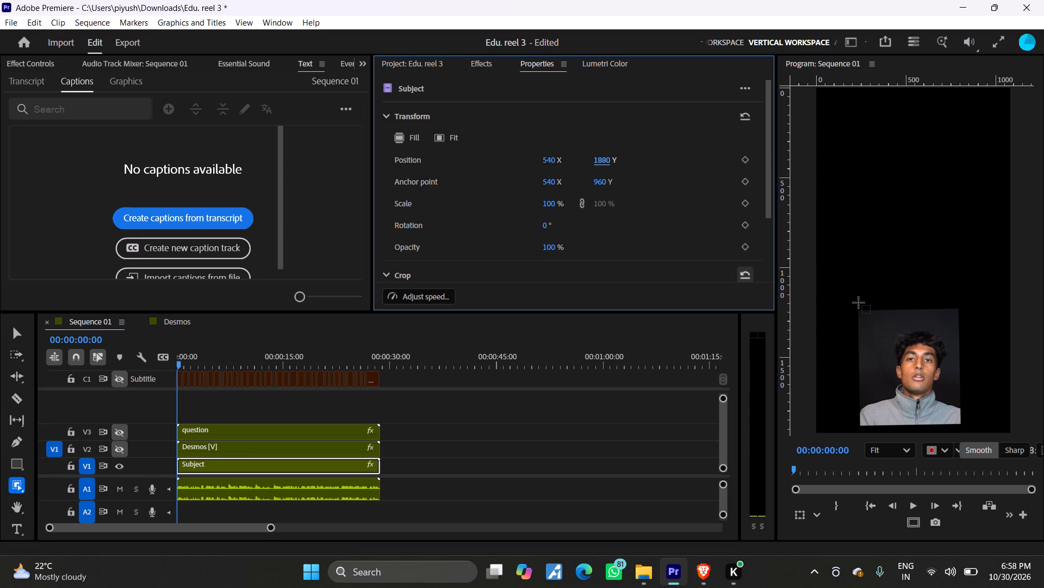
Mark out the presenter with a rectangular object selection around the whole Subject picture to create an object mask.
left_click_drag(858, 311, 906, 359)
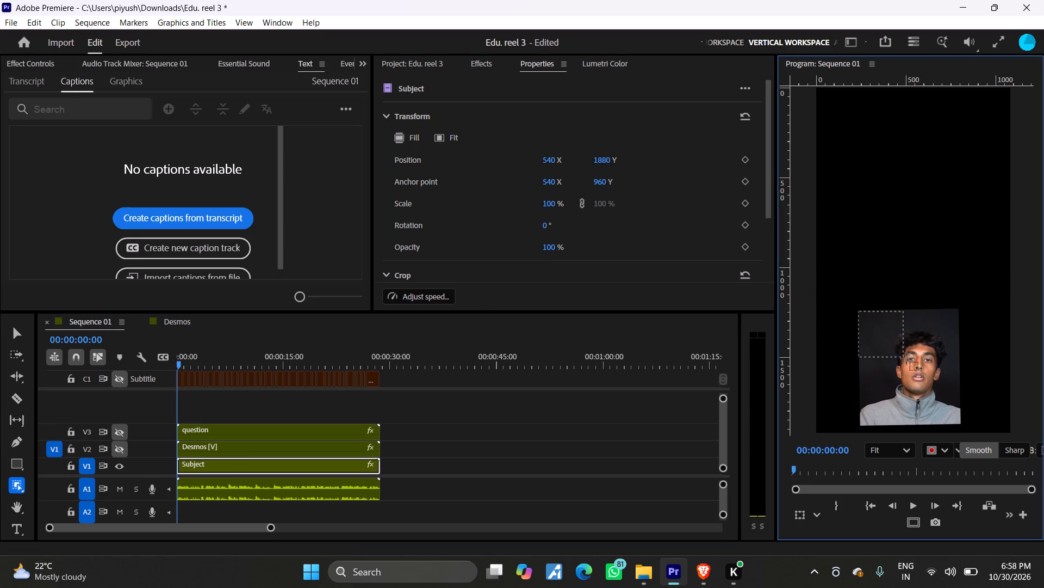
left_click_drag(906, 359, 961, 424)
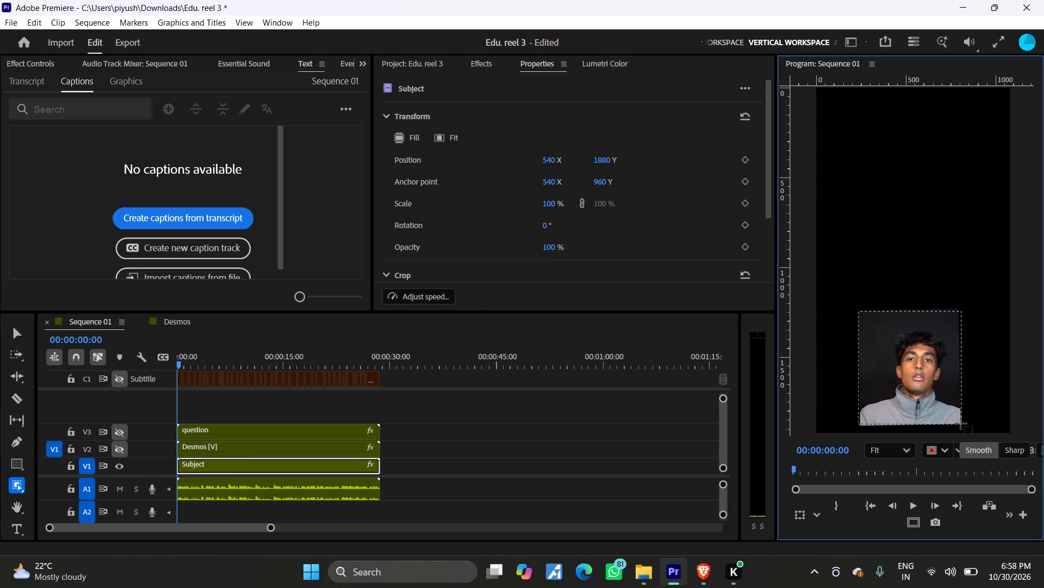
left_click_drag(961, 424, 962, 426)
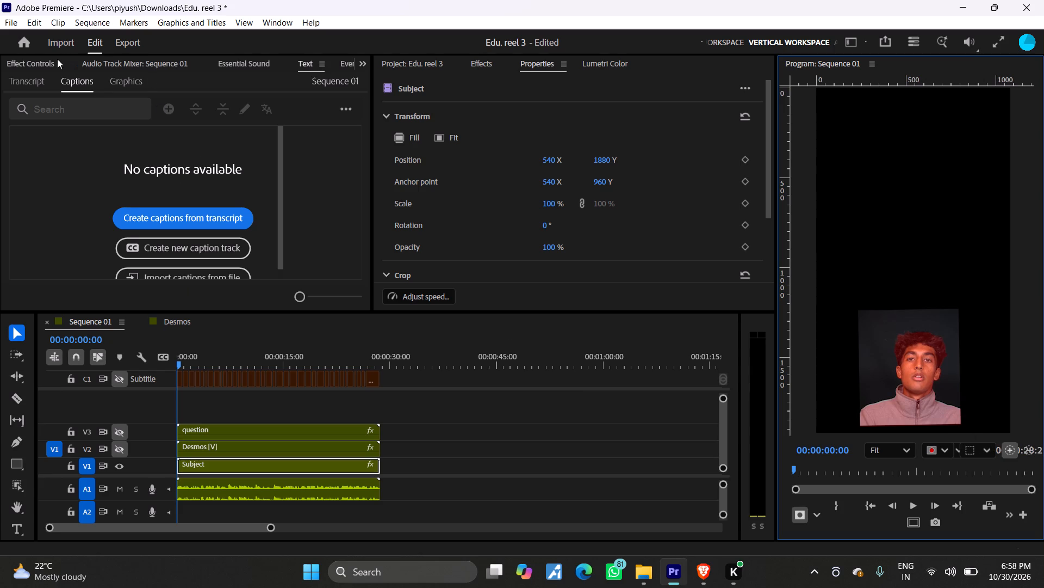
Track the presenter's object mask through the full length of the Subject clip.
left_click(40, 60)
left_click(154, 150)
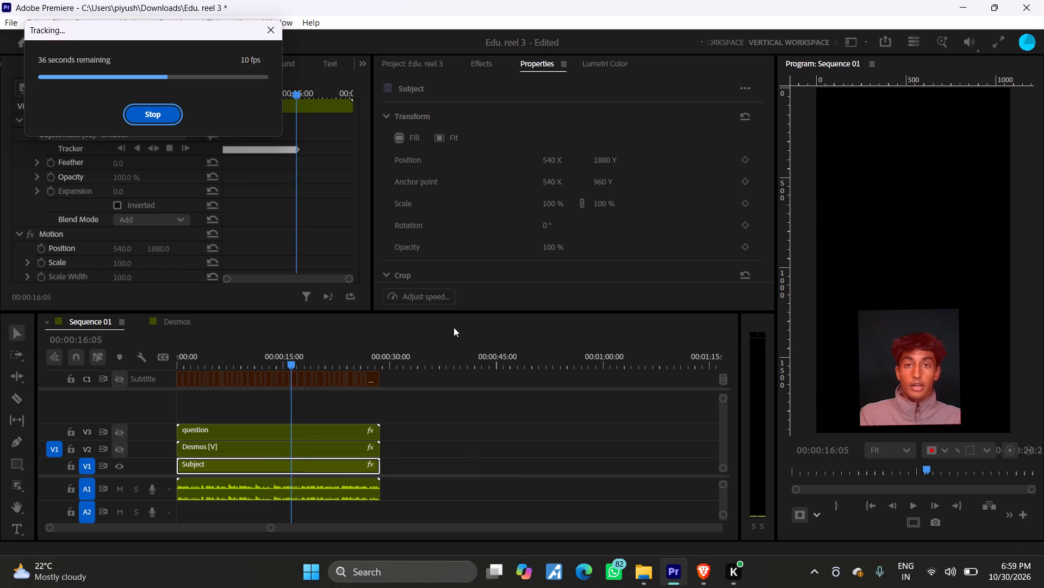
left_click_drag(173, 36, 191, 36)
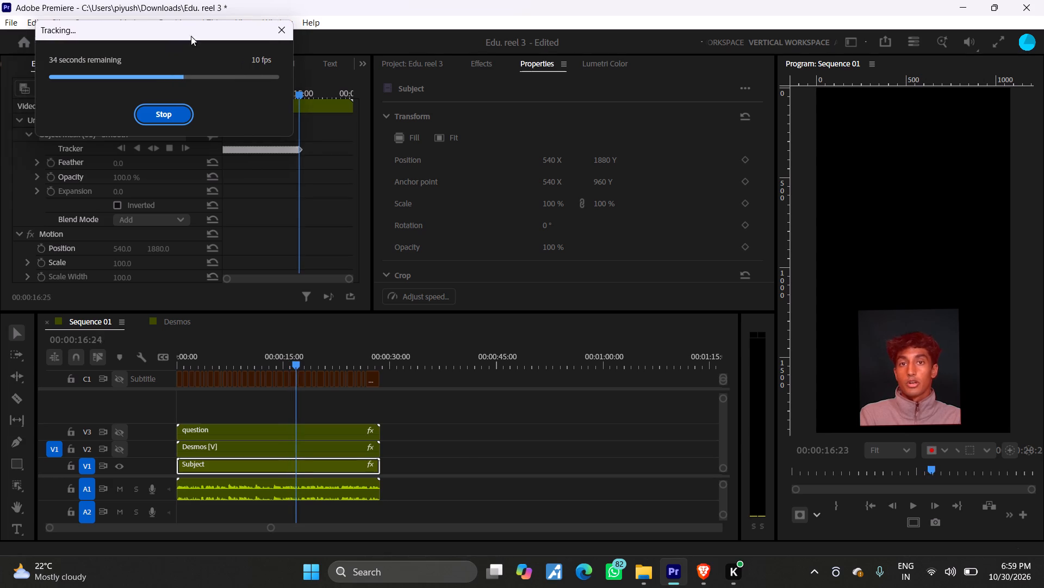
left_click_drag(191, 36, 922, 150)
left_click_drag(301, 360, 291, 360)
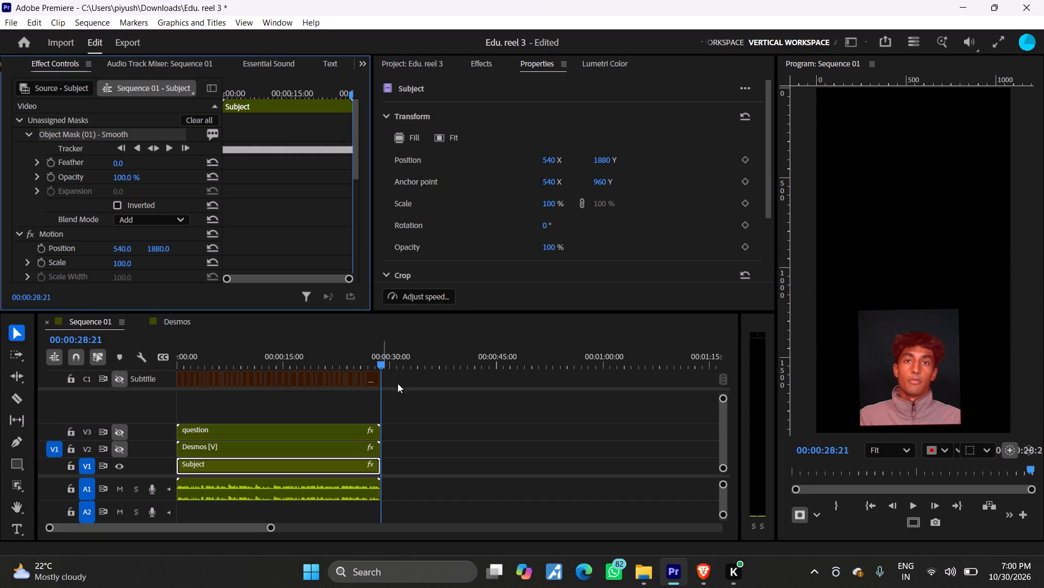
Return the playhead to the sequence start and show the Desmos and question tracks again.
left_click_drag(380, 359, 161, 385)
left_click(117, 451)
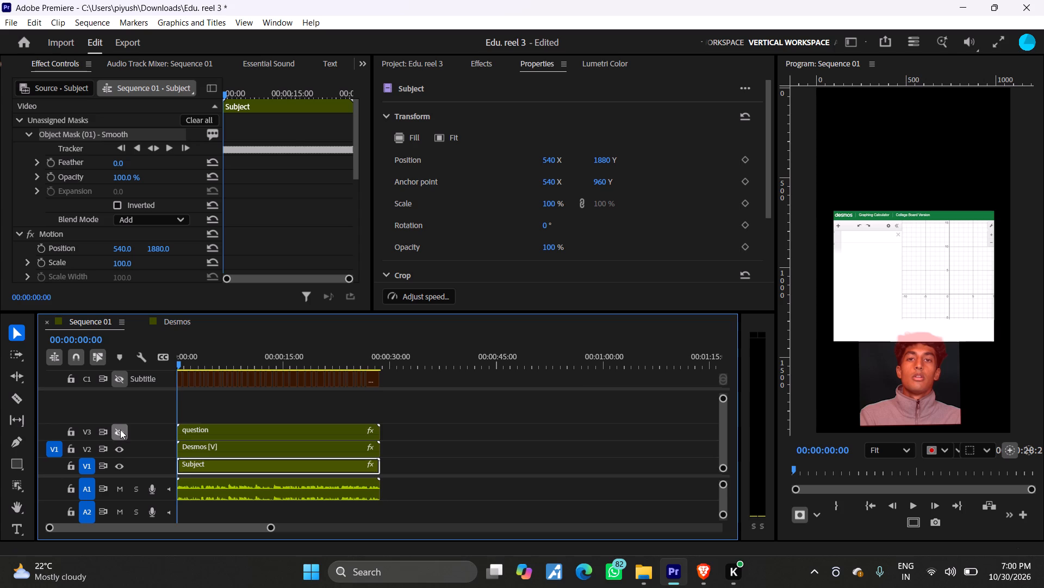
left_click(120, 430)
Apply the unassigned object mask to the Subject clip so the presenter is cut out from the background.
left_click(209, 468)
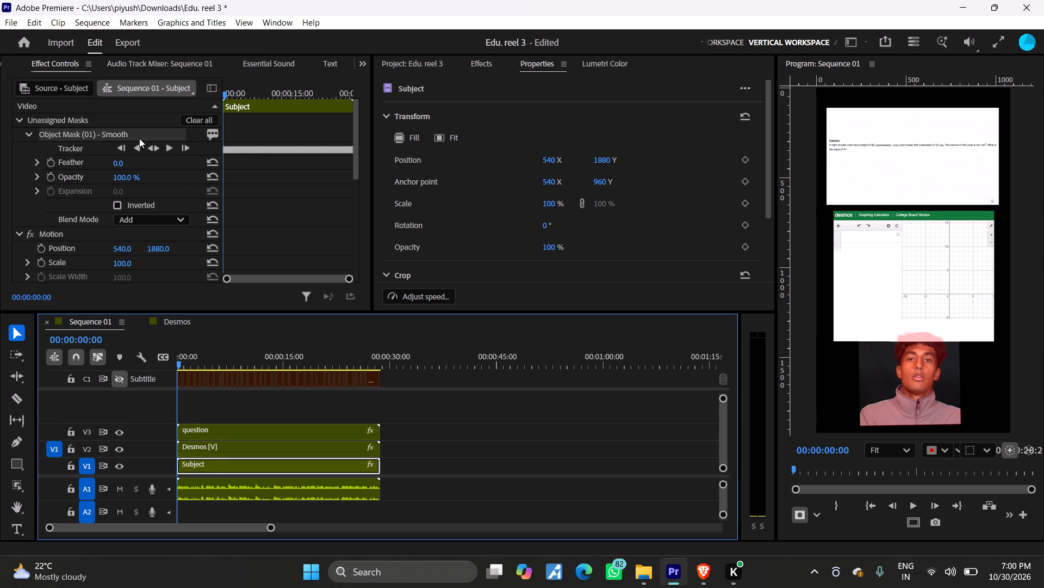
right_click(140, 133)
left_click(196, 144)
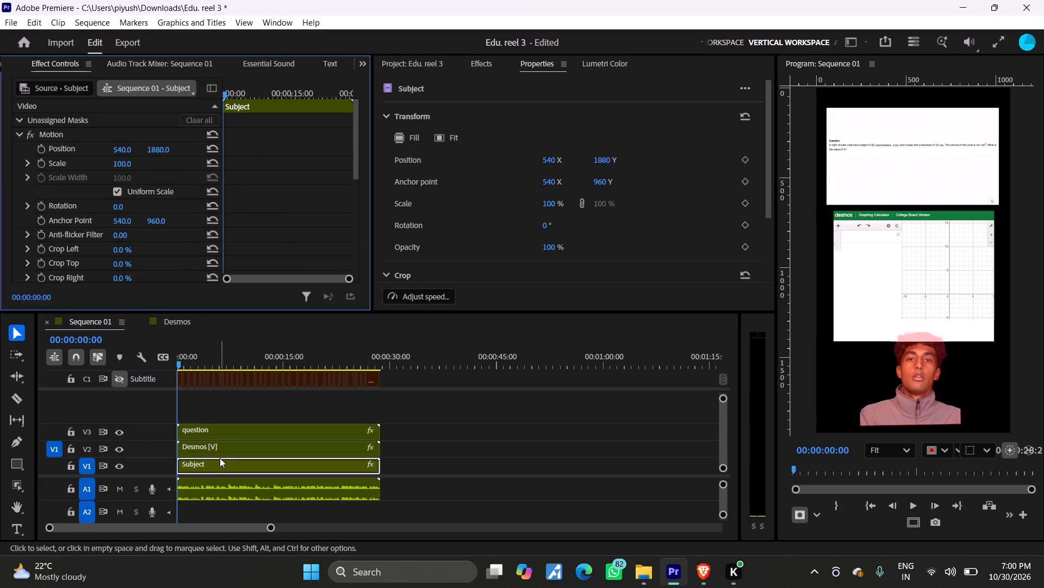
left_click(235, 413)
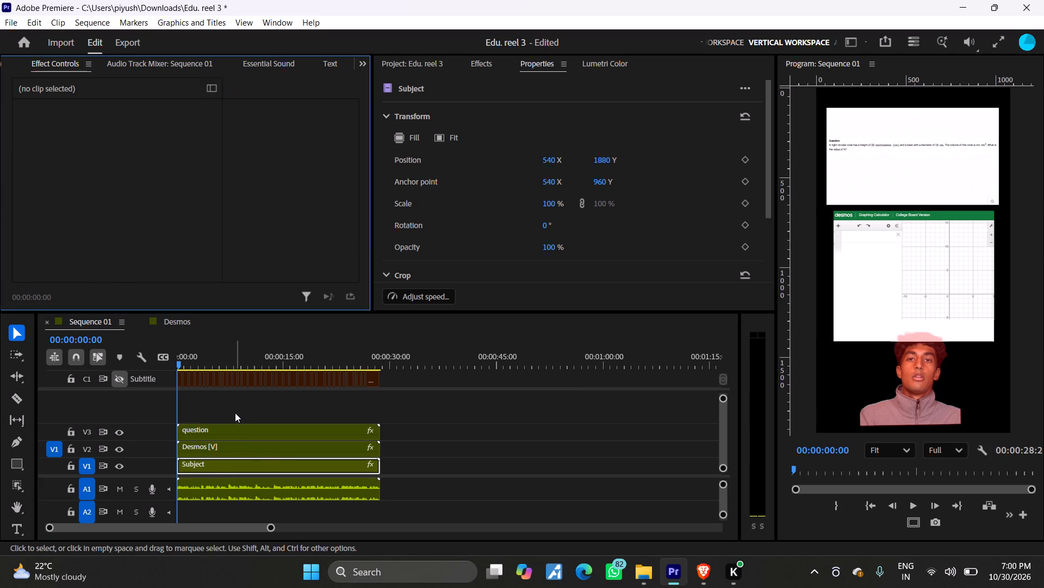
Set the Subject clip's position Y to 1956 and briefly play the sequence to check it.
left_click(239, 469)
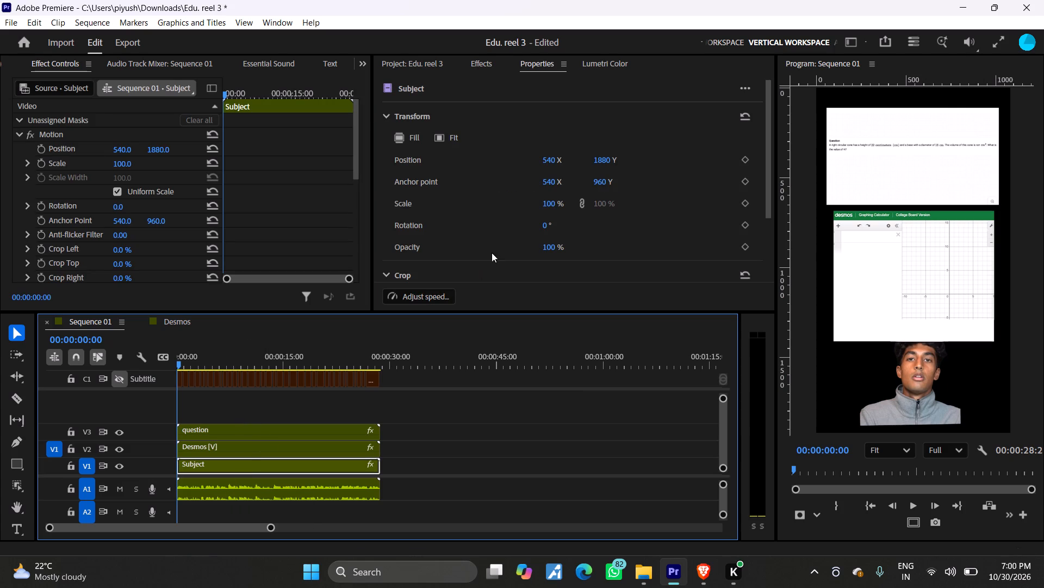
left_click_drag(601, 158, 644, 158)
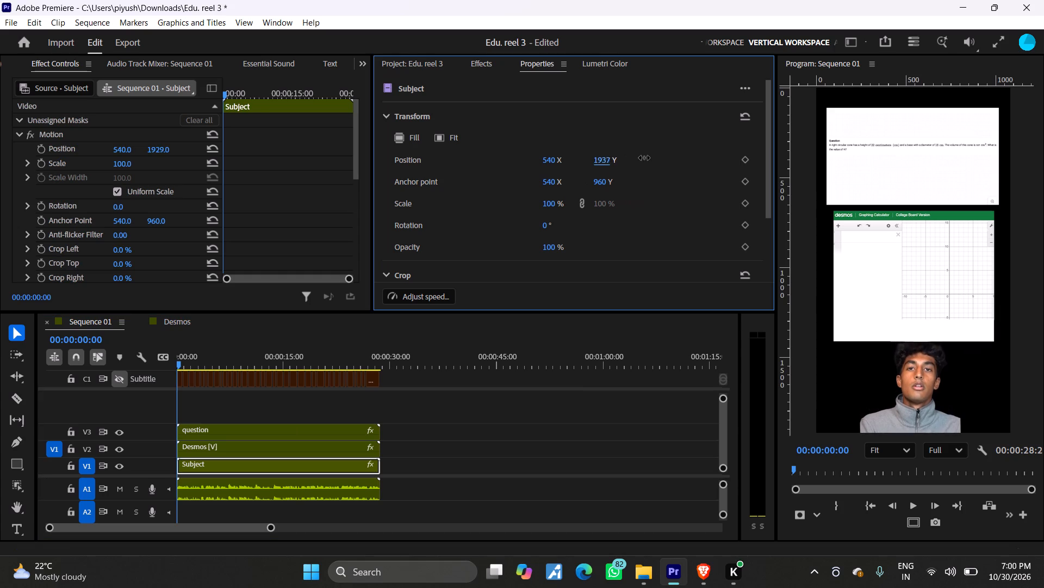
left_click_drag(644, 158, 656, 158)
key("space")
key("space")
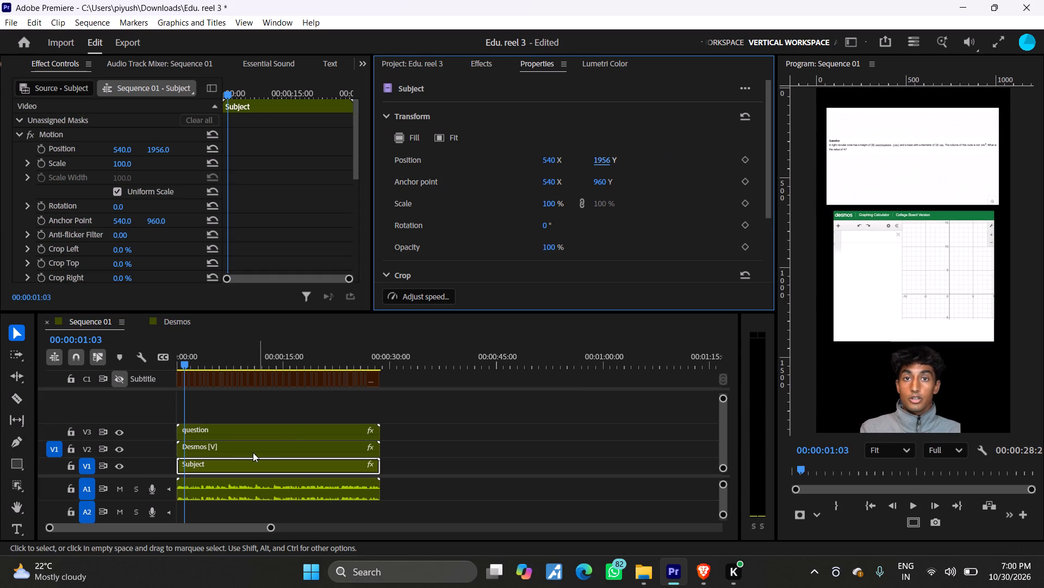
Find the Roughen Edges effect and apply it to the Desmos clip.
left_click(237, 447)
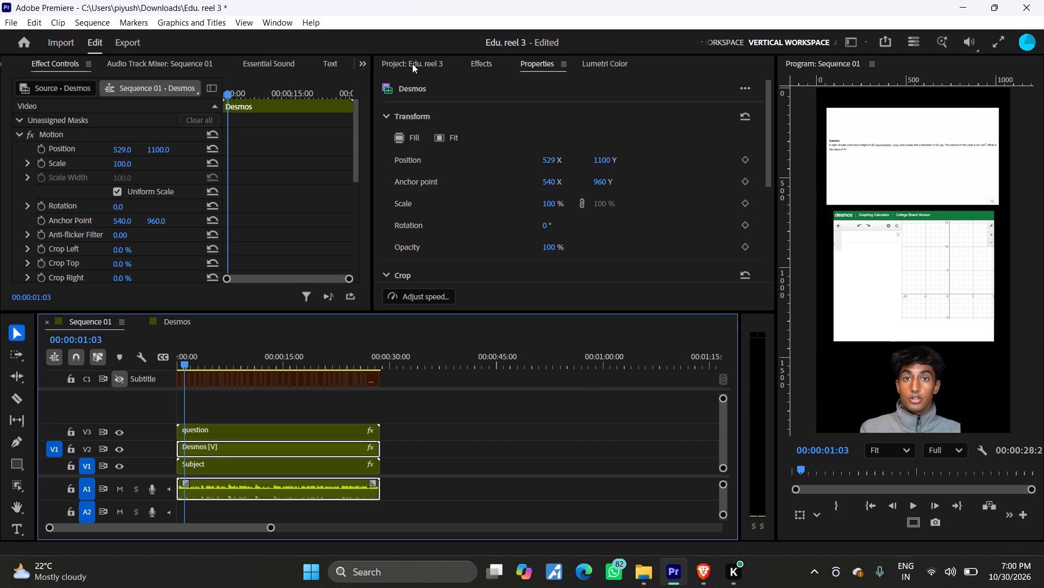
left_click(483, 64)
left_click(452, 89)
type("roug")
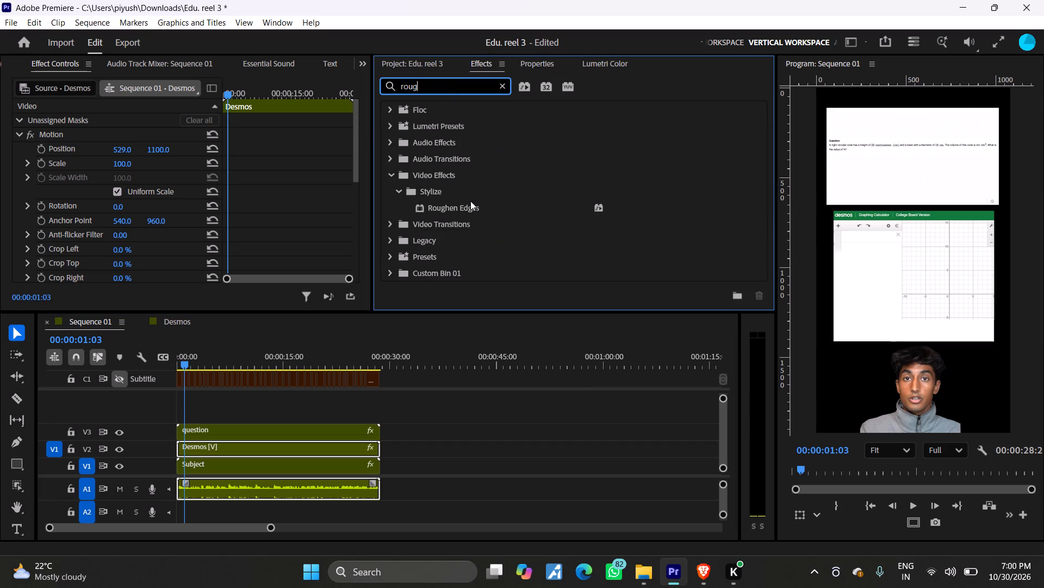
left_click_drag(468, 205, 263, 448)
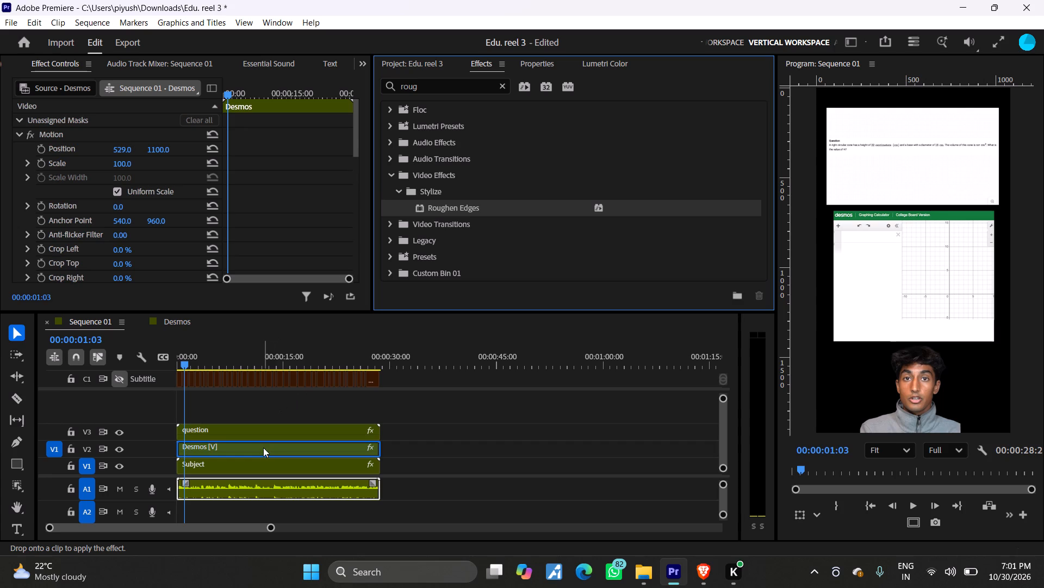
Reduce the Desmos clip's Roughen Edges border, edge sharpness and fractal influence to 0.
scroll(179, 206, "down", 19)
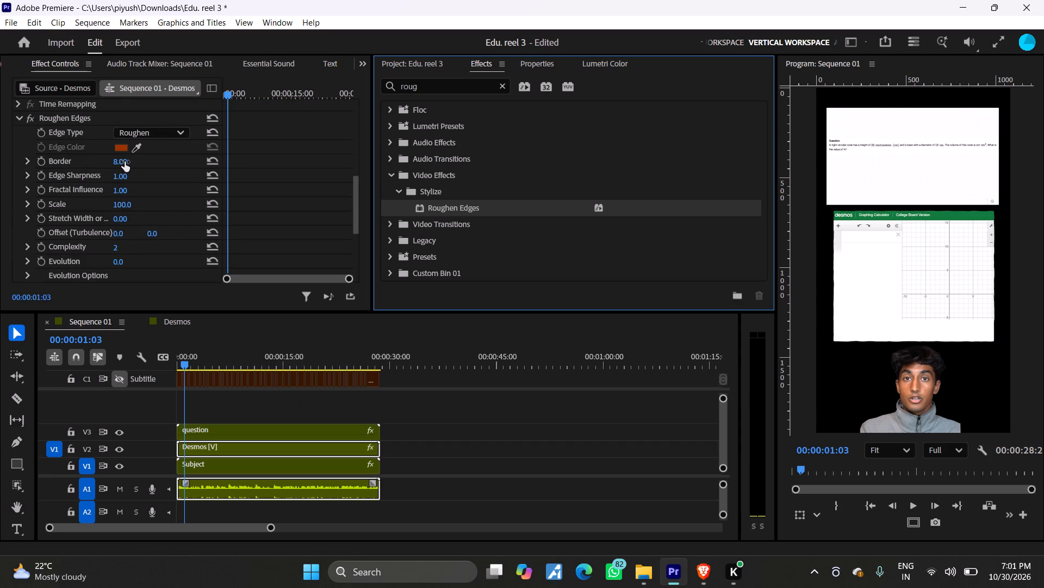
left_click_drag(125, 162, 88, 163)
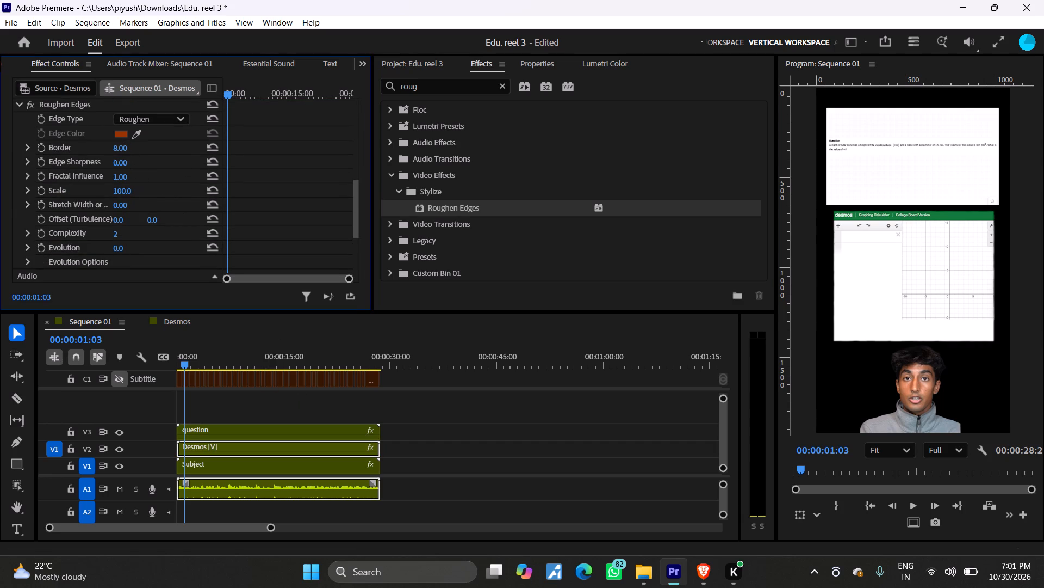
left_click_drag(88, 163, 231, 173)
left_click_drag(124, 179, 88, 179)
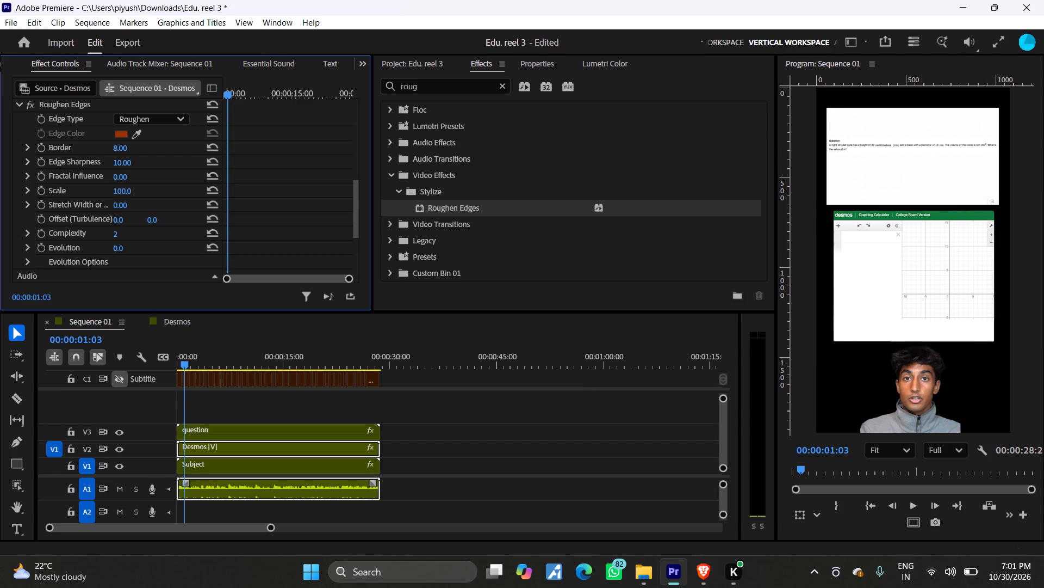
left_click_drag(88, 179, 118, 179)
left_click_drag(118, 179, 98, 179)
left_click_drag(125, 148, 132, 145)
left_click_drag(132, 145, 5, 148)
left_click_drag(125, 161, 248, 178)
left_click_drag(248, 178, 366, 196)
left_click_drag(130, 160, 9, 162)
Raise the Desmos clip's Roughen Edges border to 165 and edge sharpness to 10, with fractal influence at 0.
left_click_drag(115, 146, 229, 155)
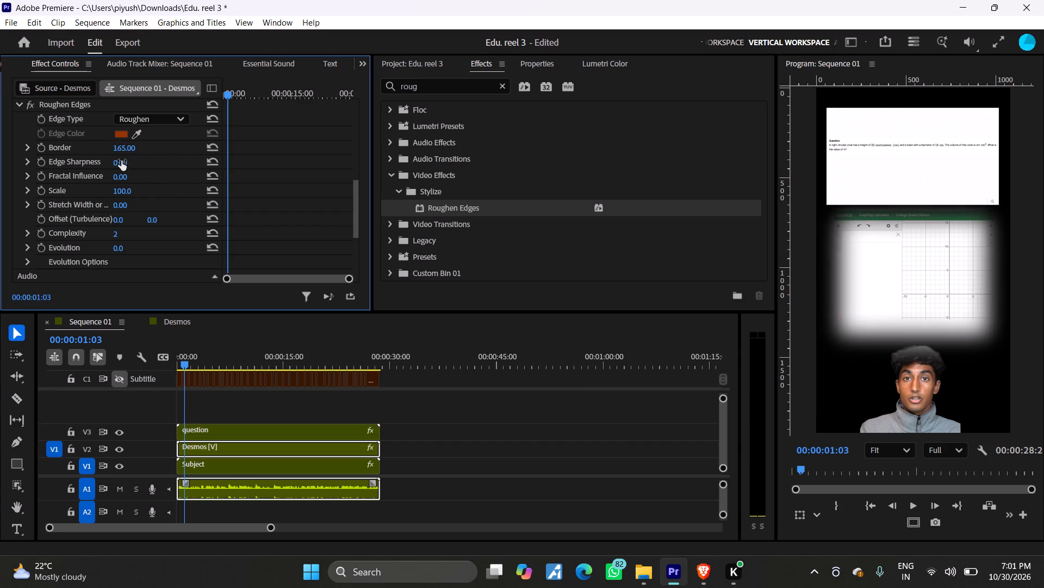
left_click_drag(122, 164, 240, 169)
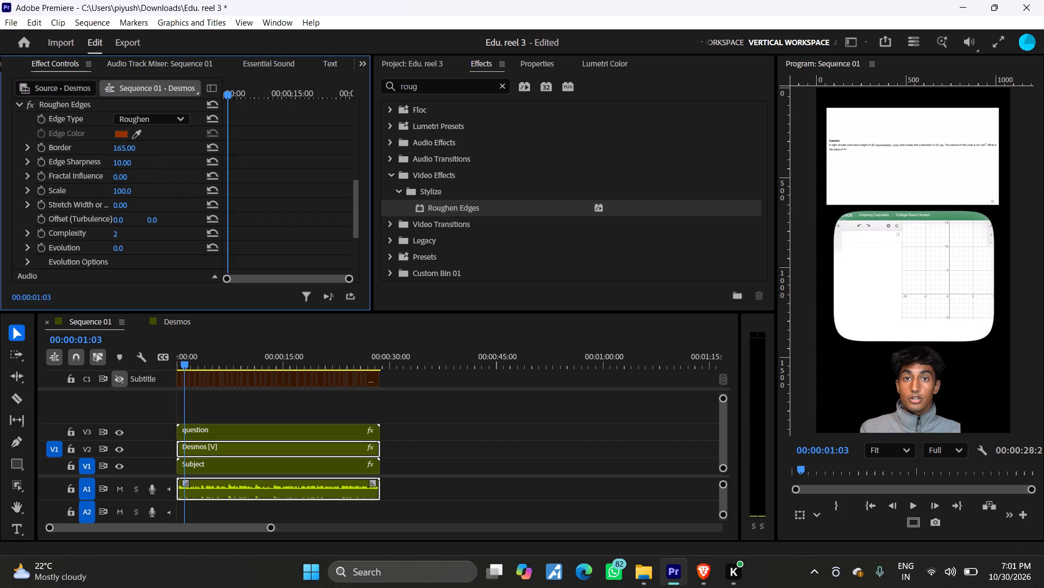
left_click_drag(240, 169, 241, 169)
left_click_drag(119, 173, 176, 179)
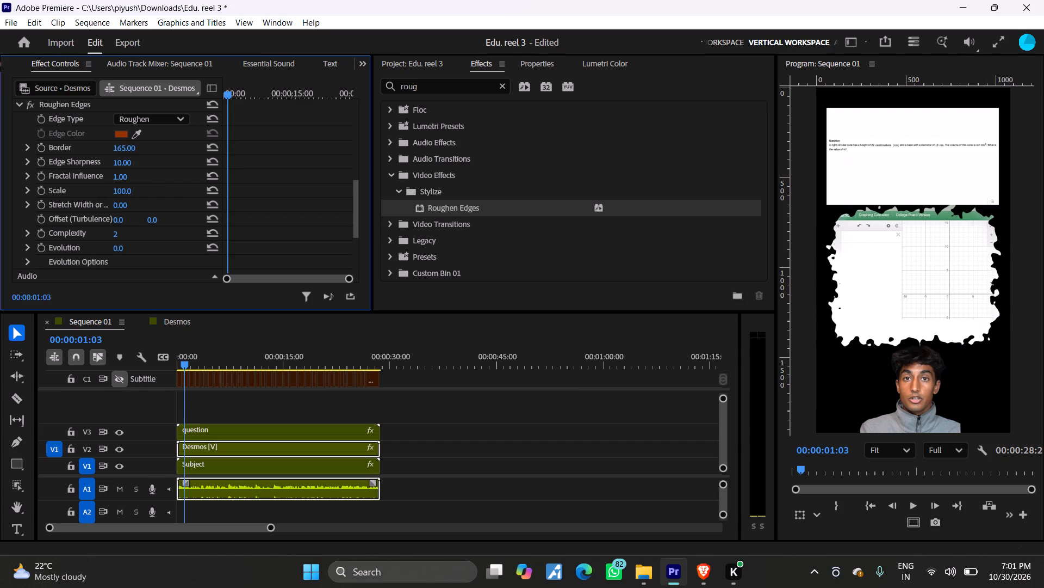
left_click_drag(176, 179, 102, 173)
left_click_drag(122, 161, 108, 162)
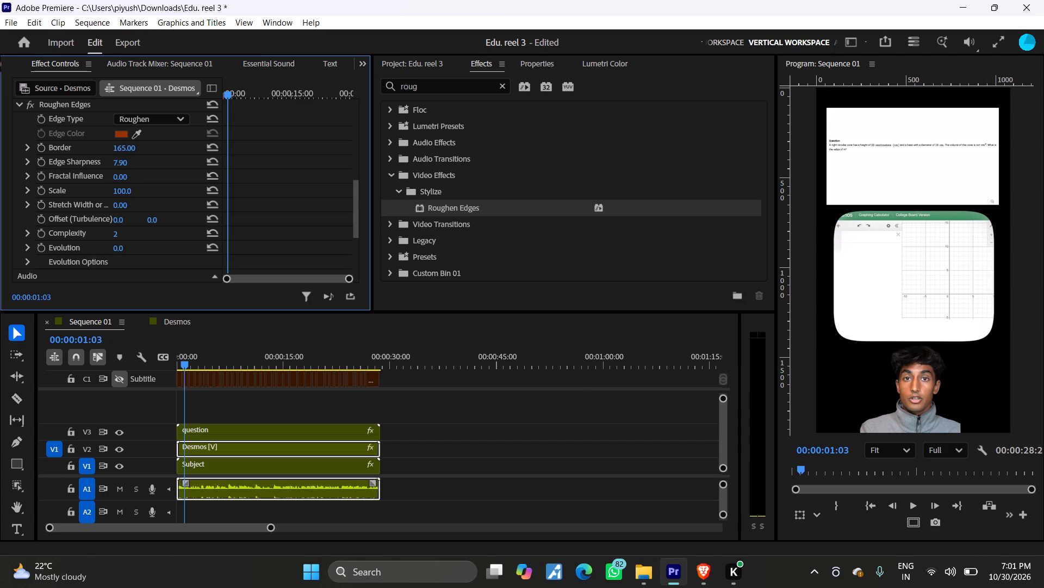
left_click_drag(108, 162, 101, 162)
left_click_drag(124, 163, 46, 165)
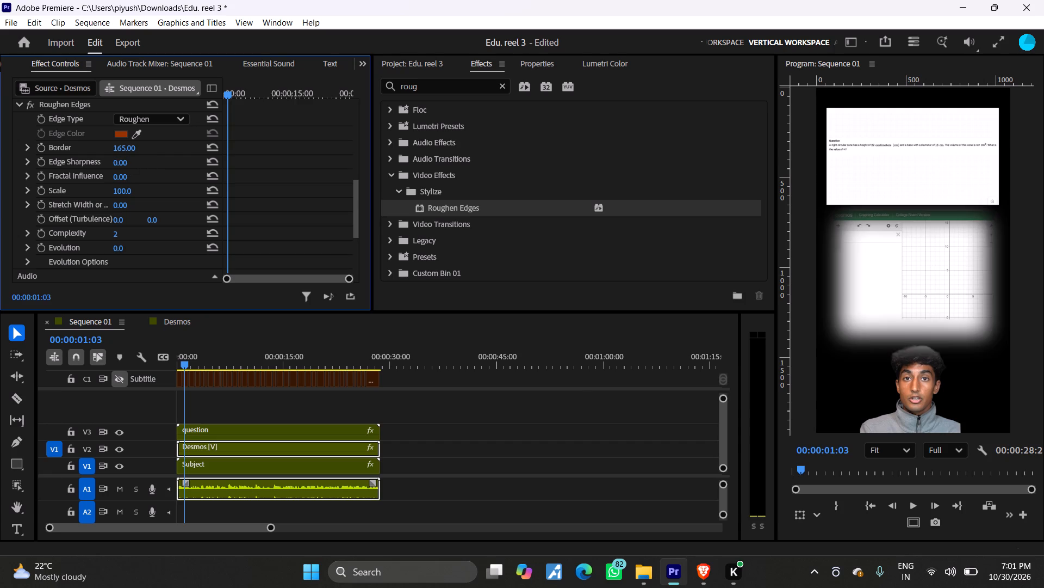
left_click_drag(46, 165, 324, 177)
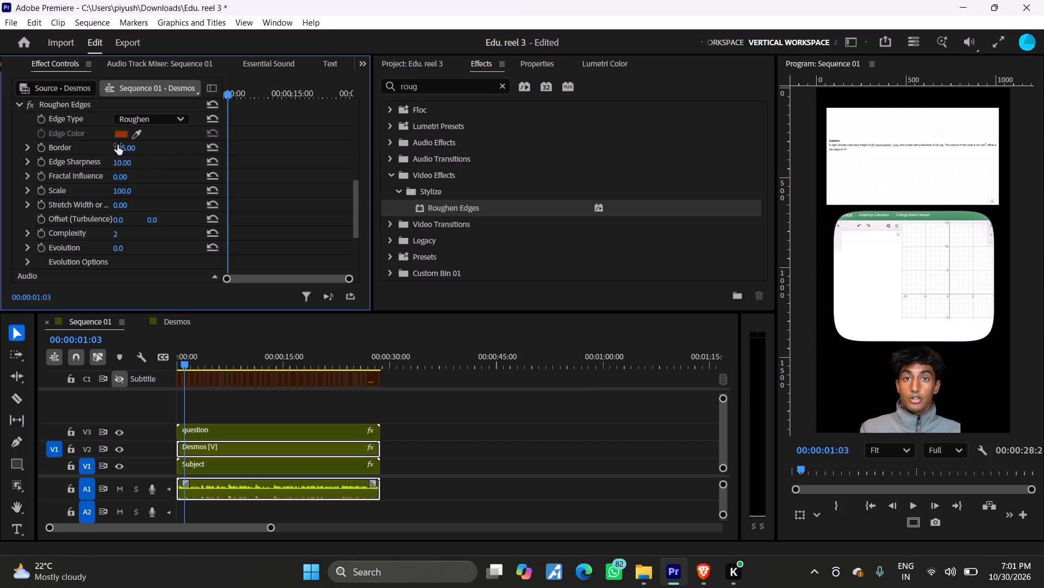
Fine-tune the Desmos clip's corner rounding by lowering the Roughen Edges border to 25.
left_click_drag(119, 146, 34, 153)
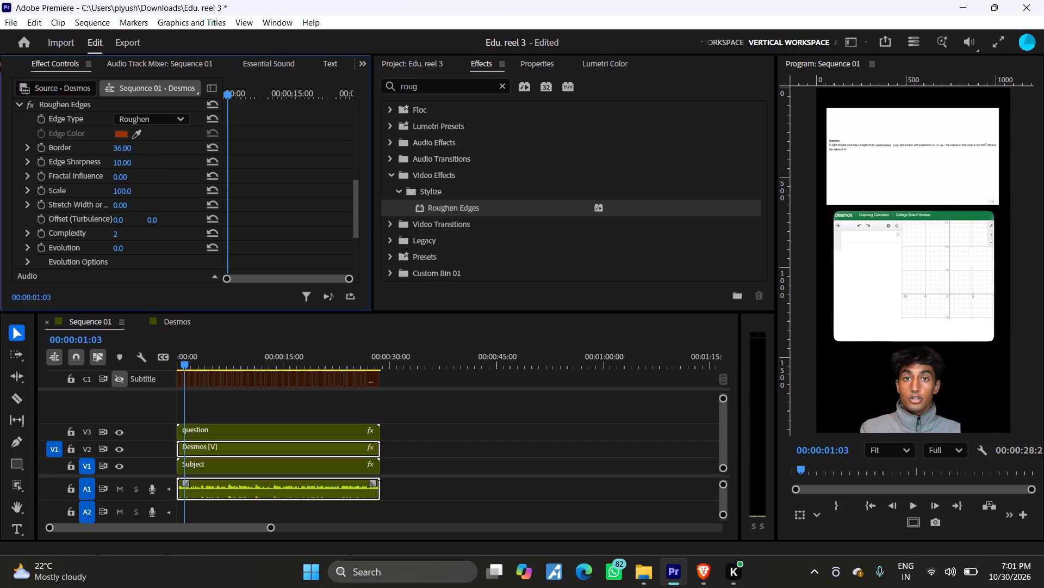
left_click_drag(34, 153, 20, 153)
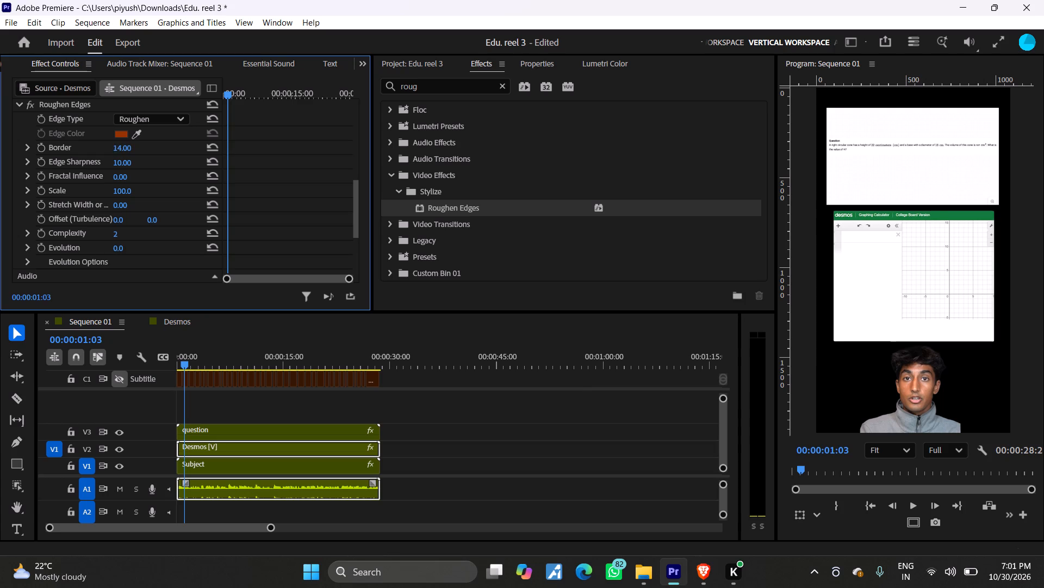
left_click_drag(20, 153, 42, 153)
left_click_drag(128, 147, 117, 149)
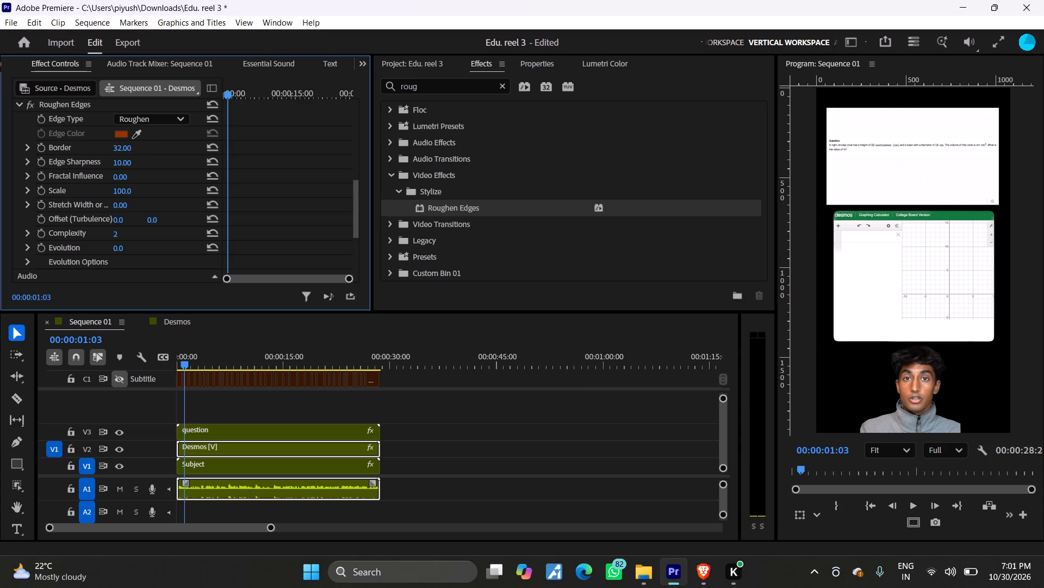
left_click_drag(117, 149, 112, 149)
left_click_drag(112, 149, 107, 149)
left_click_drag(107, 149, 111, 149)
left_click_drag(111, 149, 113, 149)
left_click_drag(113, 149, 113, 149)
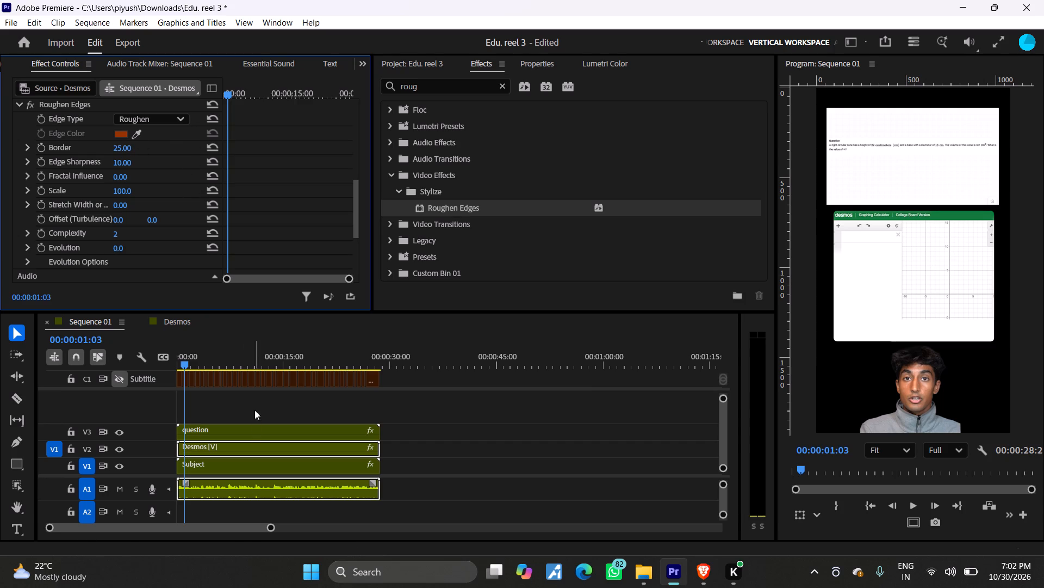
Copy the Roughen Edges effect from the Desmos clip and paste it onto the question clip.
scroll(84, 194, "up", 2)
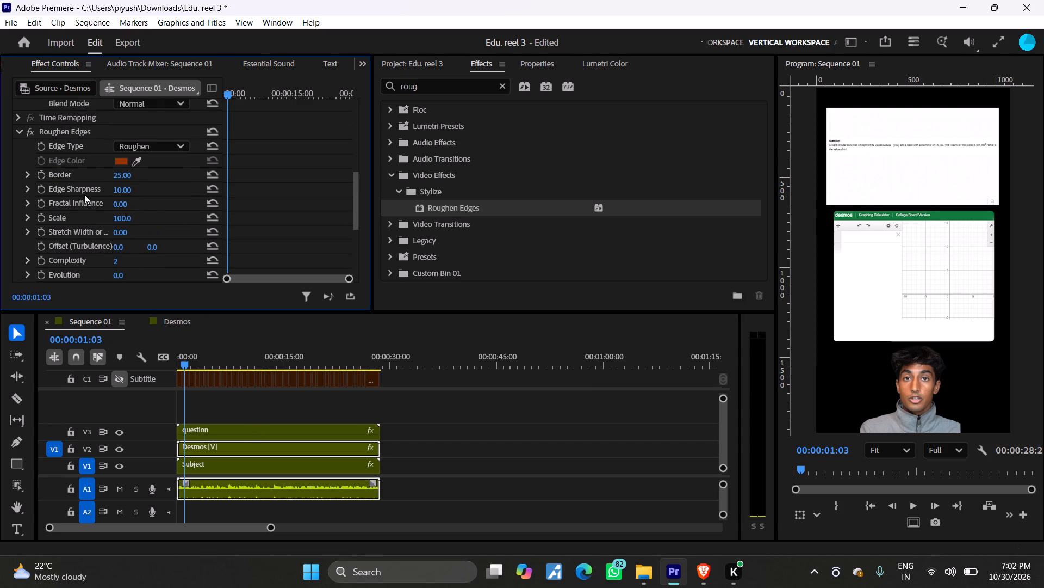
left_click(78, 132)
right_click(77, 132)
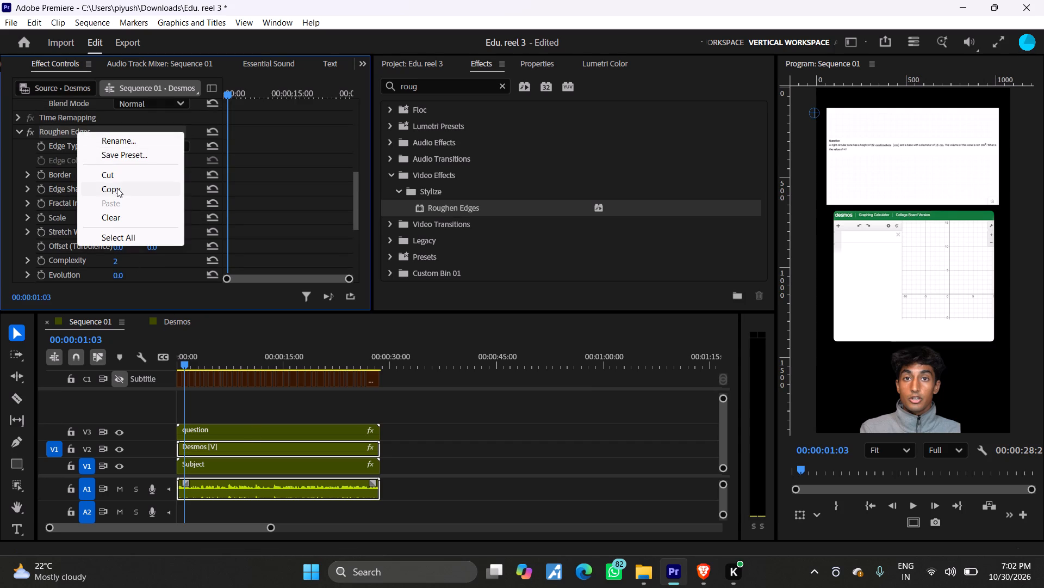
left_click(117, 188)
left_click(214, 430)
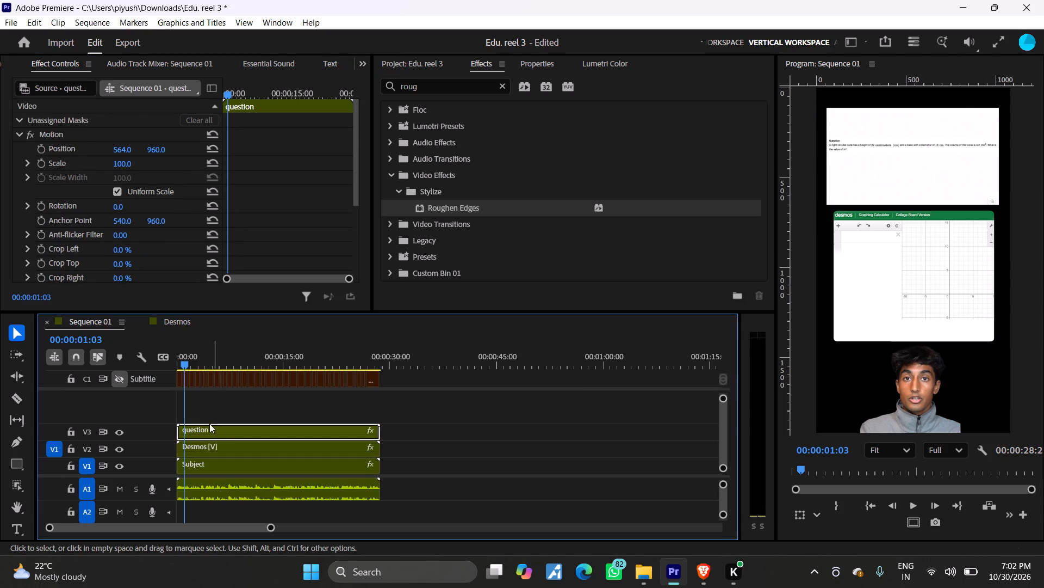
left_click(12, 235)
key("ctrl+v")
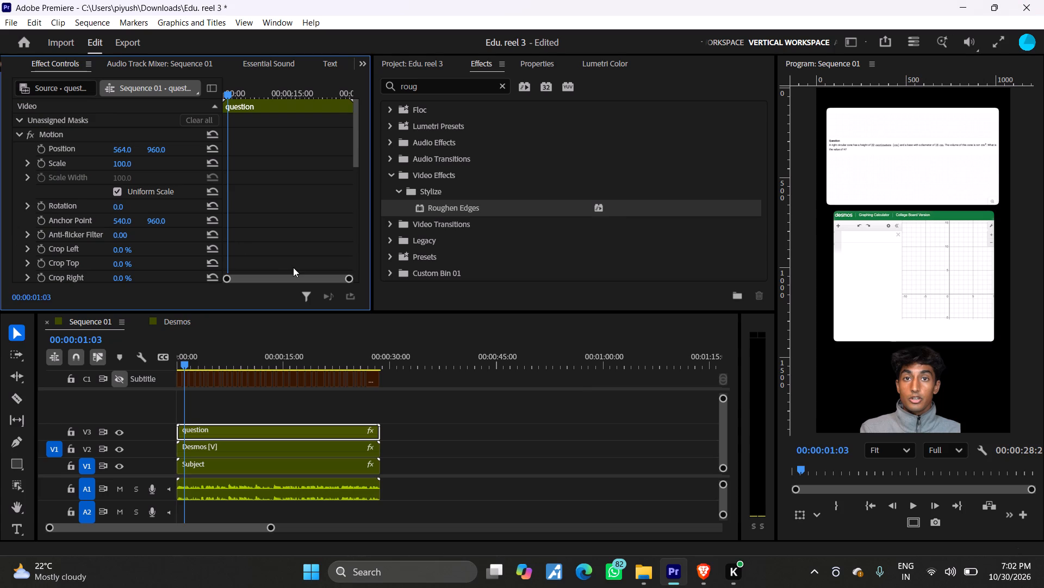
left_click(645, 569)
scroll(415, 376, "down", 1)
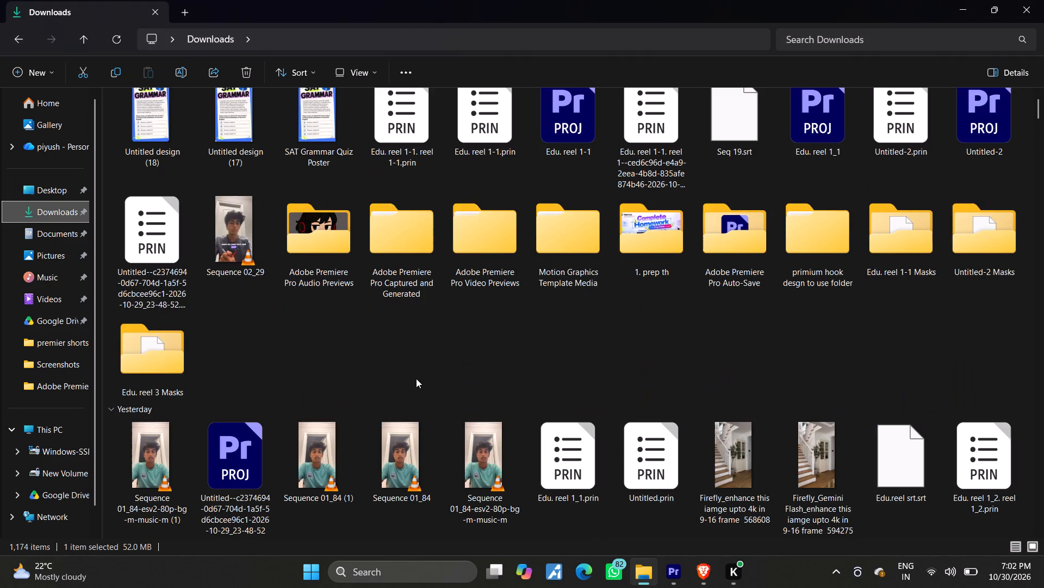
scroll(416, 378, "down", 2)
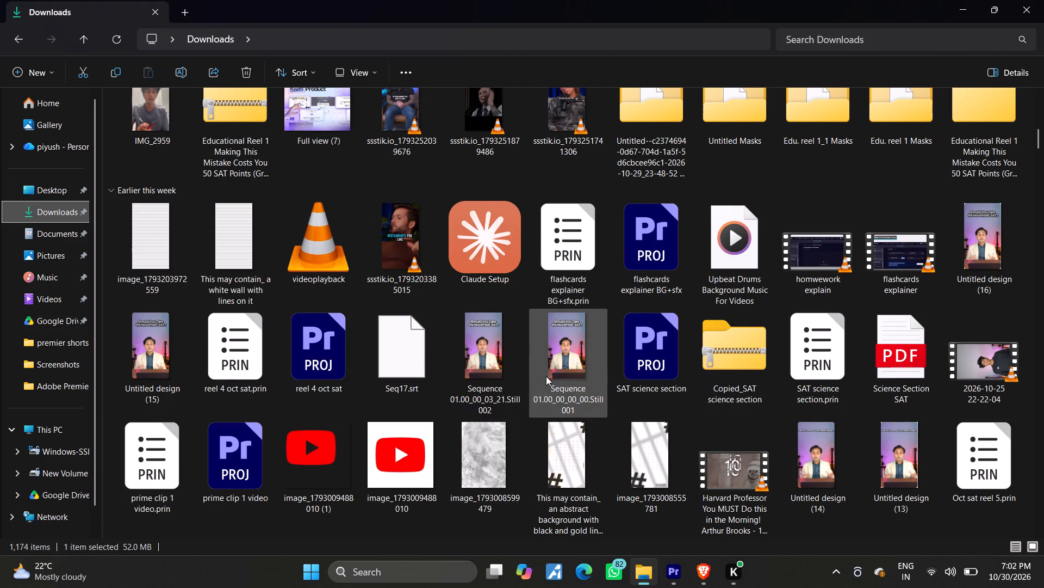
scroll(536, 396, "down", 1)
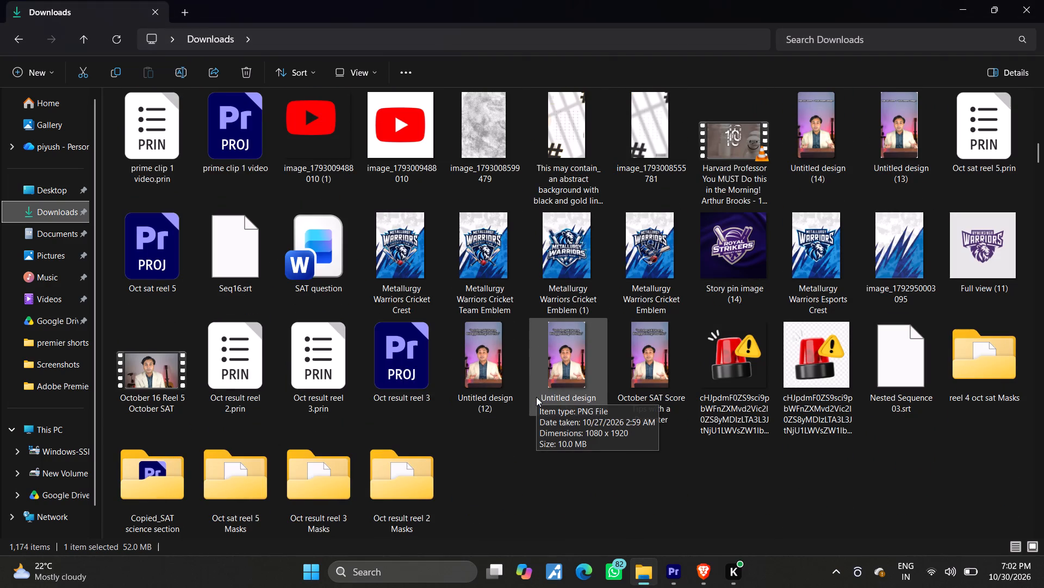
scroll(536, 397, "up", 2)
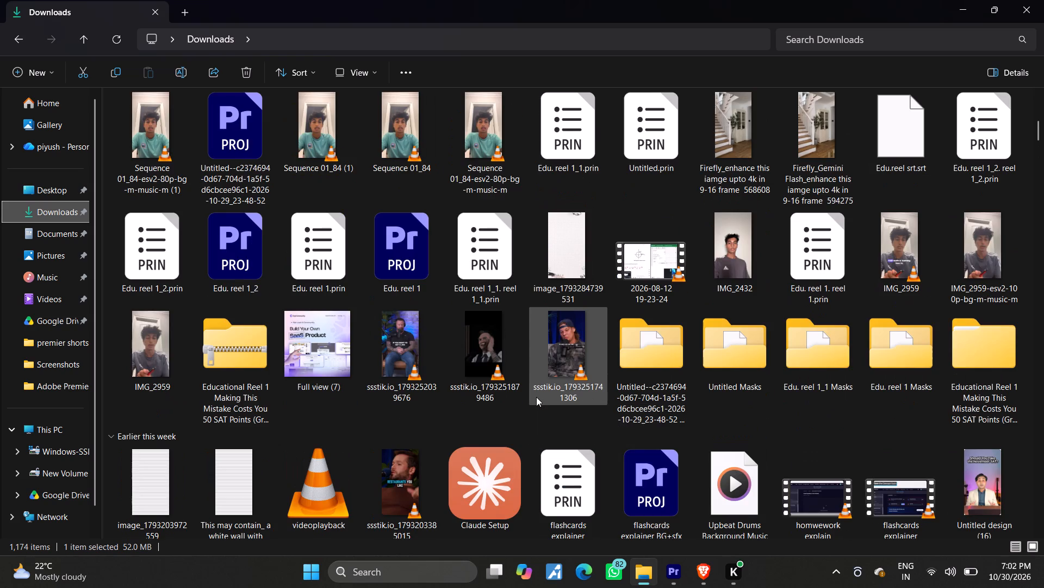
left_click_drag(570, 246, 686, 567)
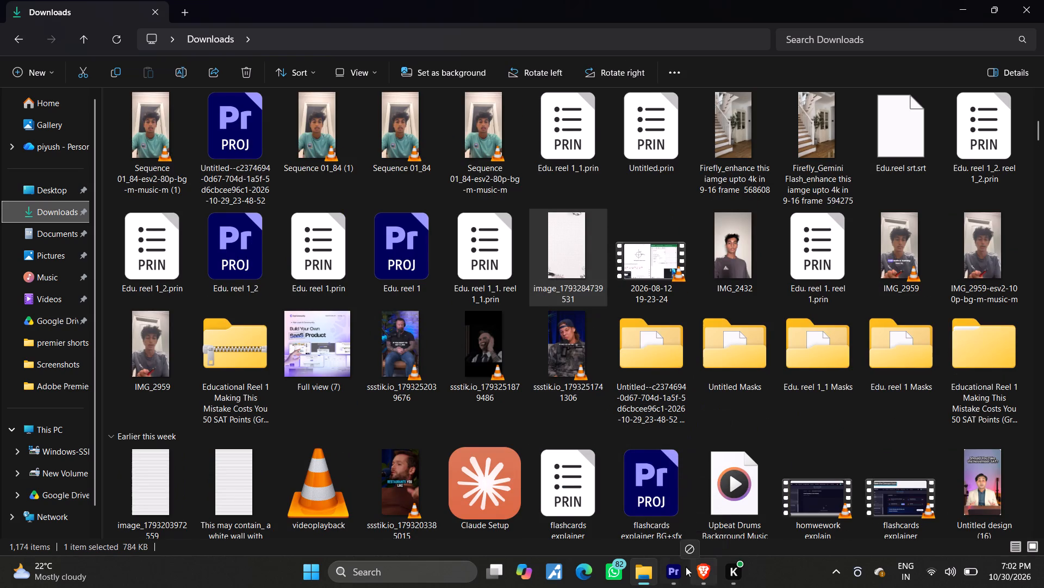
left_click_drag(686, 567, 291, 408)
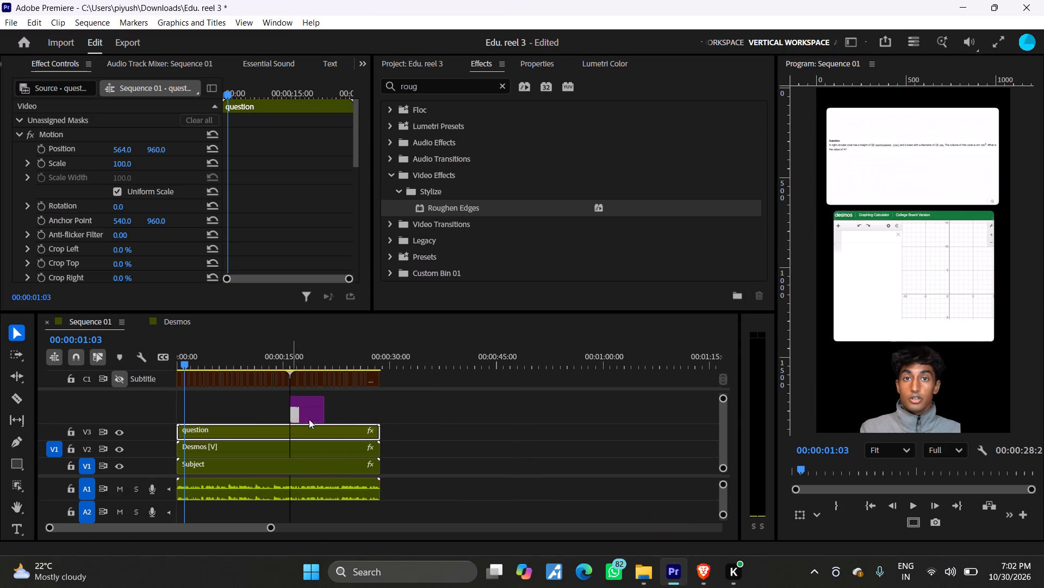
left_click_drag(304, 414, 183, 414)
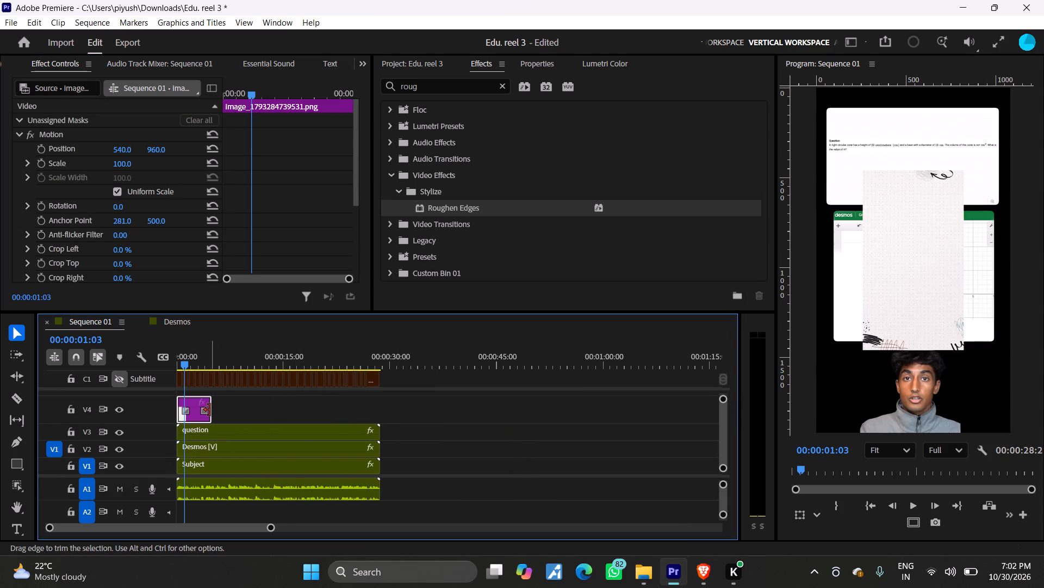
left_click_drag(209, 410, 377, 418)
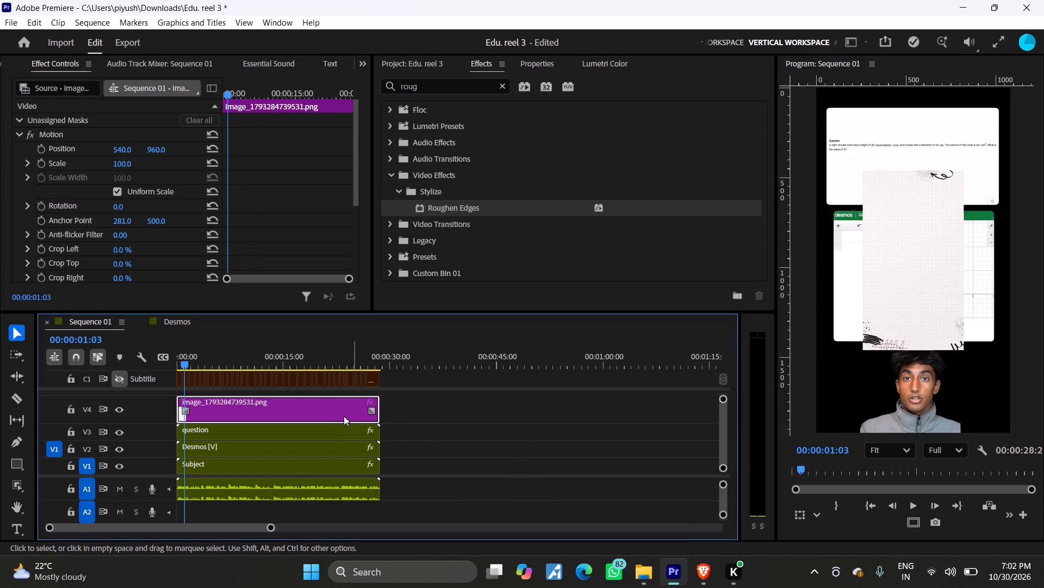
Shift the question, Desmos and Subject clips up one track and place the paper-texture image beneath them on V1.
left_click_drag(328, 415, 601, 457)
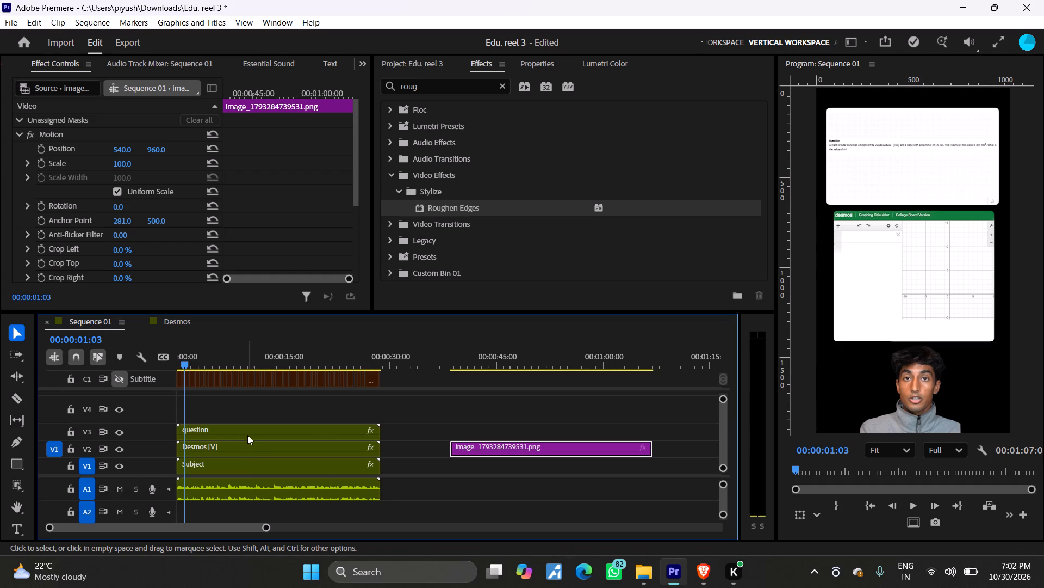
left_click_drag(322, 416, 296, 475)
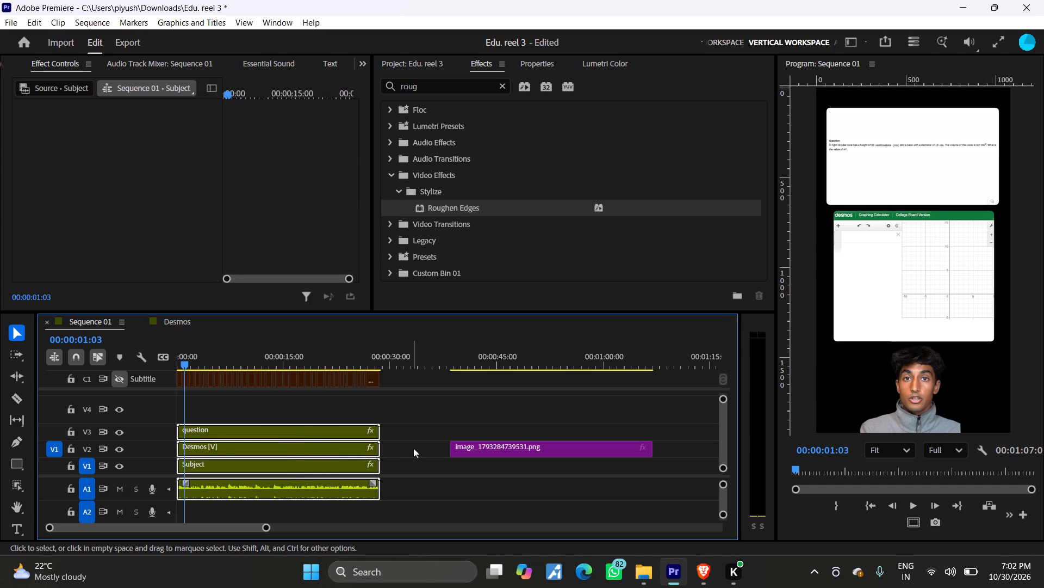
left_click_drag(327, 451, 328, 438)
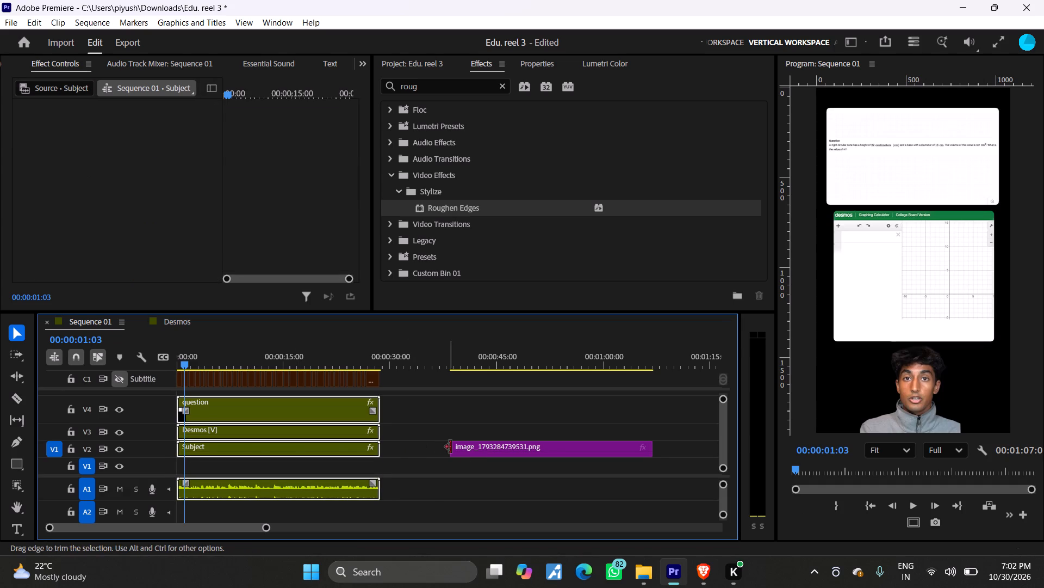
left_click_drag(470, 451, 196, 471)
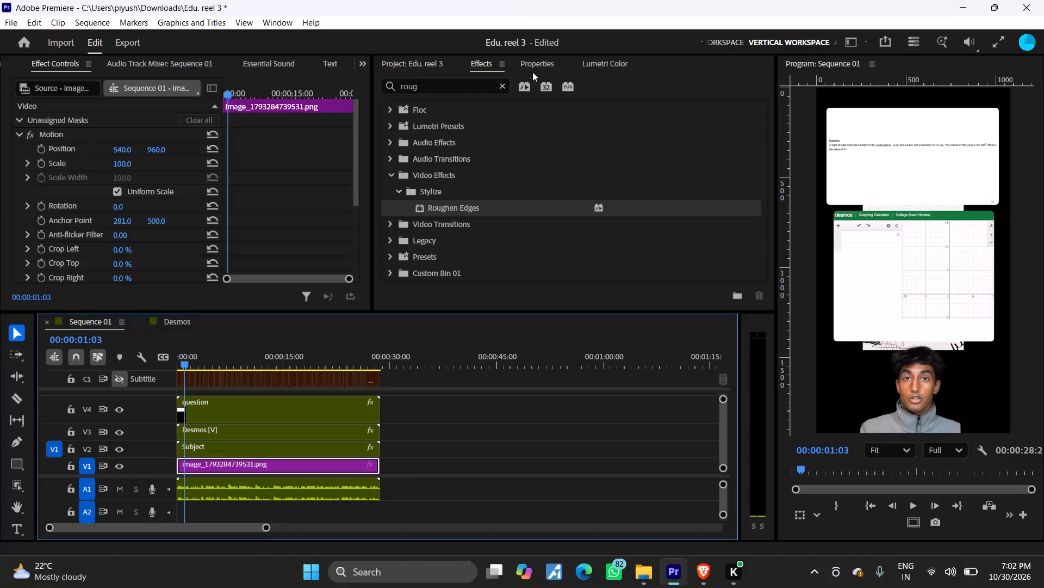
Hide tracks V2, V3 and V4 and scale the paper-texture image to 191% so it fills the frame.
left_click(124, 413)
left_click(121, 434)
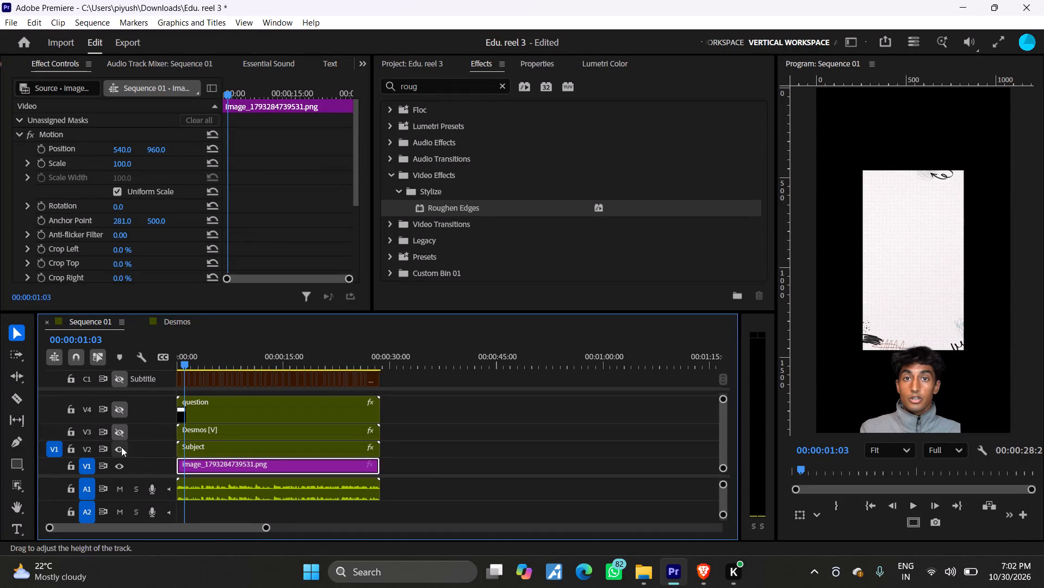
left_click(121, 449)
left_click(529, 58)
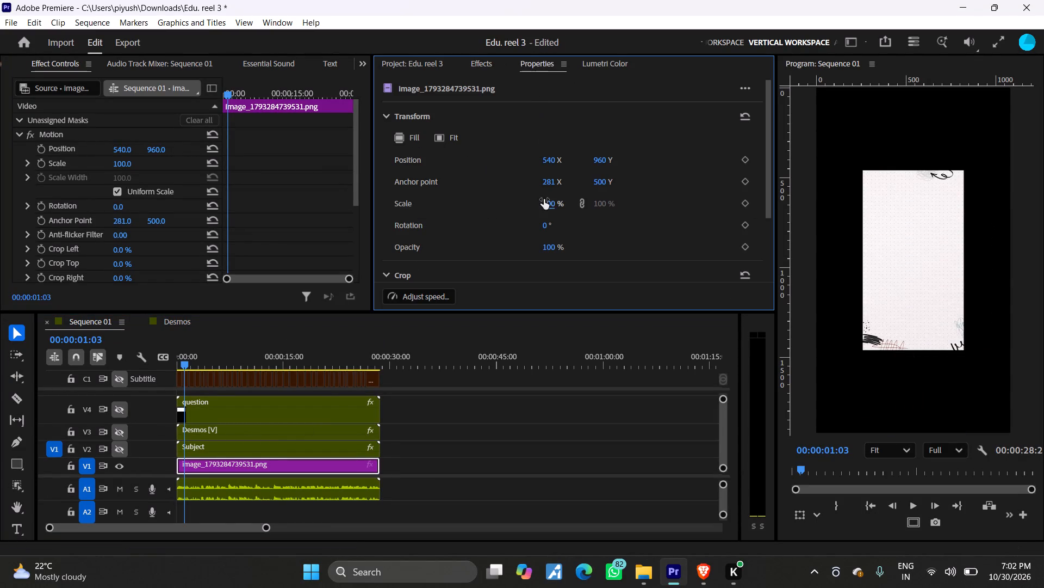
left_click_drag(550, 205, 607, 202)
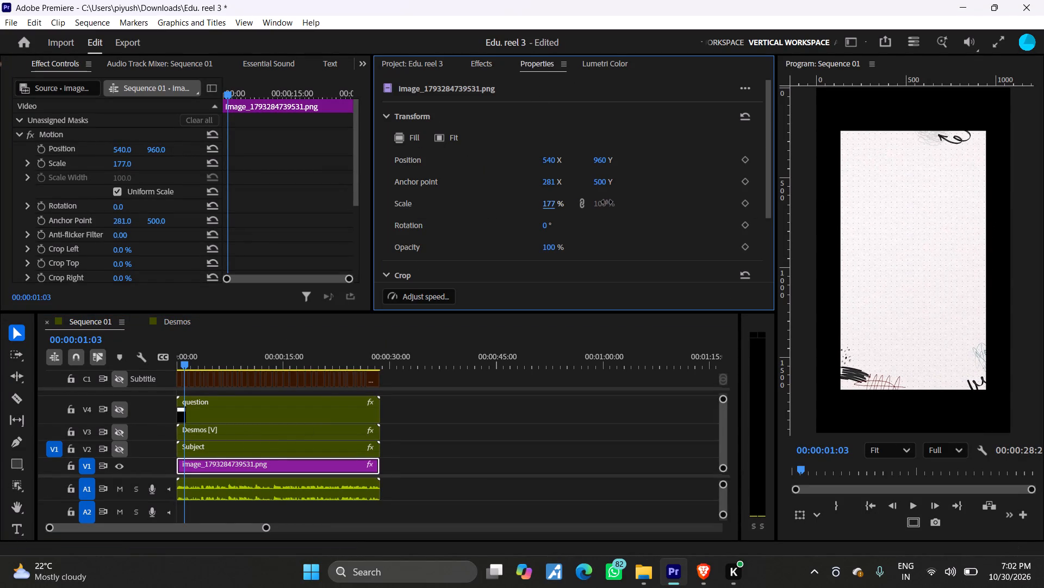
left_click_drag(607, 202, 612, 202)
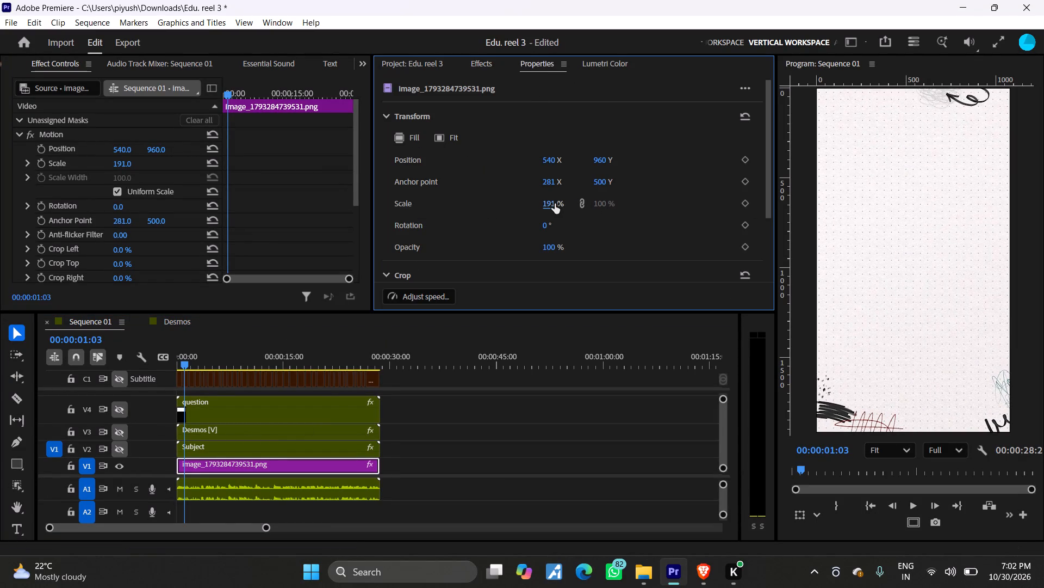
Set the paper-texture image's scale to 192% and show tracks V4, V3 and V2 again.
left_click(552, 204)
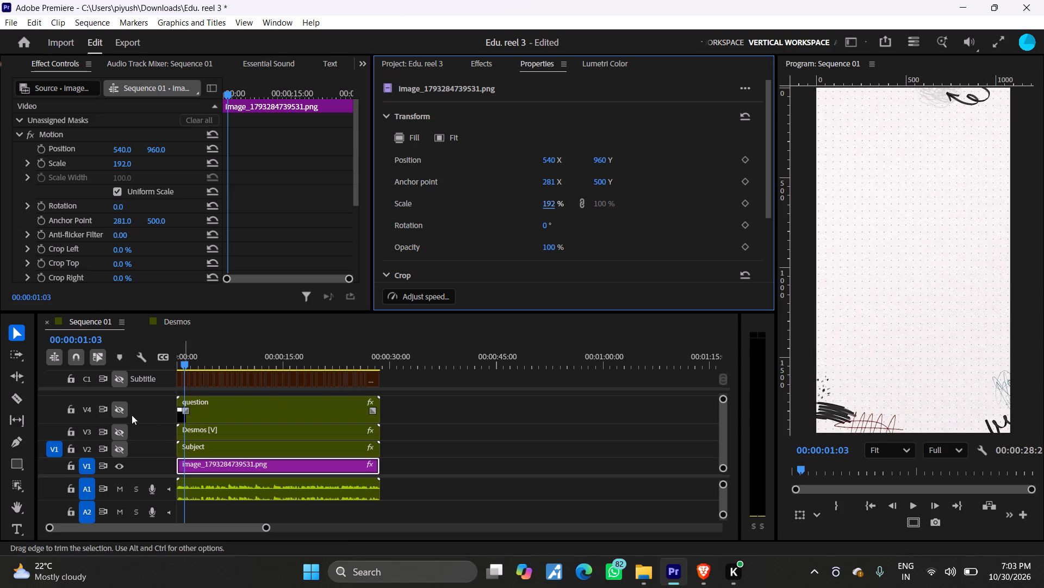
left_click(117, 406)
left_click(120, 429)
left_click(123, 449)
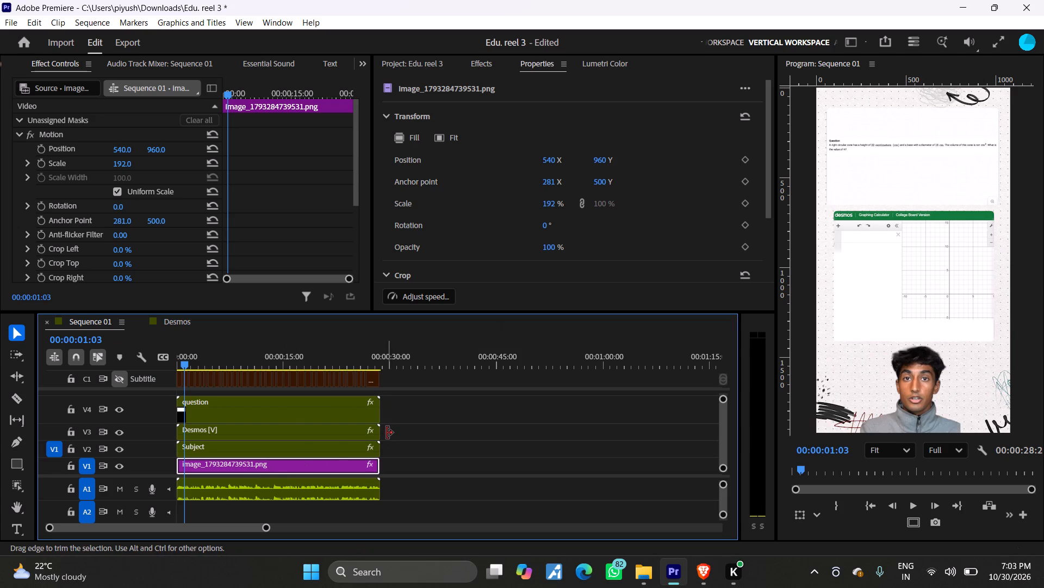
Search the effects for "drop" and apply Drop Shadow to the Desmos clip on V3.
left_click(291, 428)
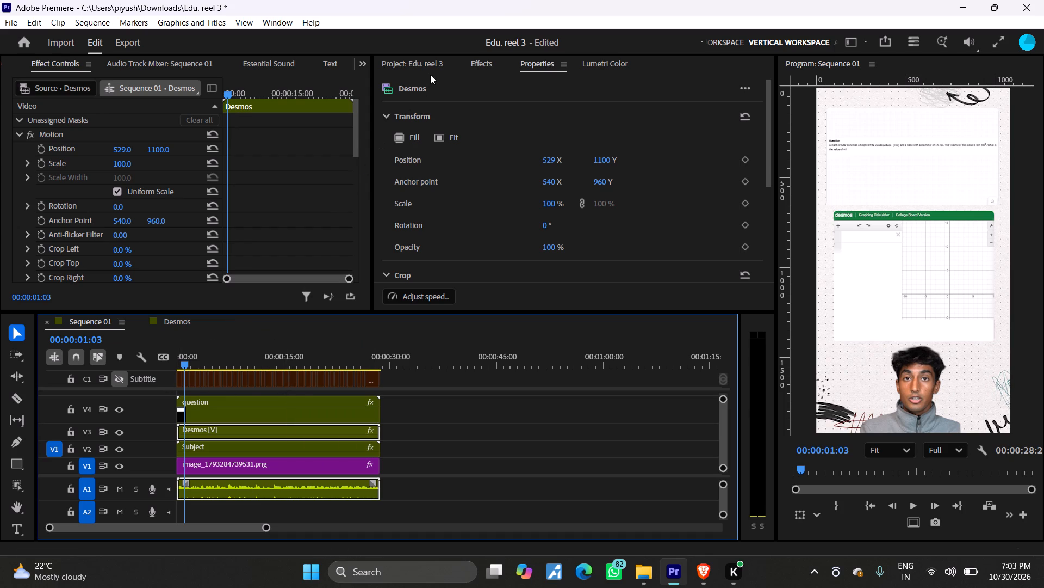
left_click(476, 66)
left_click(453, 91)
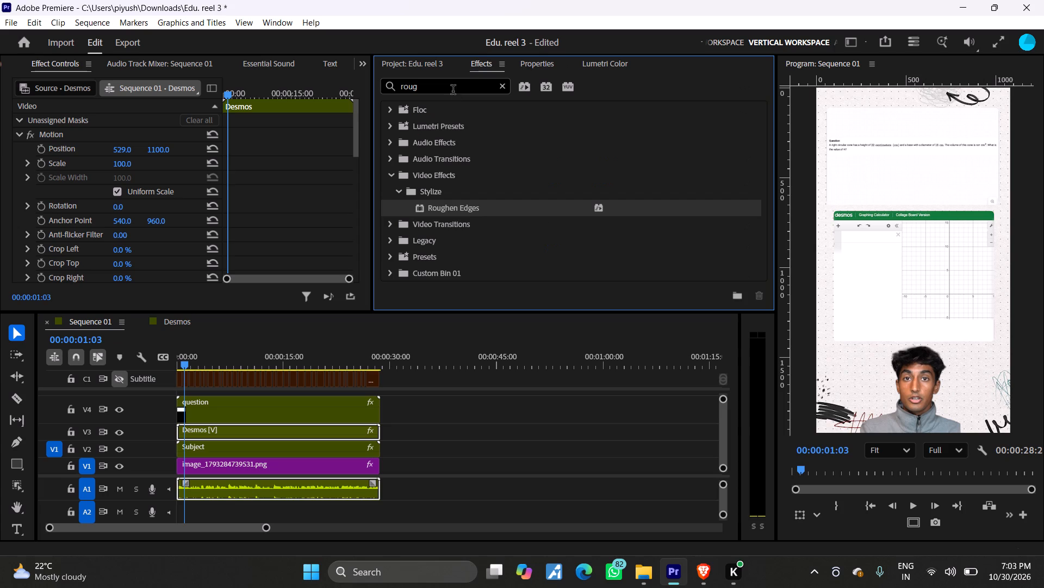
left_click_drag(450, 88, 394, 88)
type("drop")
key("space")
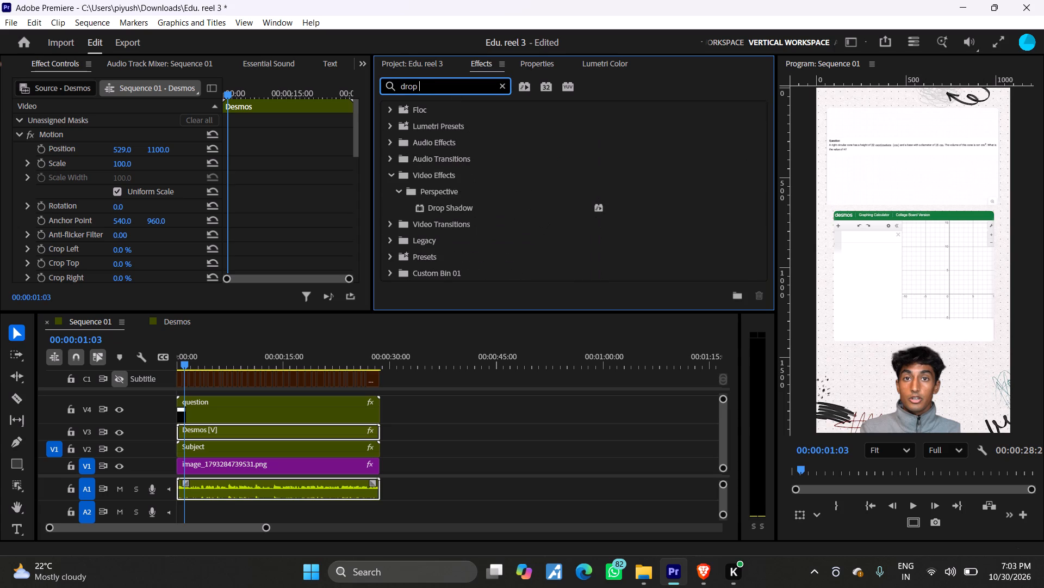
left_click_drag(455, 205, 279, 420)
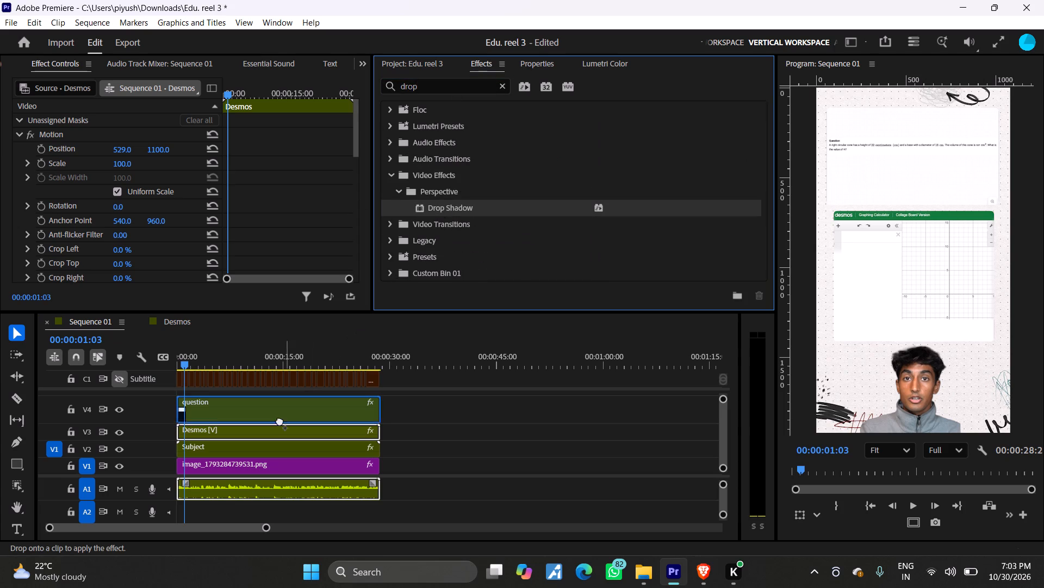
left_click_drag(279, 420, 271, 430)
Set the Desmos clip's Drop Shadow opacity to 100%, distance to 31 and softness to 34.
scroll(134, 246, "down", 9)
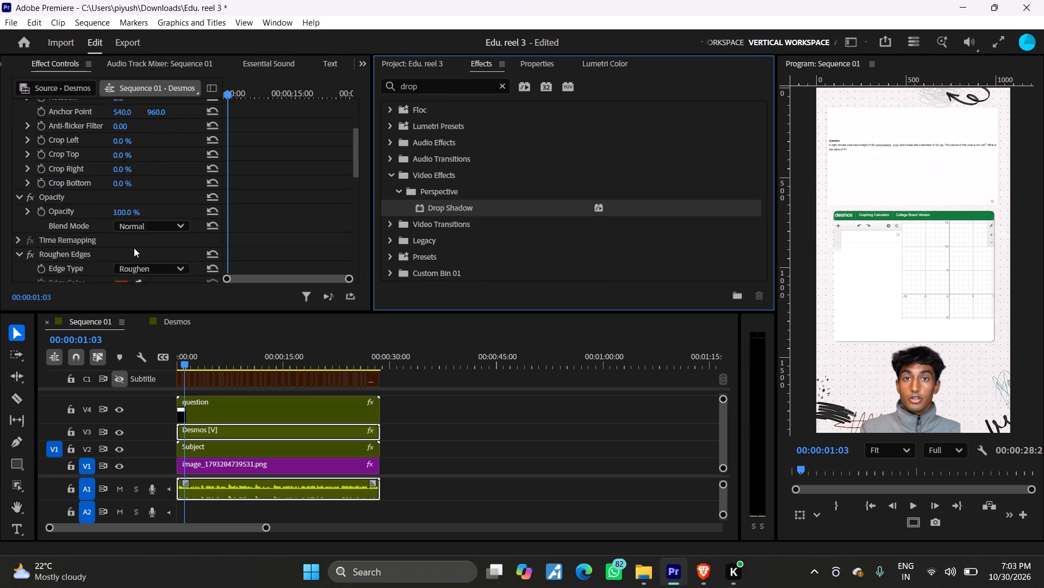
scroll(134, 248, "down", 18)
scroll(134, 248, "down", 4)
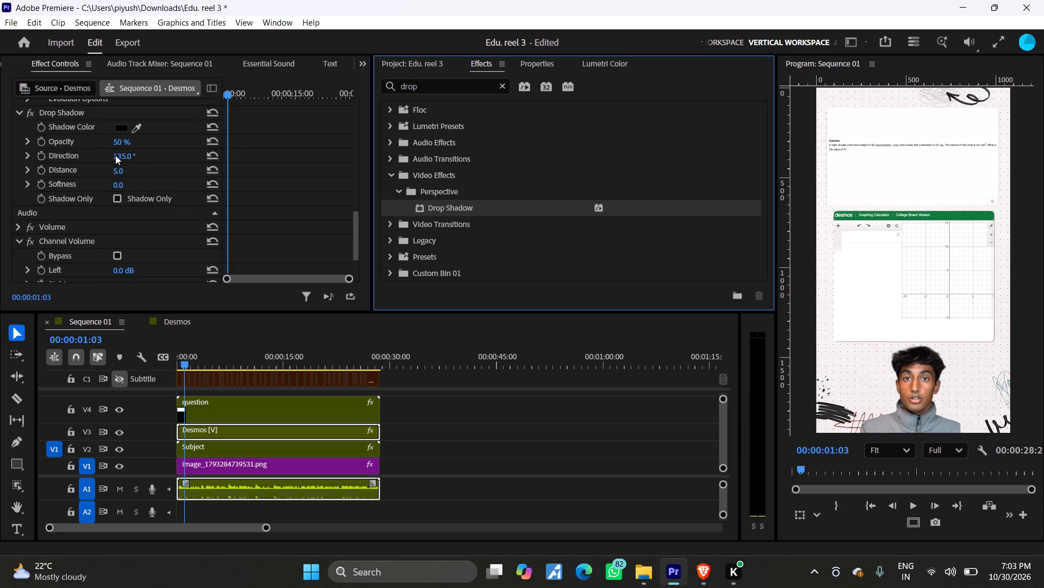
left_click_drag(120, 142, 252, 141)
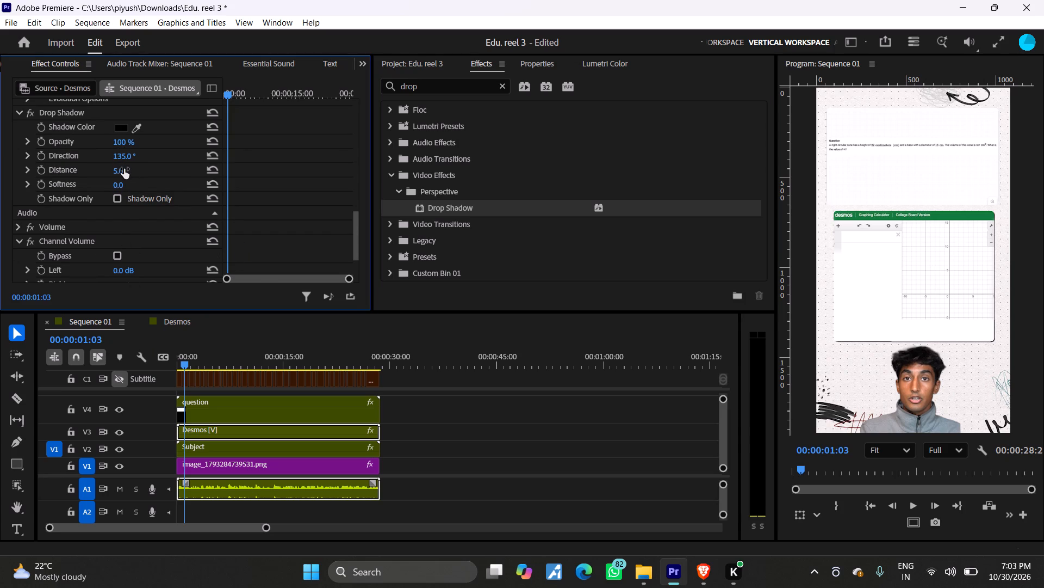
left_click_drag(124, 169, 140, 169)
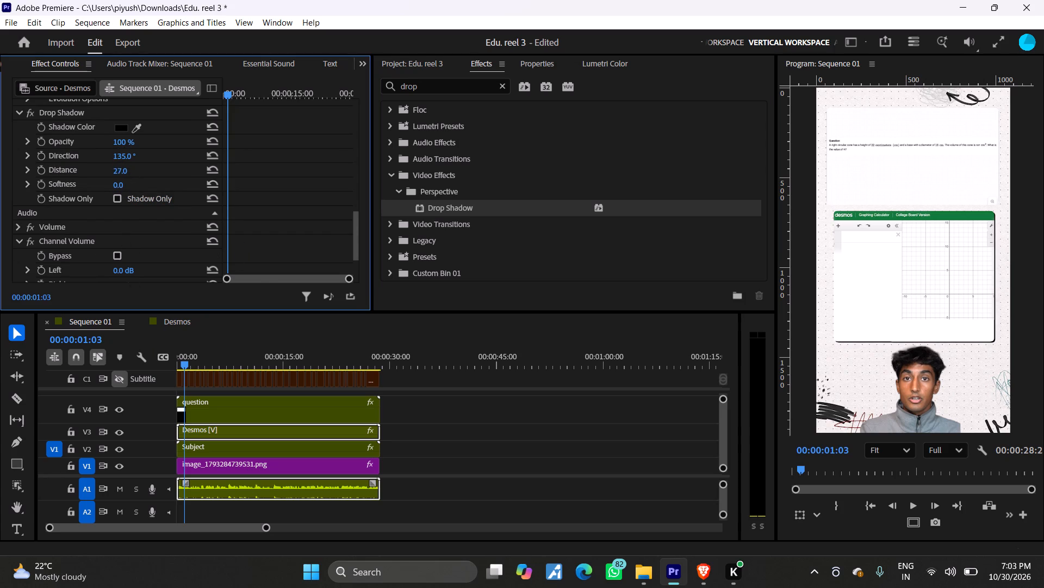
left_click_drag(140, 169, 147, 169)
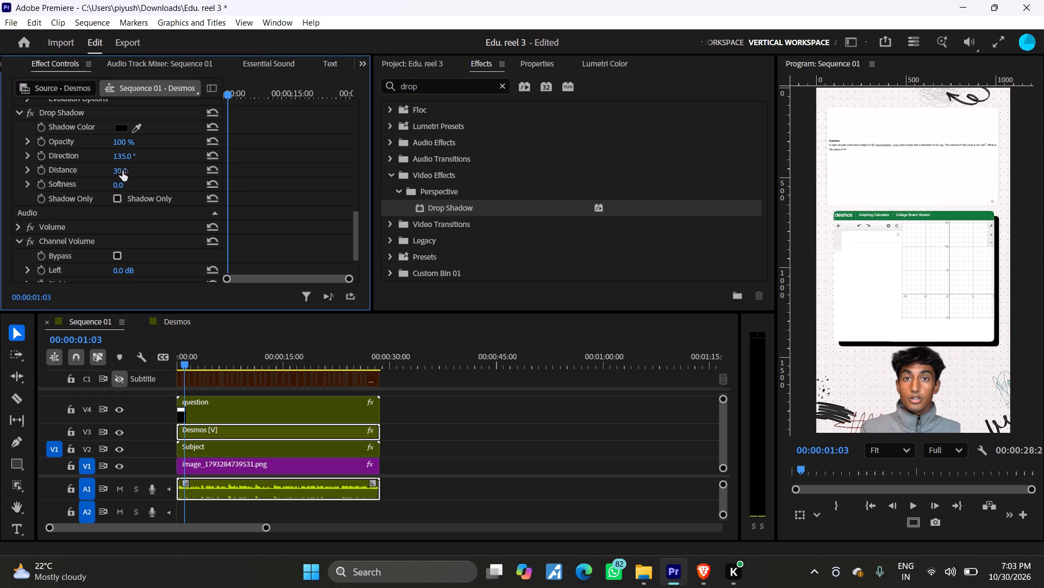
left_click_drag(122, 171, 117, 171)
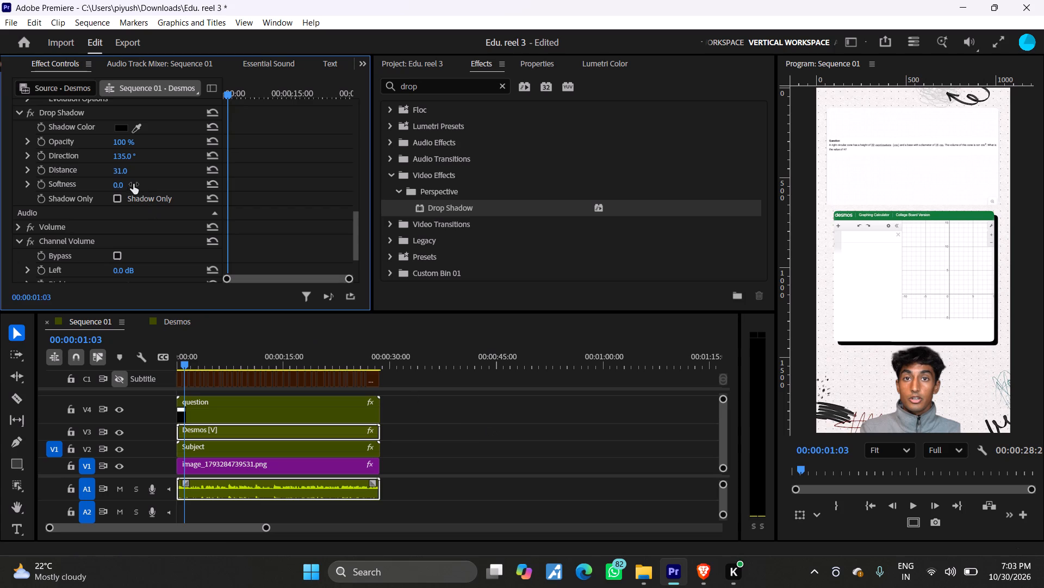
left_click_drag(122, 183, 169, 189)
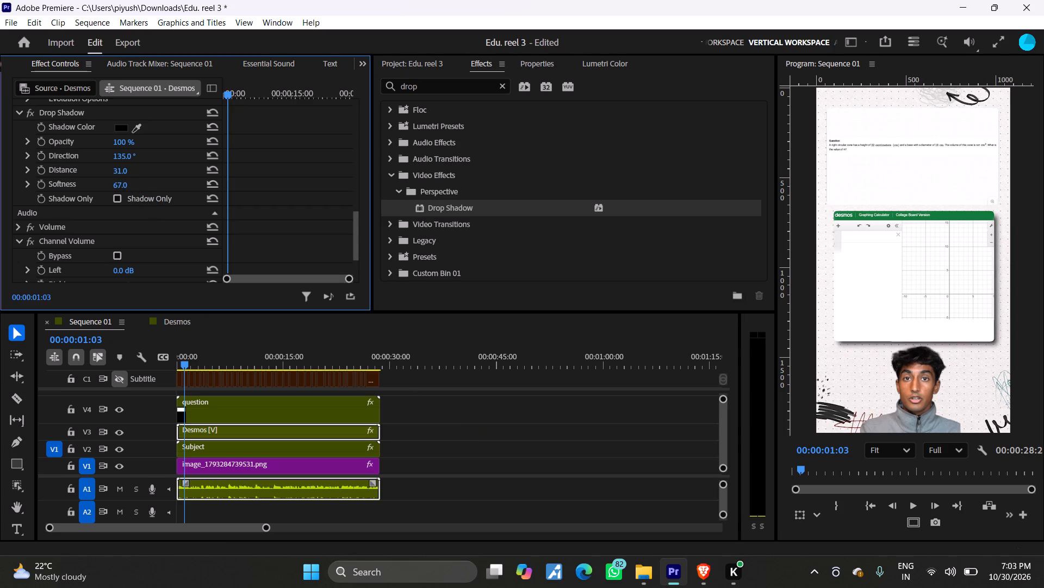
left_click_drag(169, 189, 146, 191)
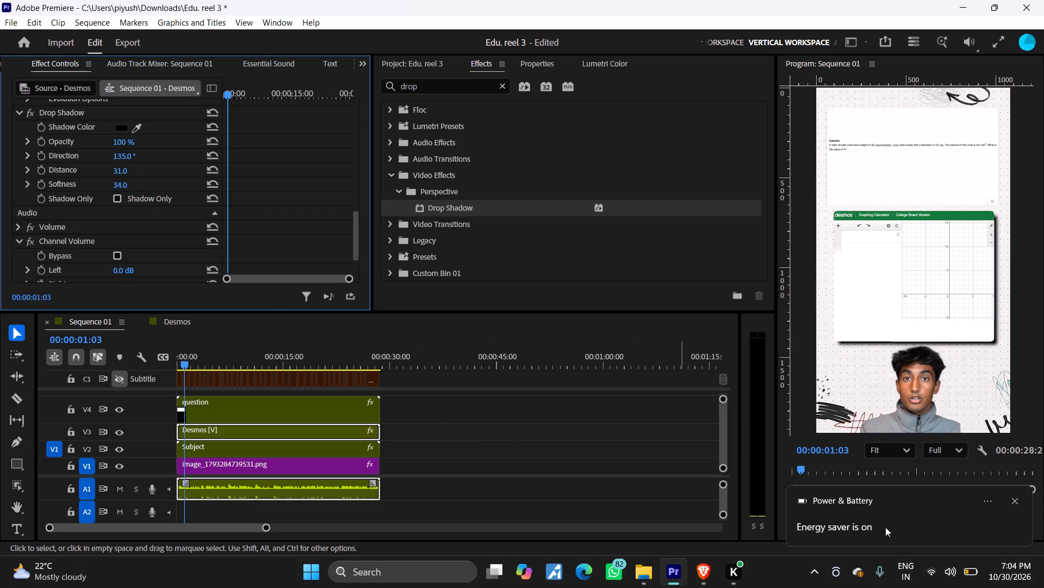
left_click(1014, 500)
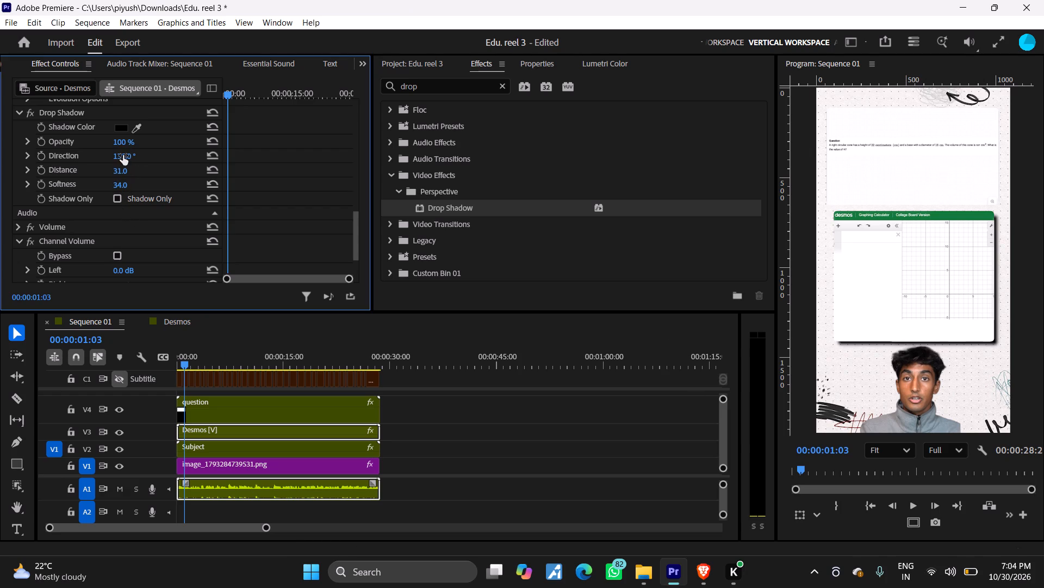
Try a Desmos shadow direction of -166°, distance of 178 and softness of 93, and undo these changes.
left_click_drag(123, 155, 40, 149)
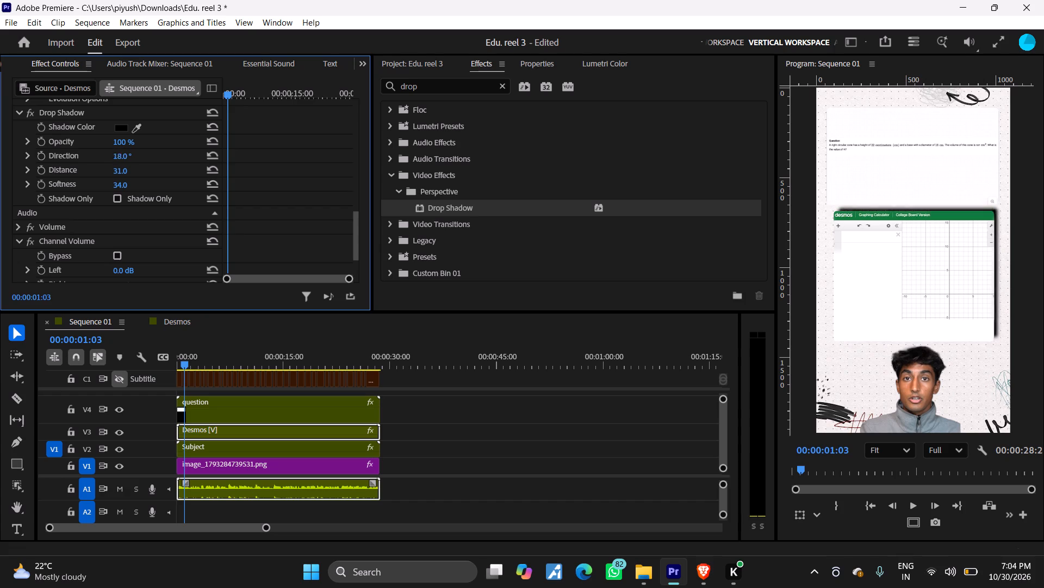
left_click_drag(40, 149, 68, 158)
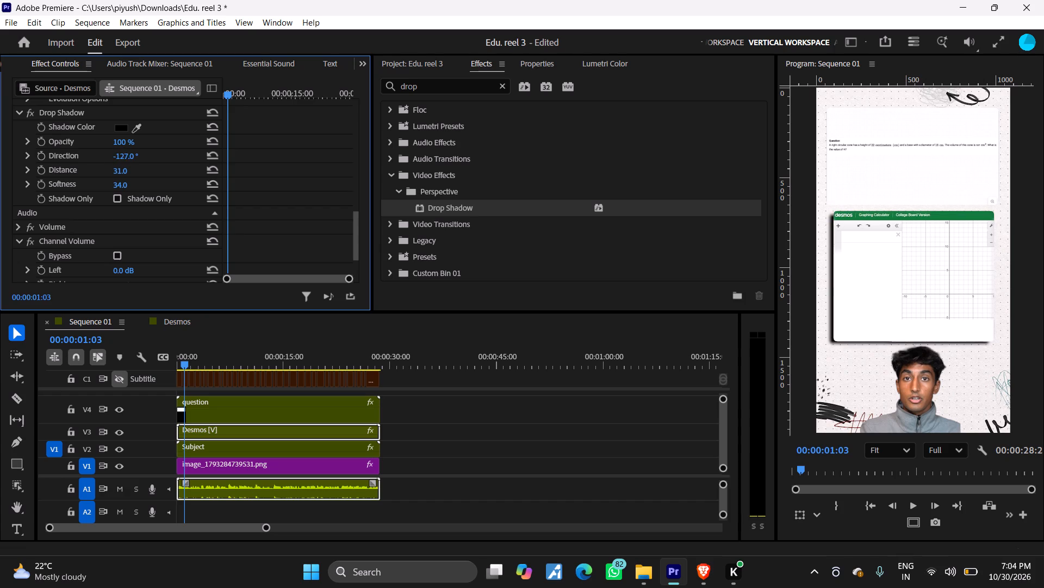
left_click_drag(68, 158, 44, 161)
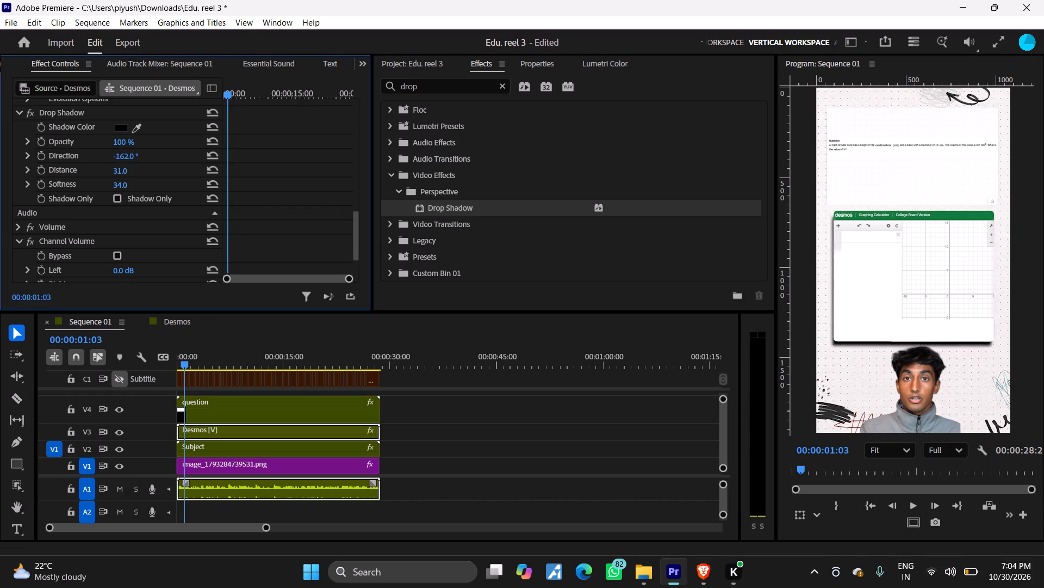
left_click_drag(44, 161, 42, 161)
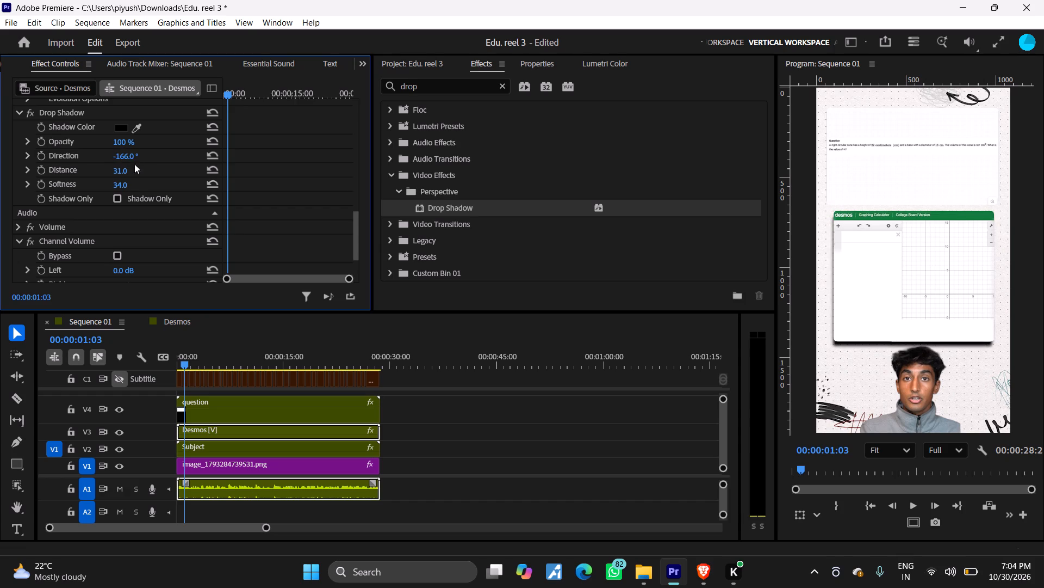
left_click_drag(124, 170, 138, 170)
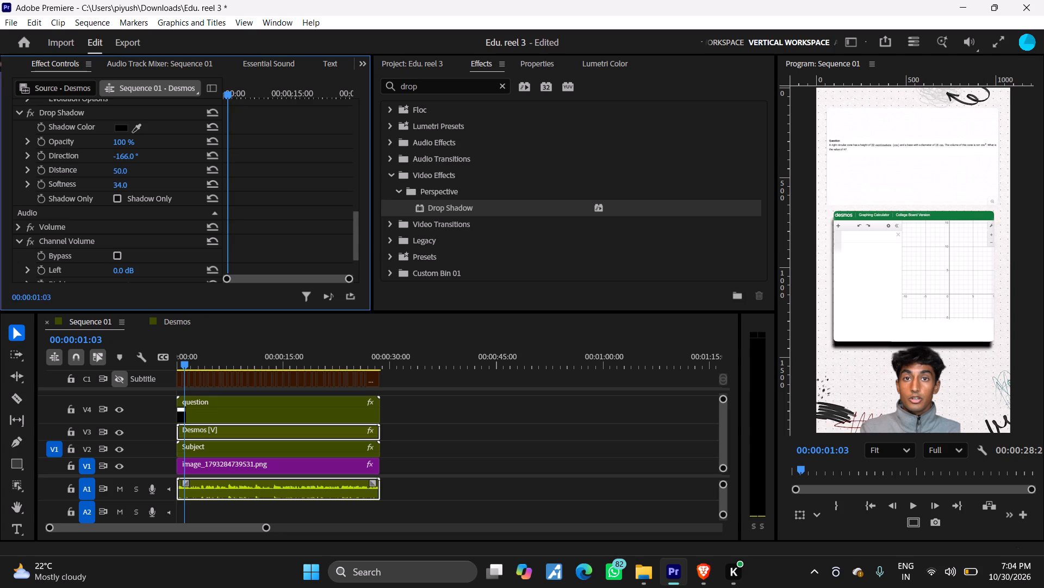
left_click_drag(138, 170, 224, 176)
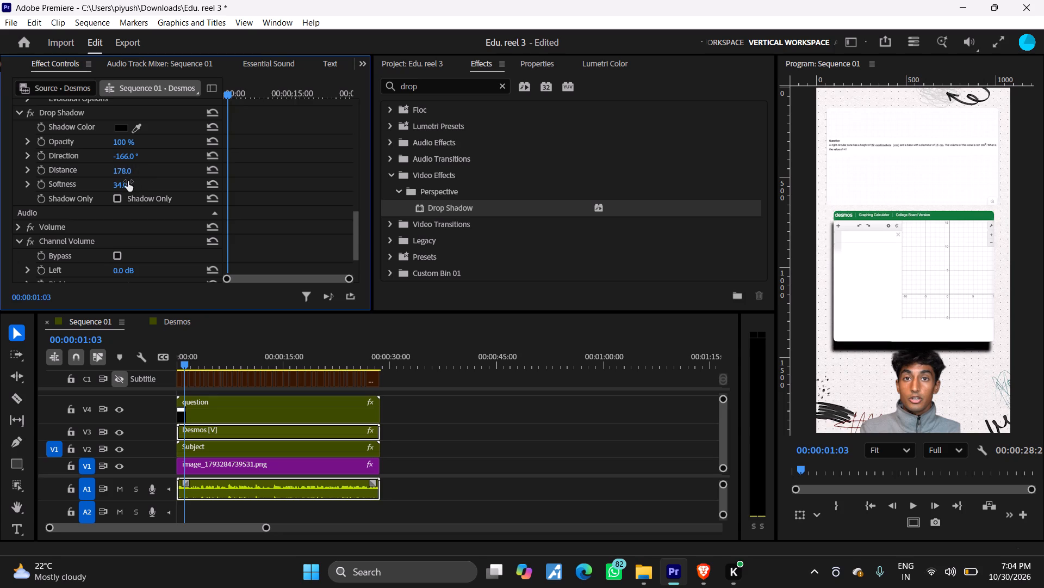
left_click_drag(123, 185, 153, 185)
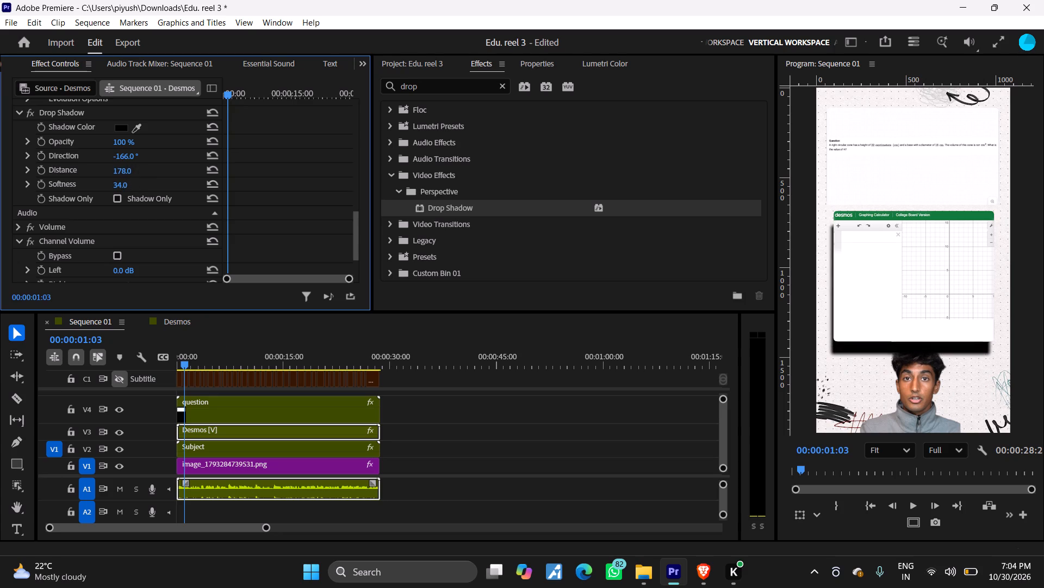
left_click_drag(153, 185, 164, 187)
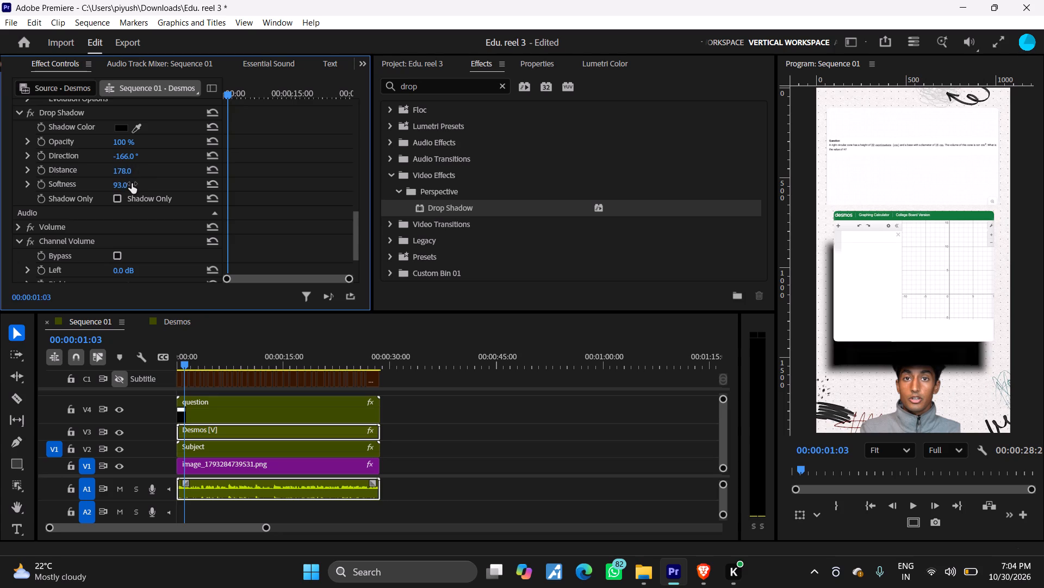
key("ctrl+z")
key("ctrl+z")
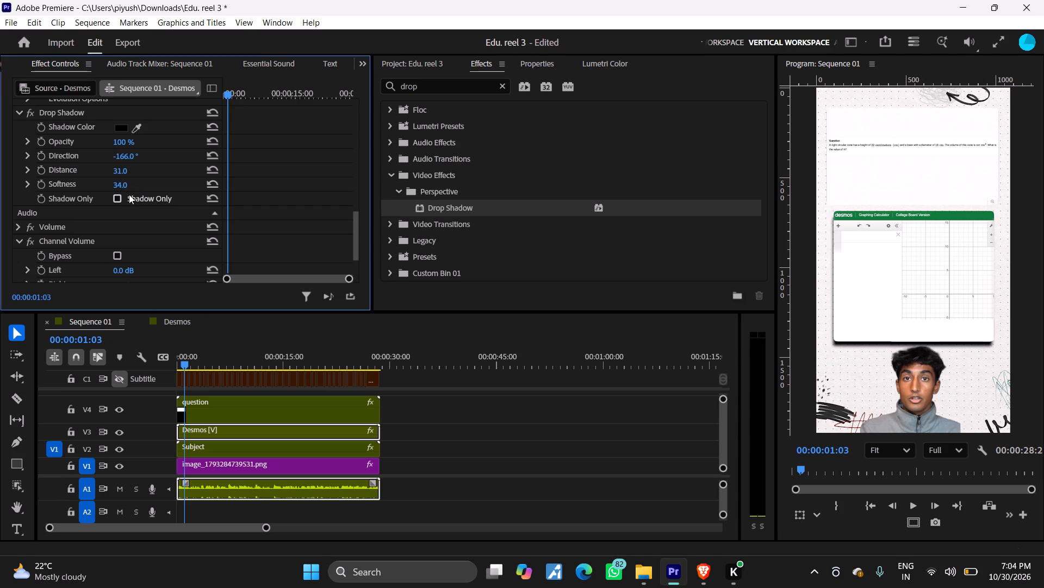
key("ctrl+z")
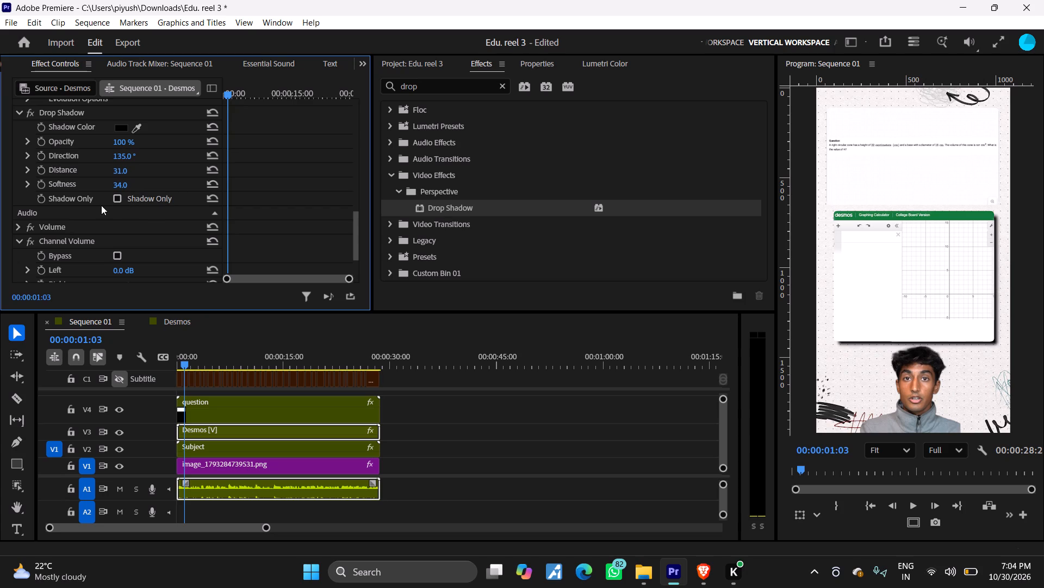
Set the softness of the Desmos clip's Drop Shadow to 54.
left_click_drag(124, 183, 133, 182)
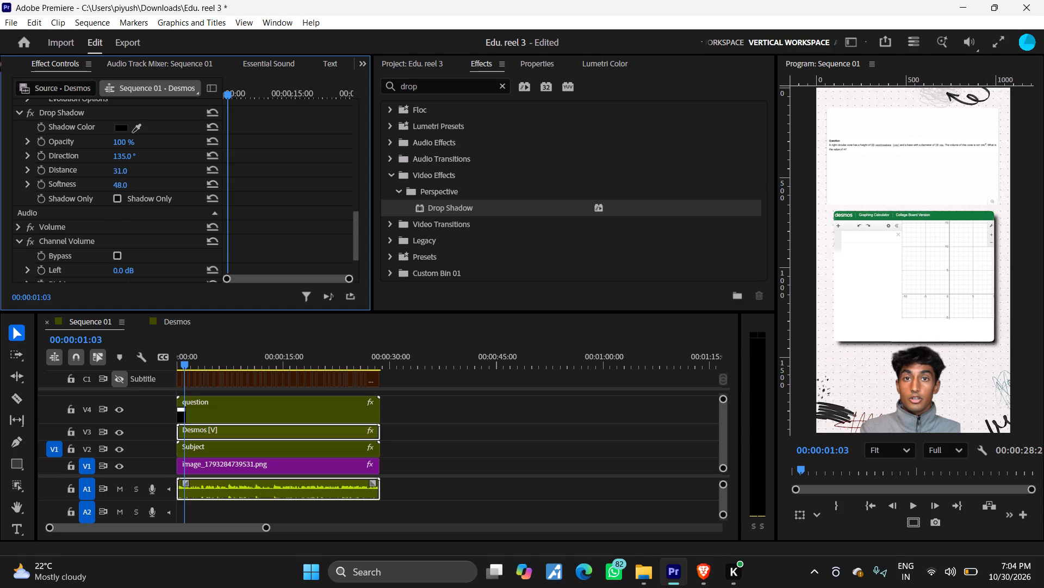
left_click_drag(133, 182, 139, 182)
left_click_drag(139, 182, 143, 182)
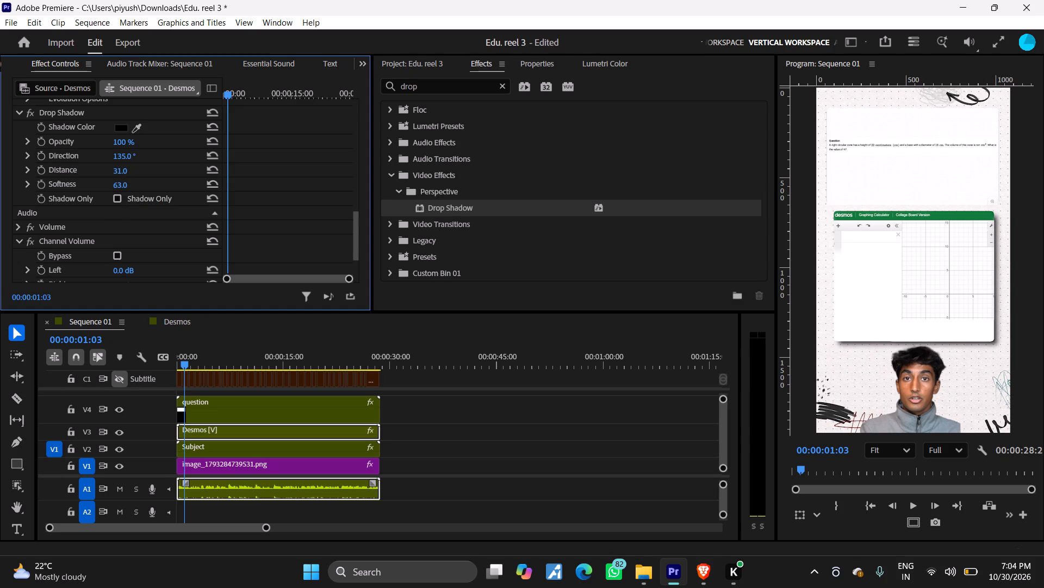
left_click_drag(143, 182, 137, 183)
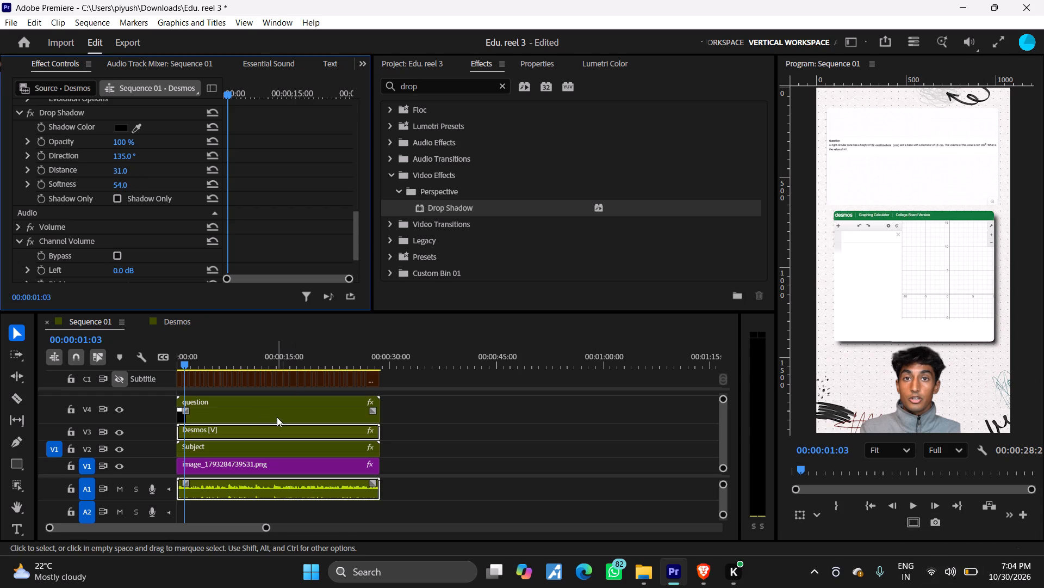
Copy the Drop Shadow effect from the Desmos clip and paste it onto the question clip on V4.
scroll(58, 213, "down", 9)
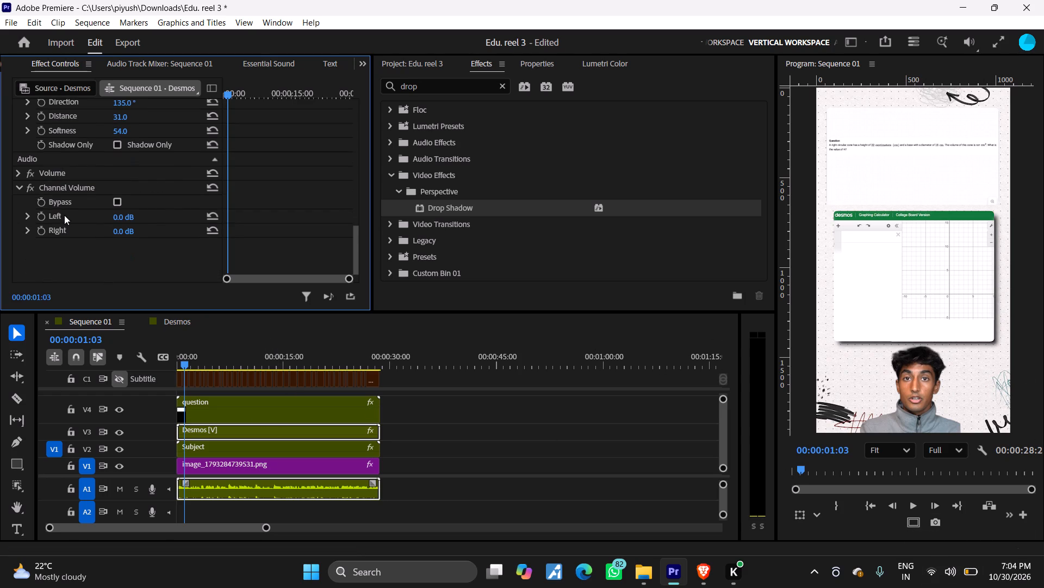
scroll(64, 215, "down", 1)
scroll(68, 204, "up", 6)
left_click(62, 140)
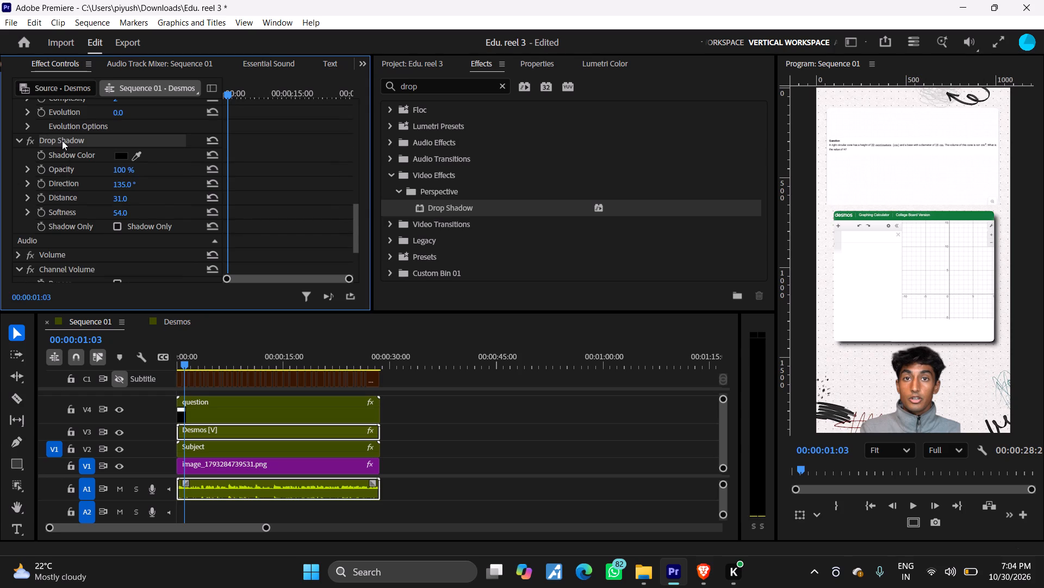
key("ctrl+c")
left_click(236, 416)
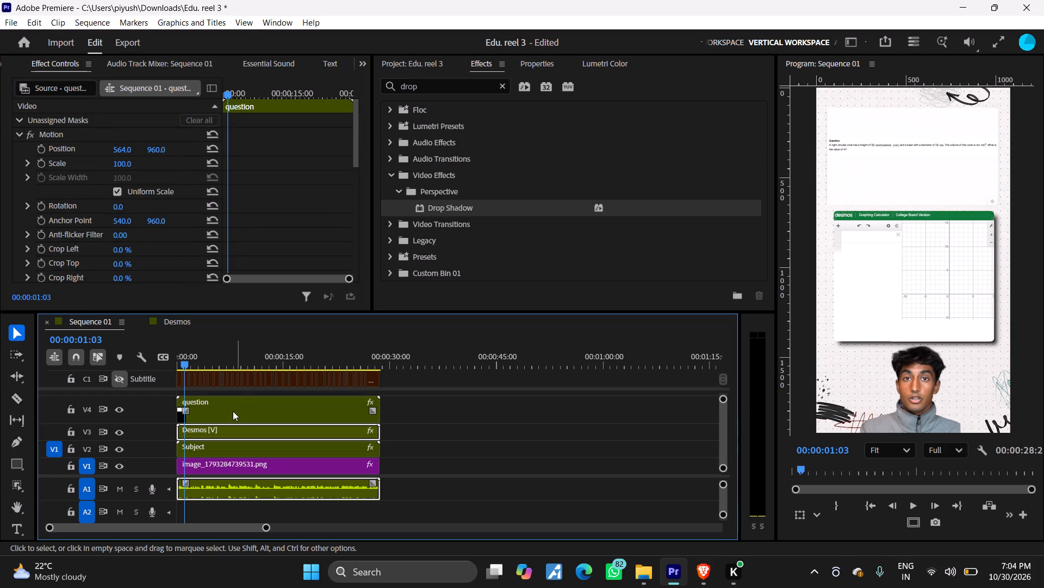
left_click(233, 410)
left_click(7, 264)
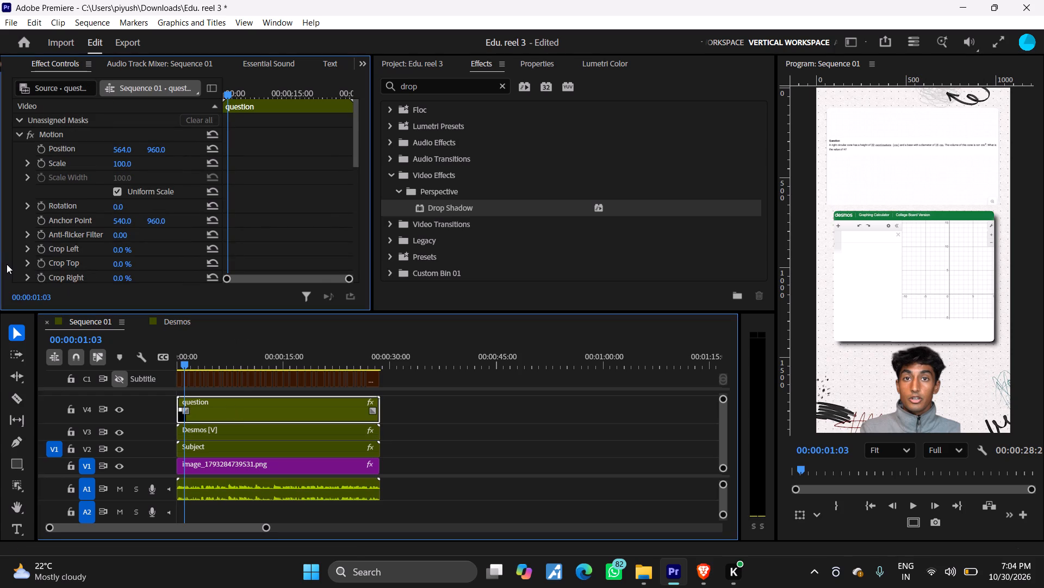
key("ctrl+v")
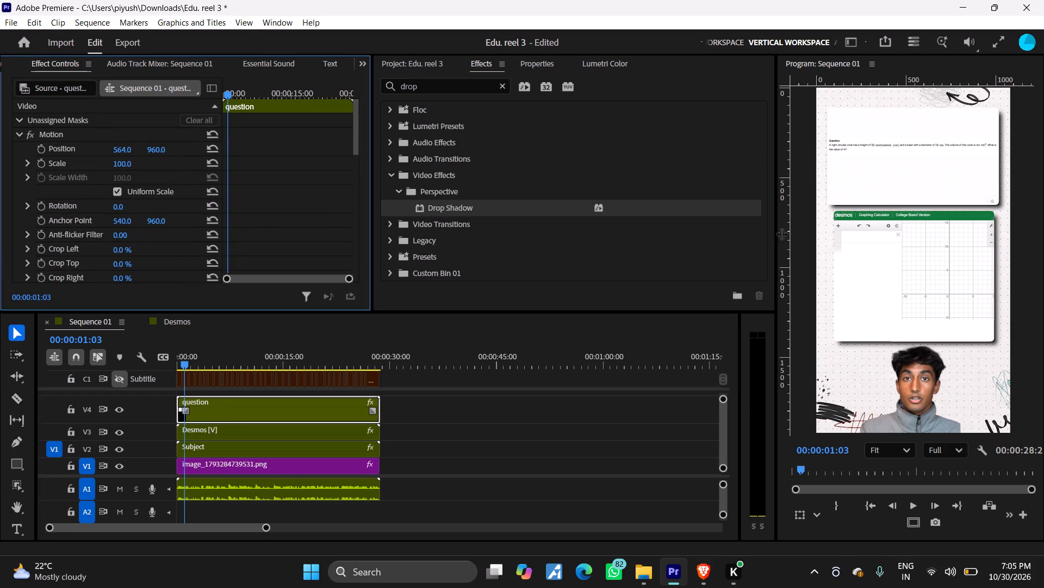
Play the reel through to its end in full-screen preview and return the playhead to the sequence start.
key("space")
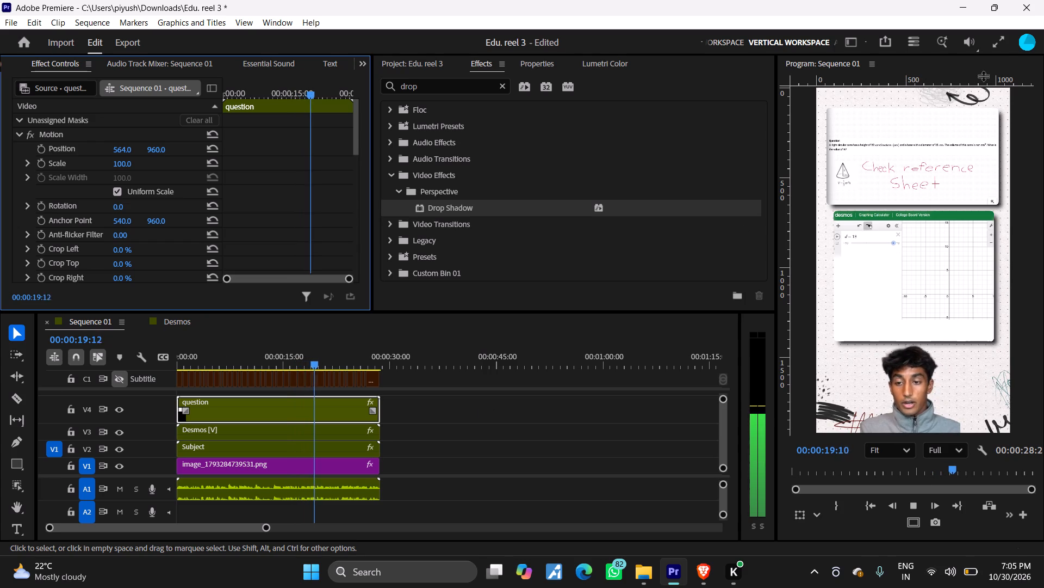
left_click(999, 51)
left_click(999, 47)
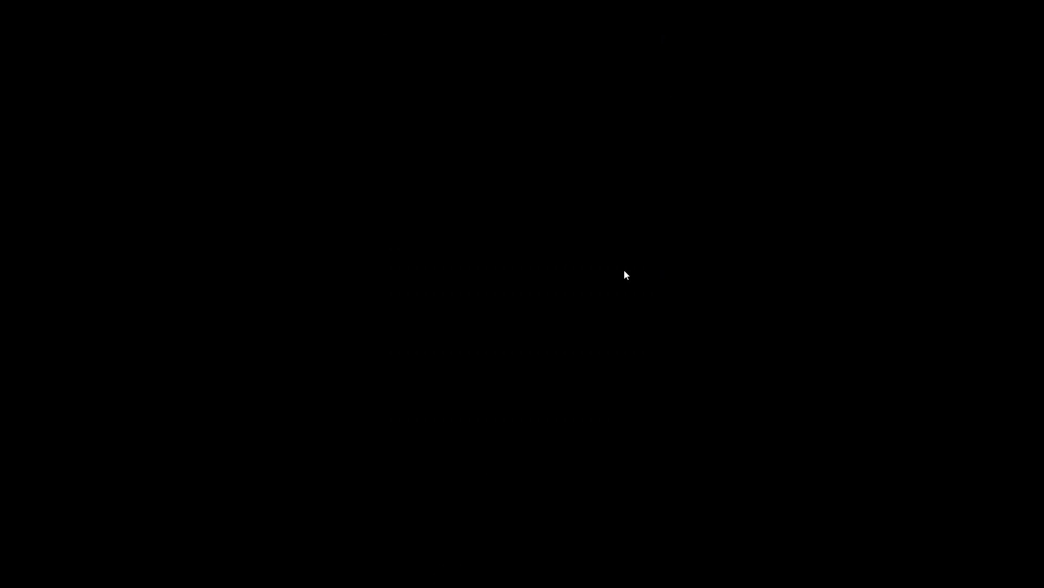
key("Escape")
left_click_drag(378, 359, 359, 362)
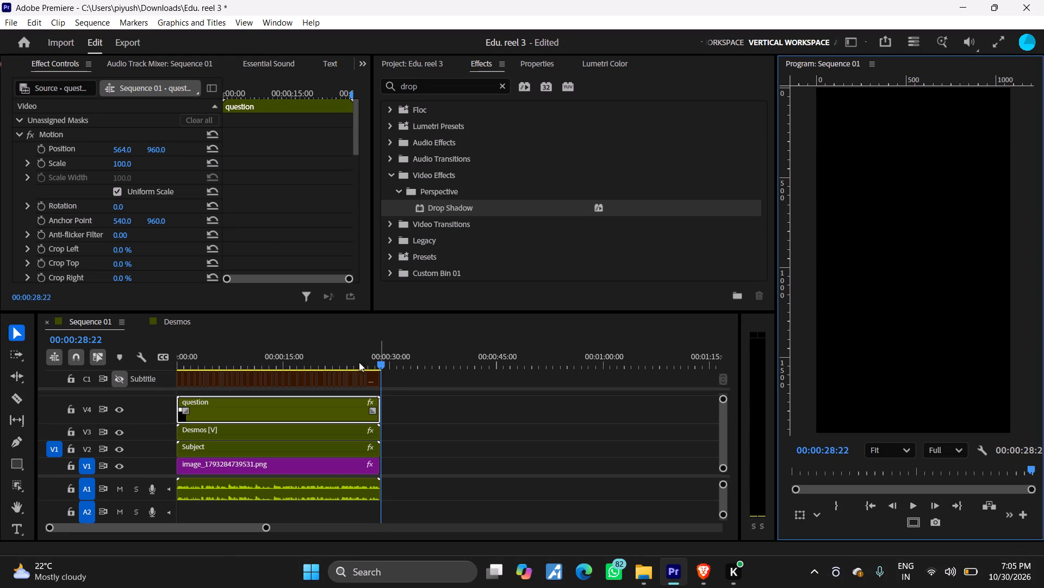
left_click_drag(359, 362, 147, 399)
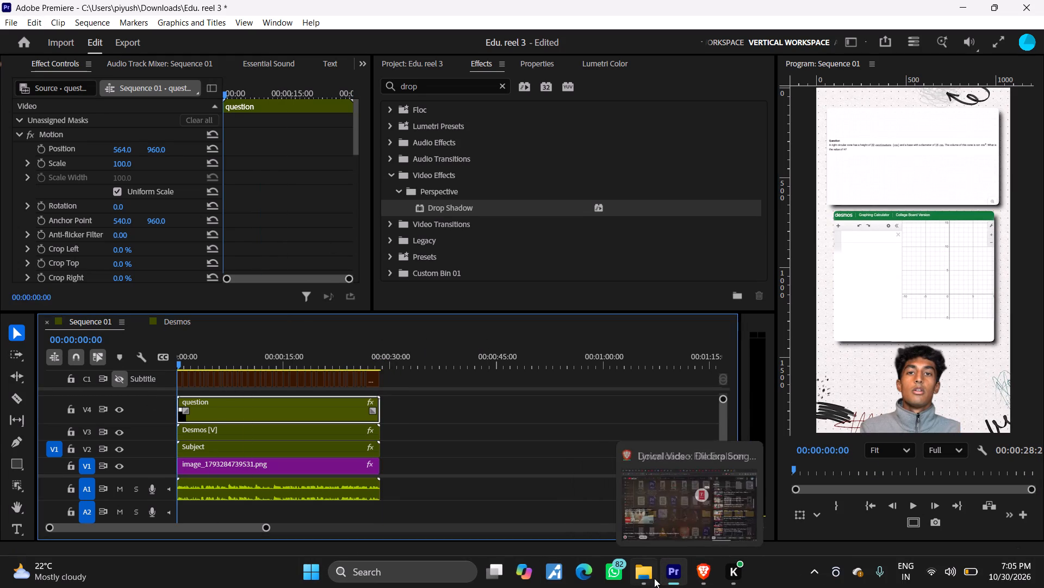
Minimize the Premiere window to reach the windows behind it.
double_click(967, 10)
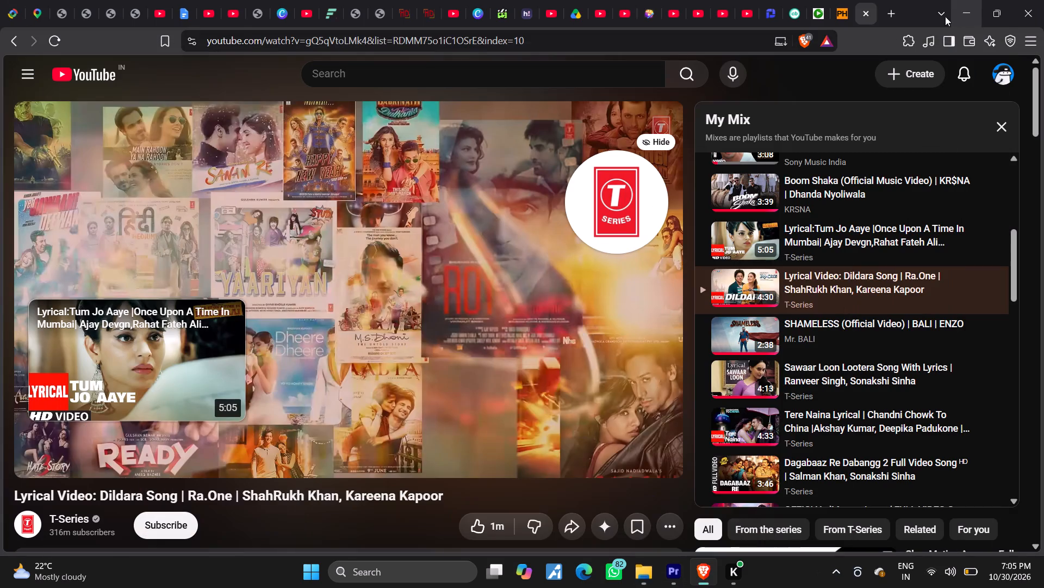
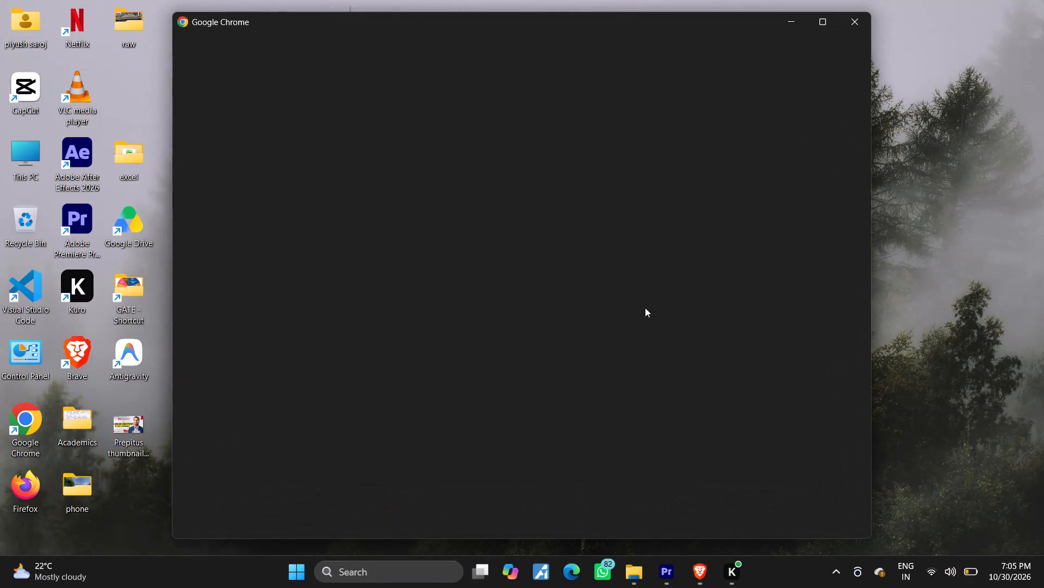
In Chrome, use the "Your Chrome" profile to open the "Raw footage of reel made" folder on Box.
left_click(679, 303)
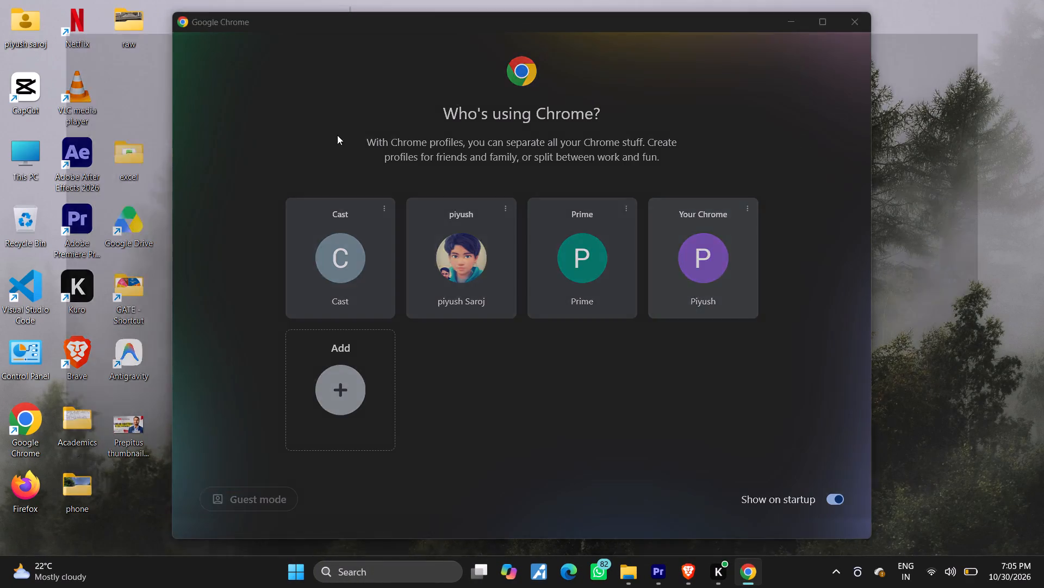
left_click(192, 13)
left_click(171, 16)
type("box")
key("Return")
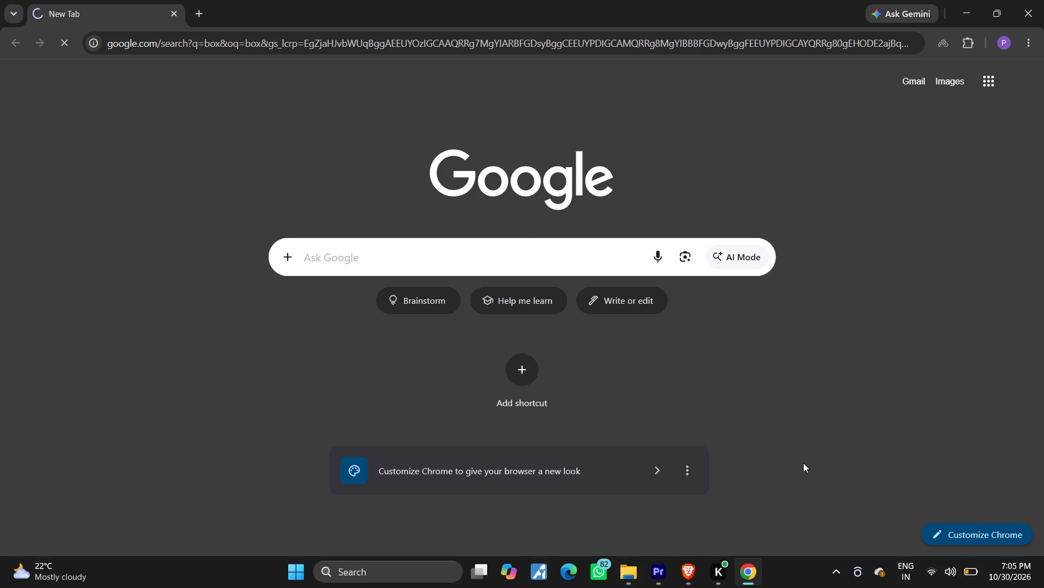
left_click(197, 14)
left_click(172, 14)
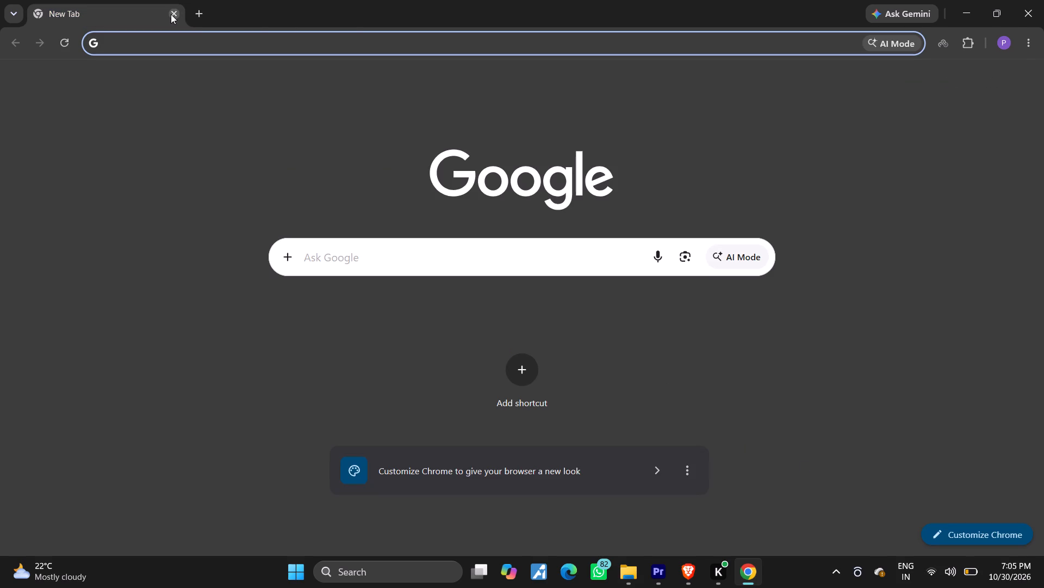
type("box")
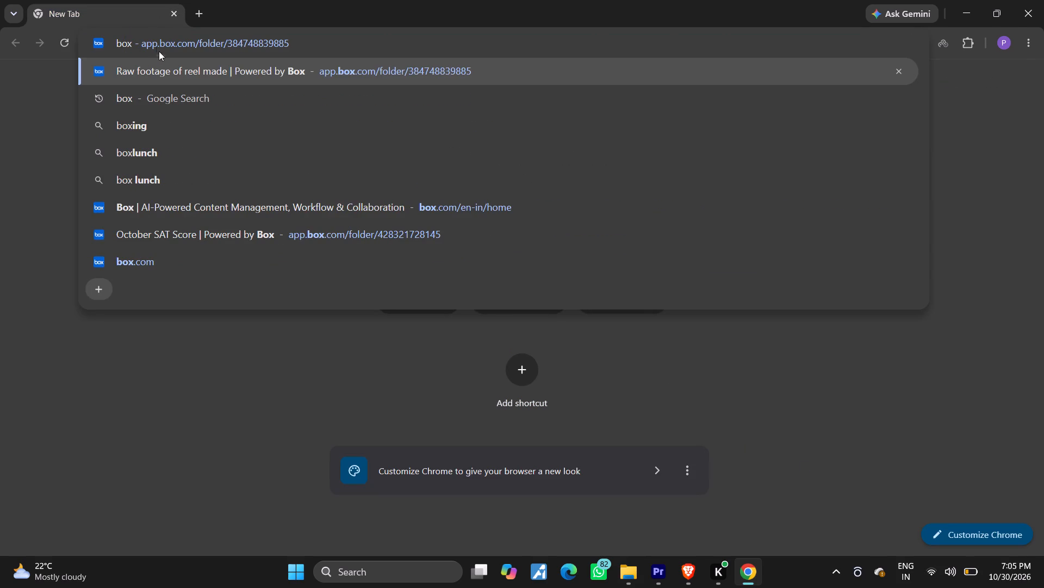
left_click(176, 74)
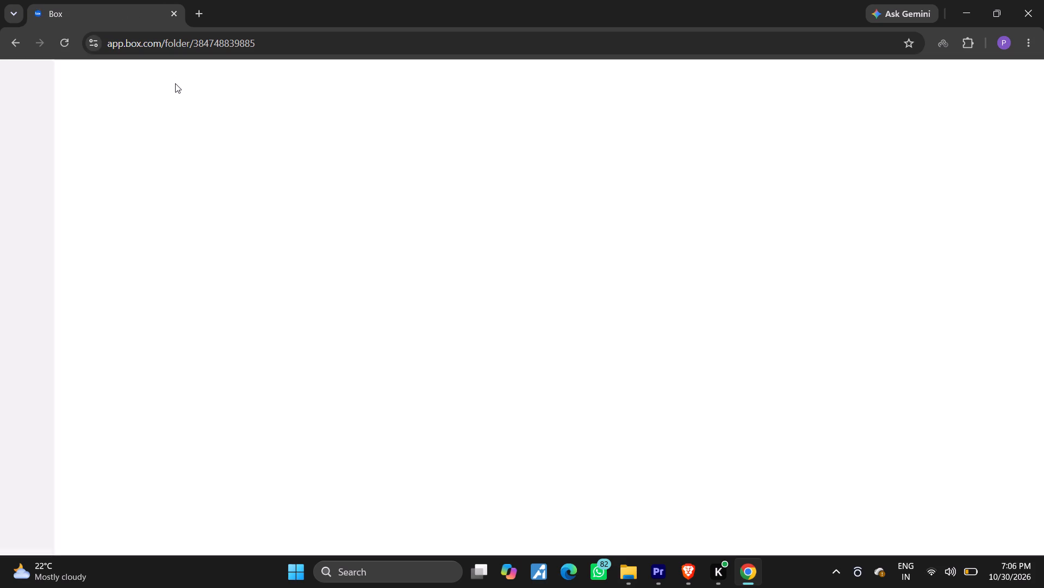
Find and open the "Education Reel 9 Circular Right Cone Volume" folder in the Box listing.
scroll(350, 331, "down", 4)
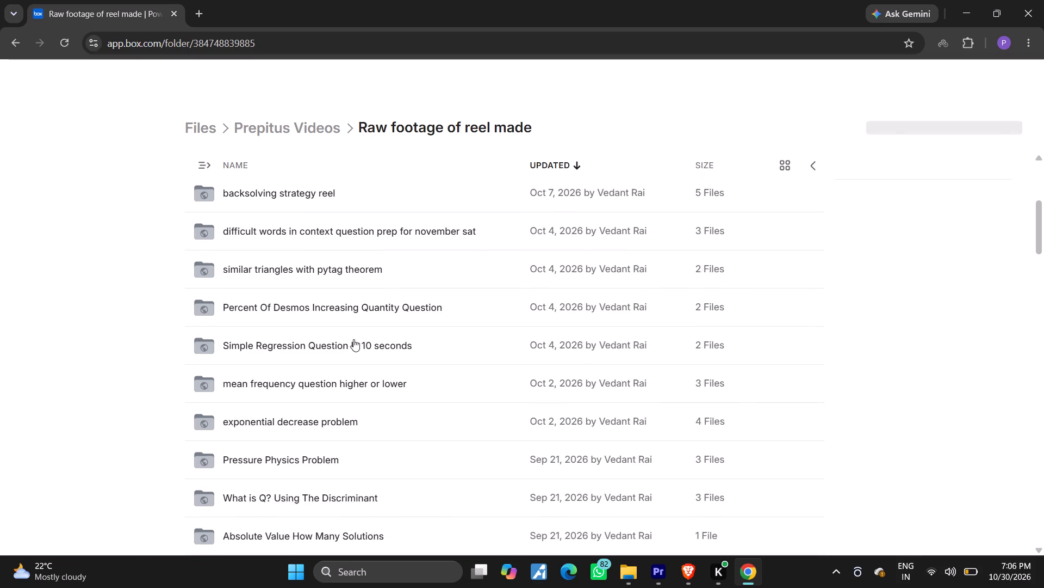
scroll(353, 339, "down", 3)
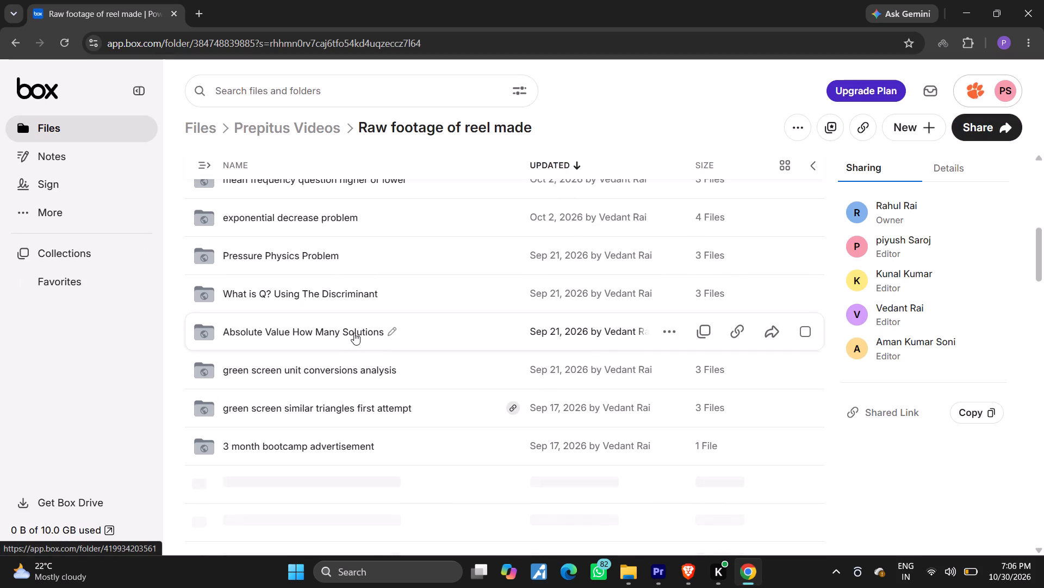
scroll(345, 330, "down", 2)
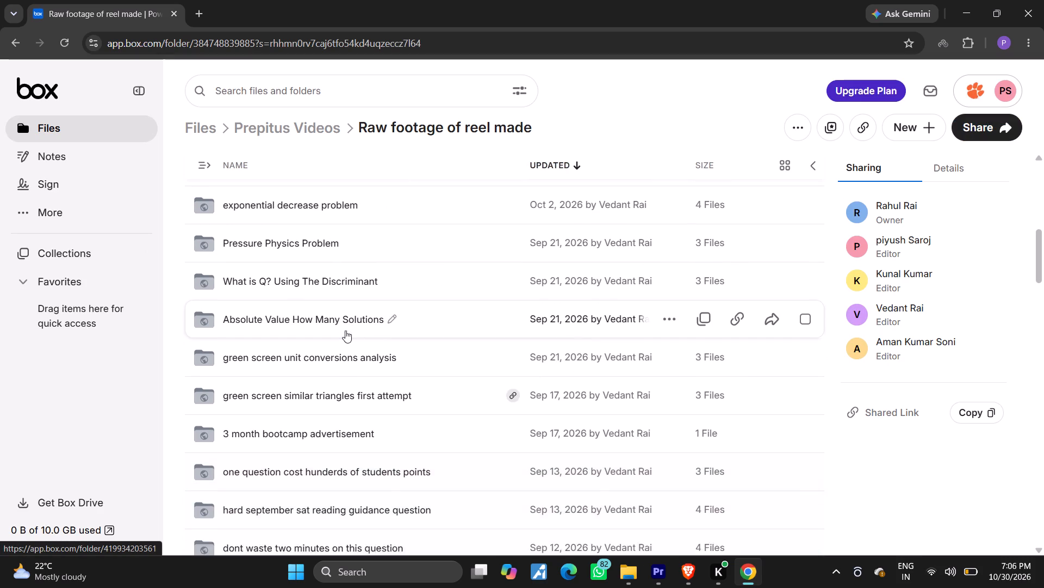
scroll(350, 320, "down", 9)
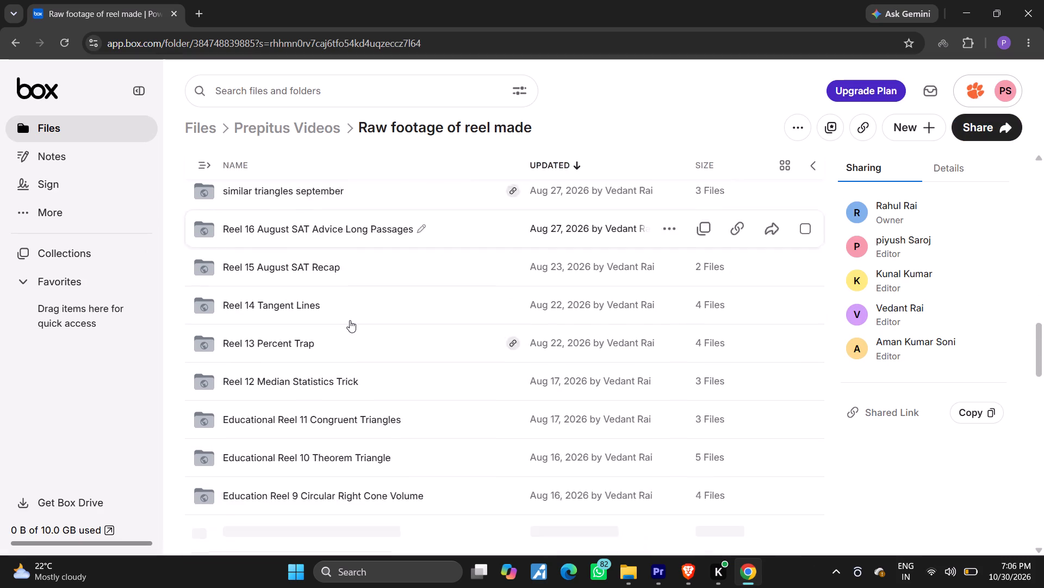
scroll(360, 319, "down", 2)
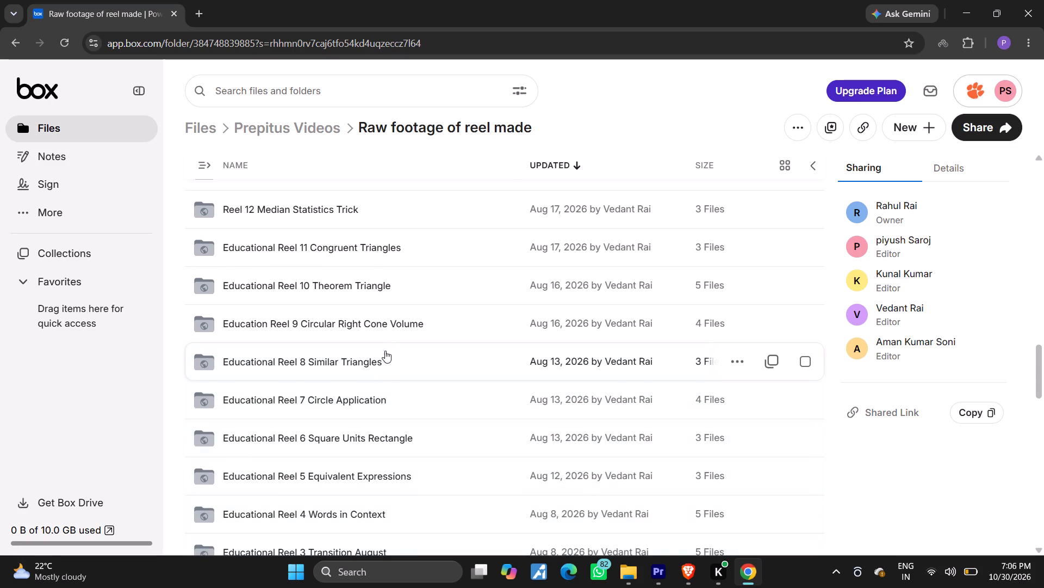
left_click(367, 330)
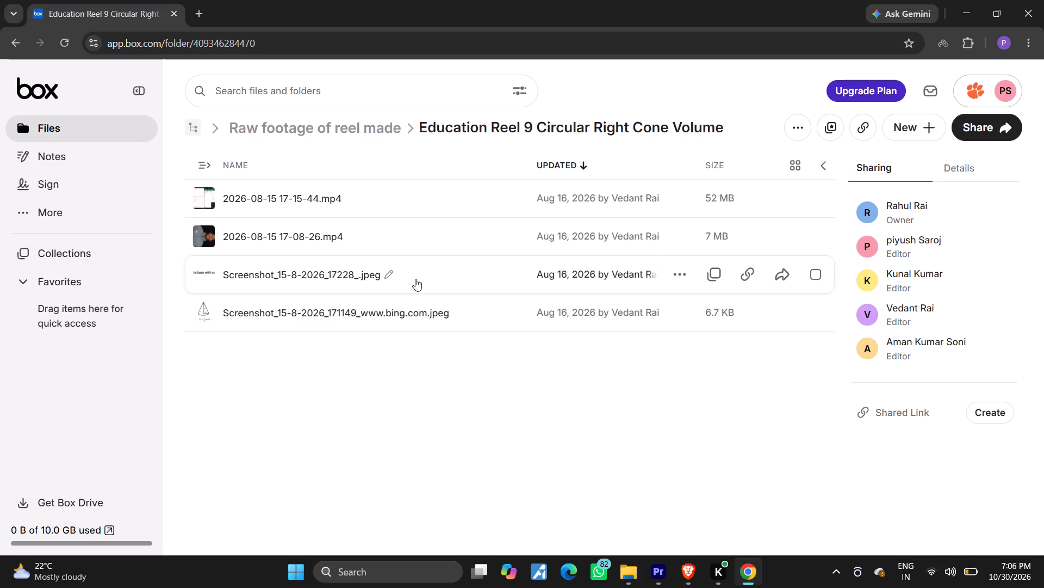
Download the two JPEG images, Screenshot_15-8-2026_171149_www.bing.com and Screenshot_15-8-2026_17228_, from the folder.
left_click(681, 321)
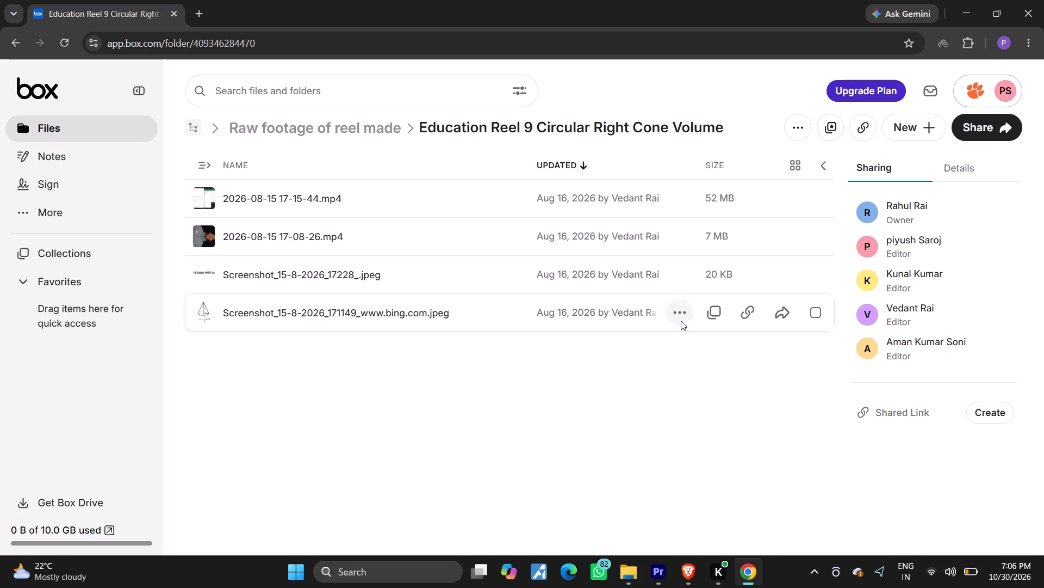
left_click(613, 153)
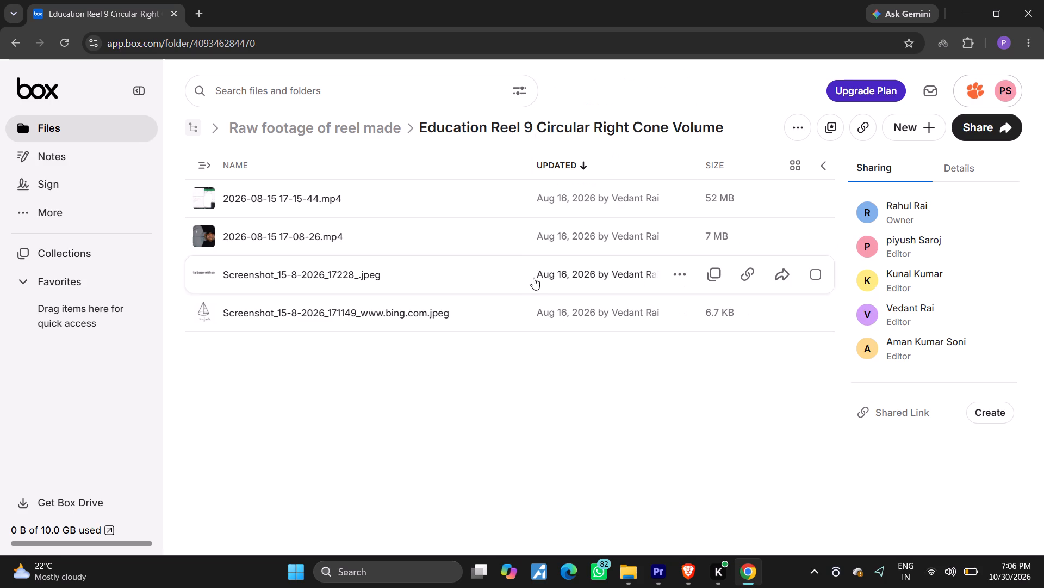
left_click(687, 277)
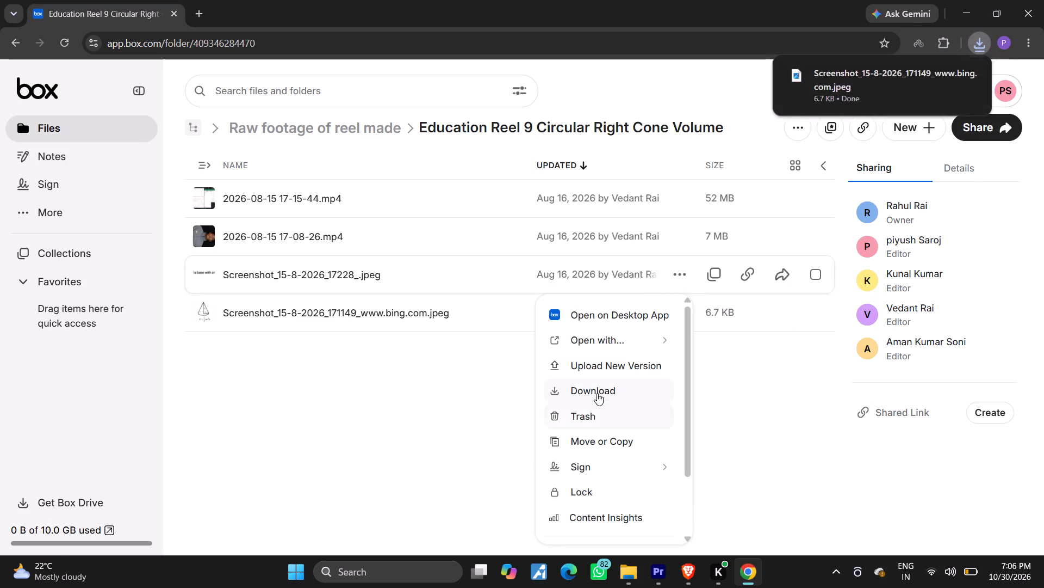
left_click(597, 393)
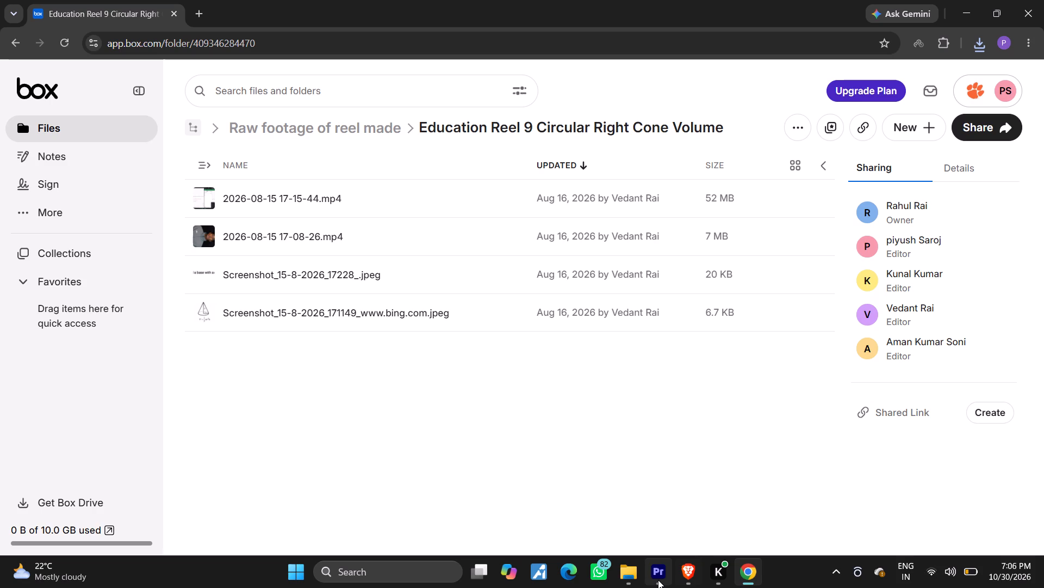
Switch to Premiere and import both downloaded screenshots from the Downloads folder into the Edu. reel 3 project.
left_click(647, 570)
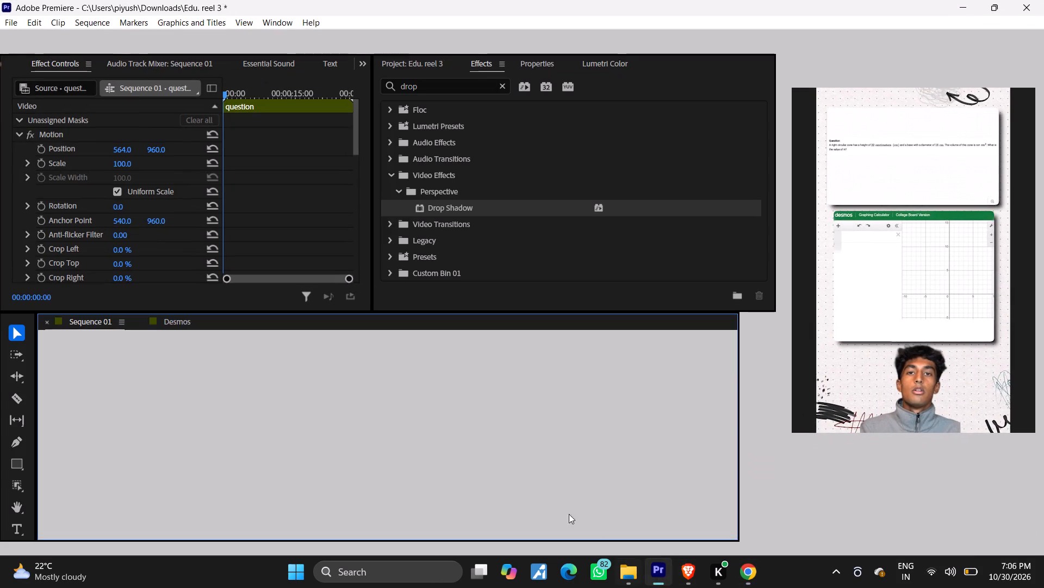
left_click(428, 64)
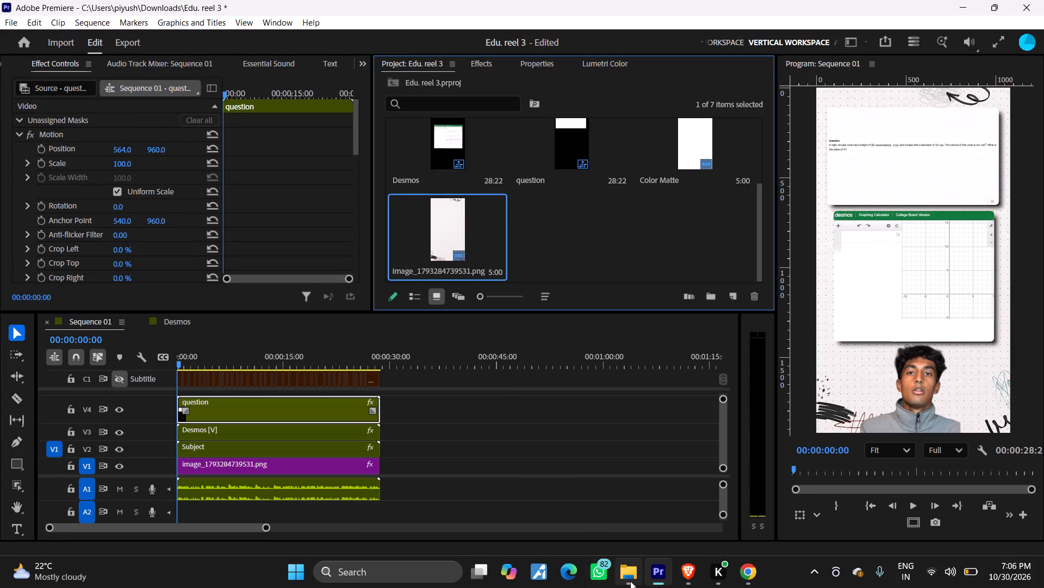
left_click(630, 581)
scroll(225, 249, "up", 2)
scroll(116, 224, "up", 11)
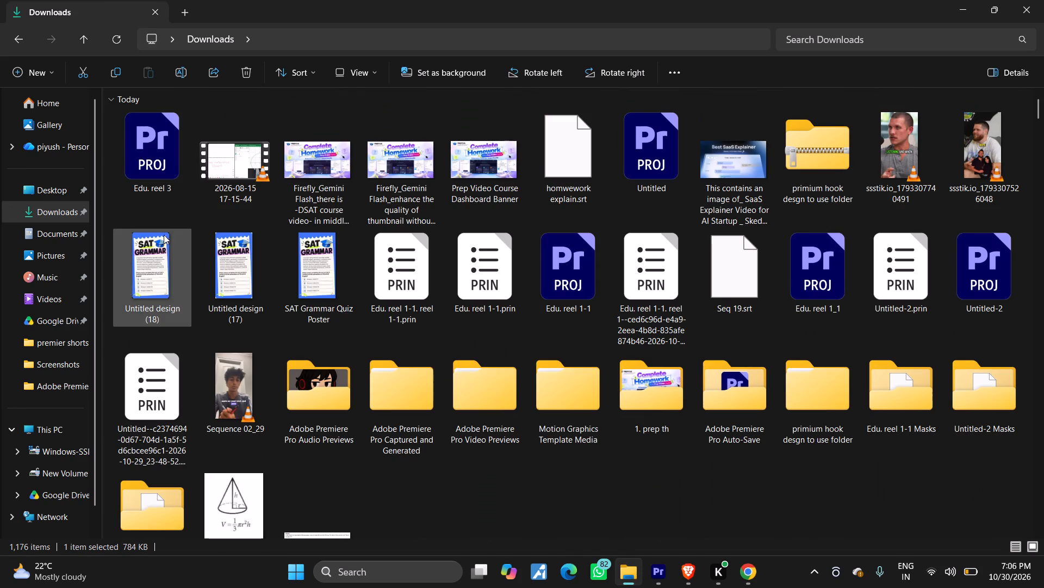
scroll(164, 235, "up", 3)
left_click(115, 36)
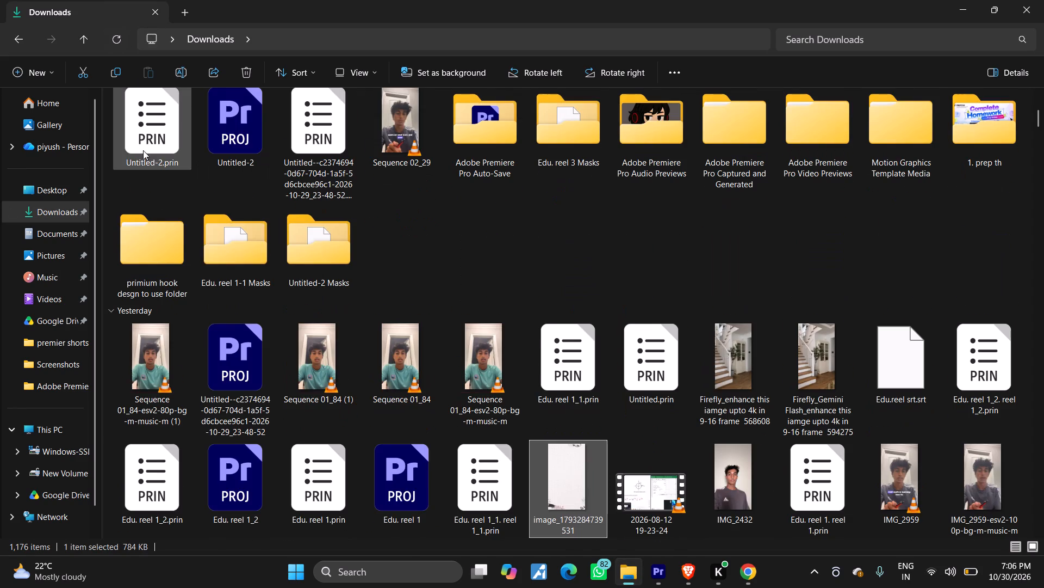
scroll(335, 211, "up", 9)
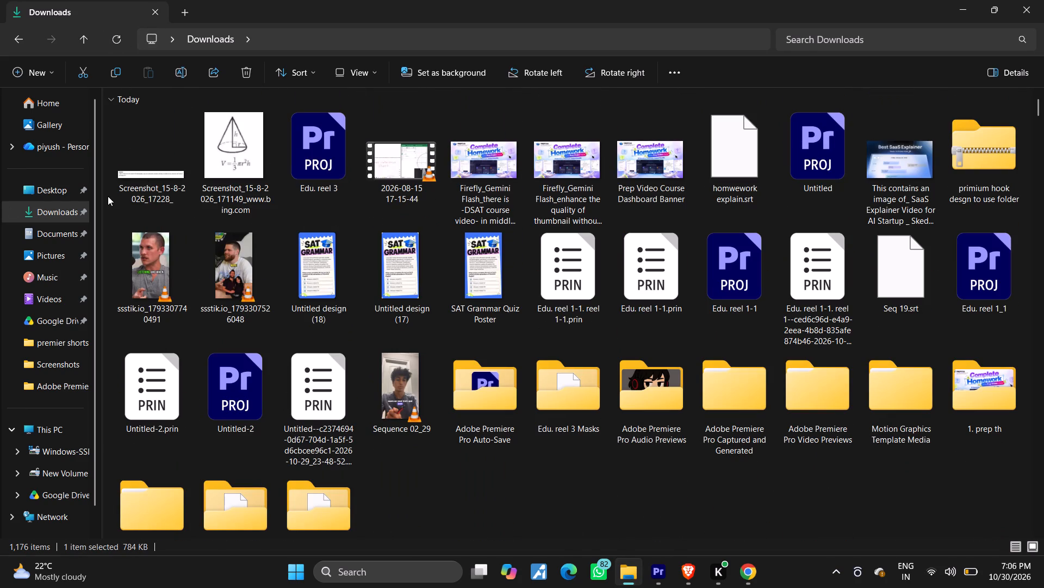
left_click_drag(108, 196, 229, 172)
left_click_drag(229, 175, 707, 548)
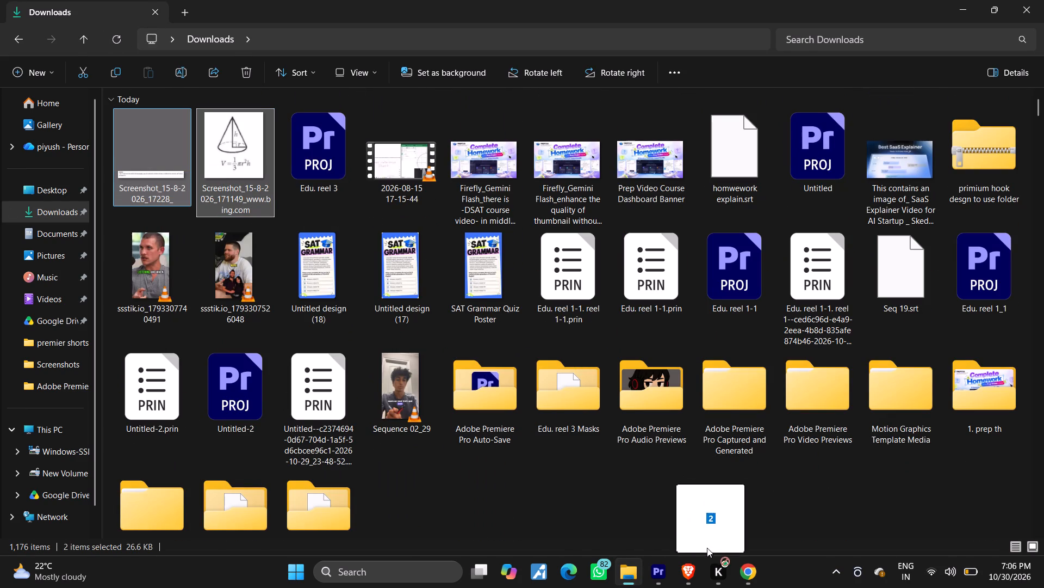
left_click_drag(707, 548, 620, 244)
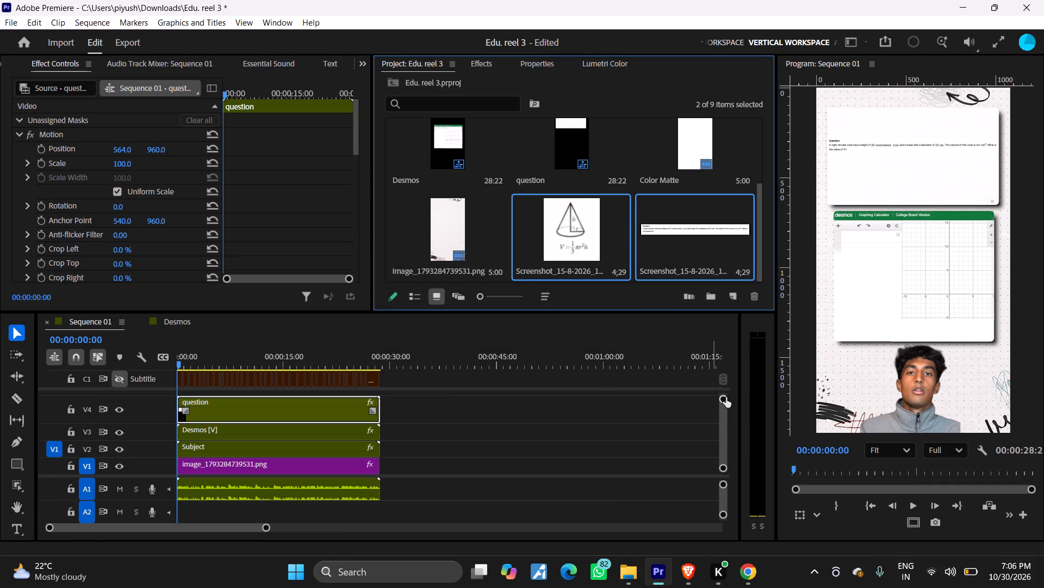
Place both screenshots on a new V5 track from the sequence start, and delete the question-text one, keeping the cone diagram.
left_click_drag(723, 399, 723, 388)
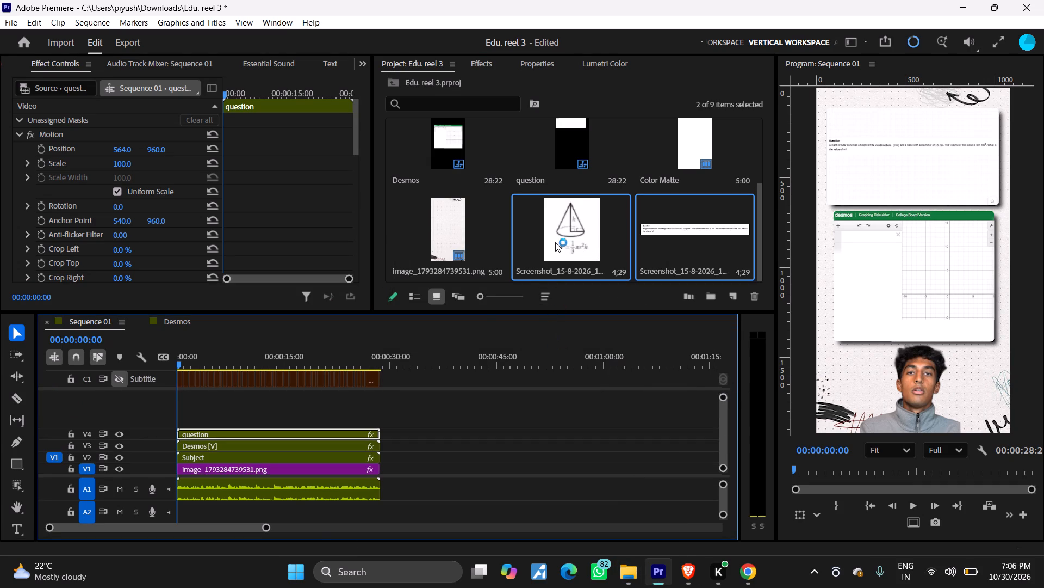
left_click_drag(555, 242, 194, 422)
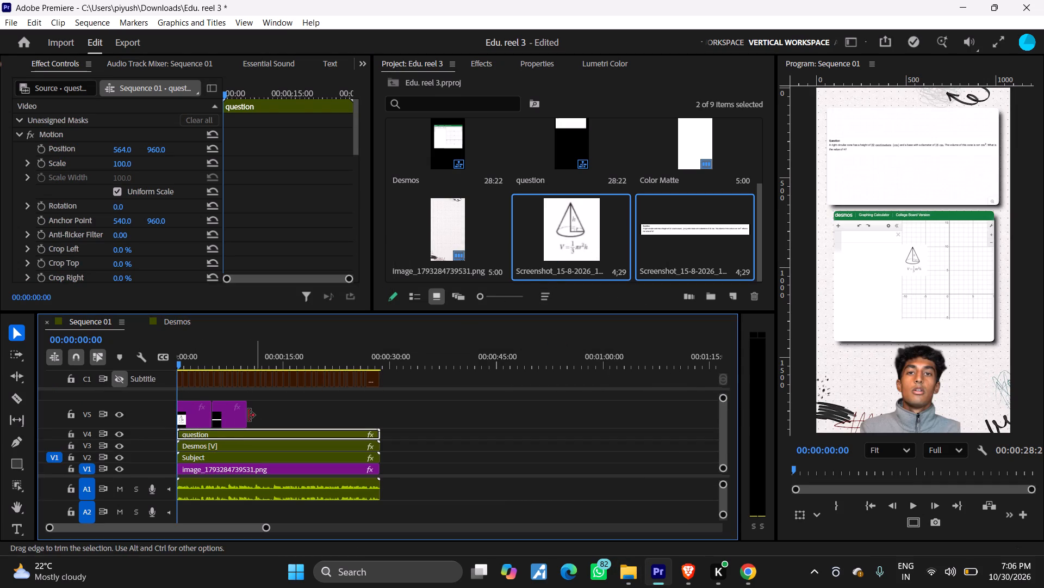
left_click(234, 421)
key("Delete")
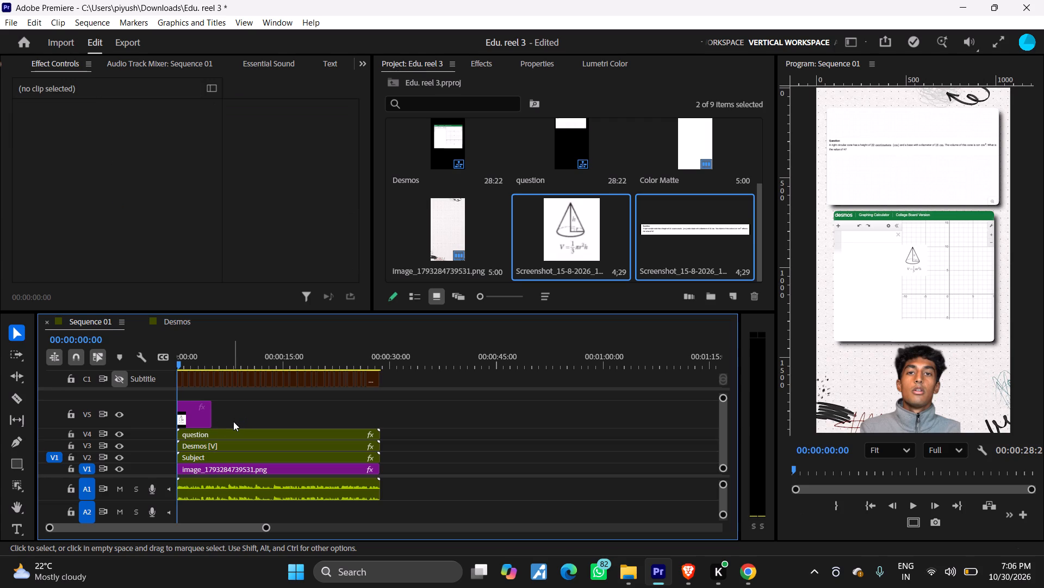
Extend the cone diagram clip on V5 to the end of the reel's other clips.
left_click_drag(213, 418, 378, 421)
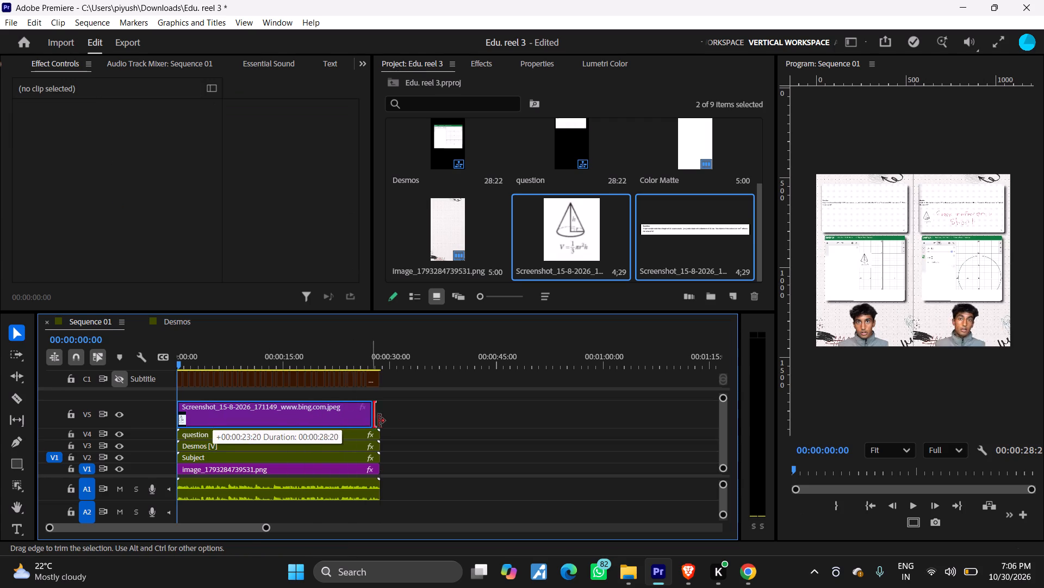
left_click_drag(378, 421, 381, 421)
Set the scale of the cone diagram clip on V5 to 236%.
left_click(308, 415)
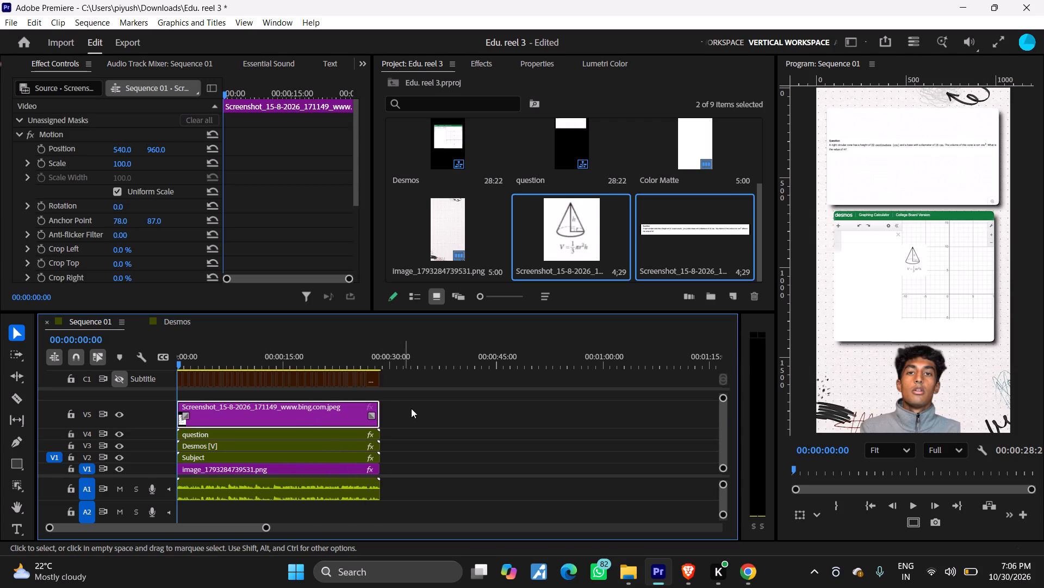
left_click(484, 66)
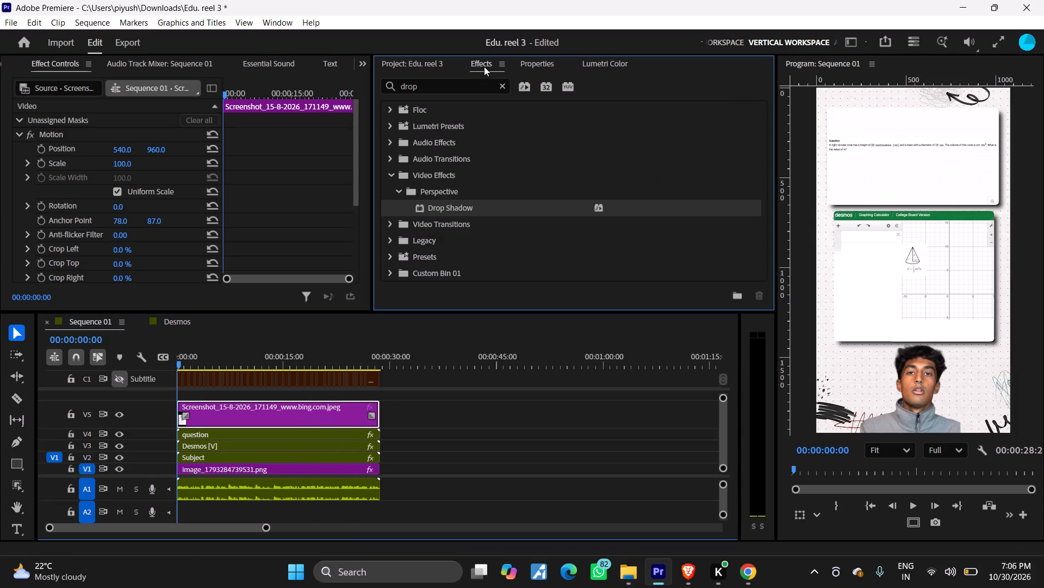
left_click(436, 63)
left_click(545, 66)
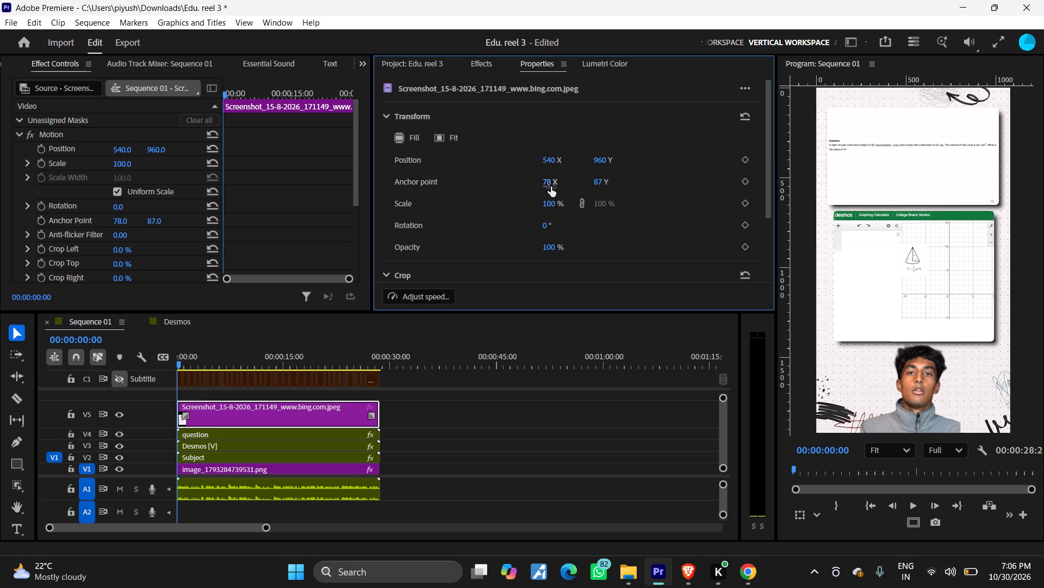
left_click_drag(554, 203, 605, 208)
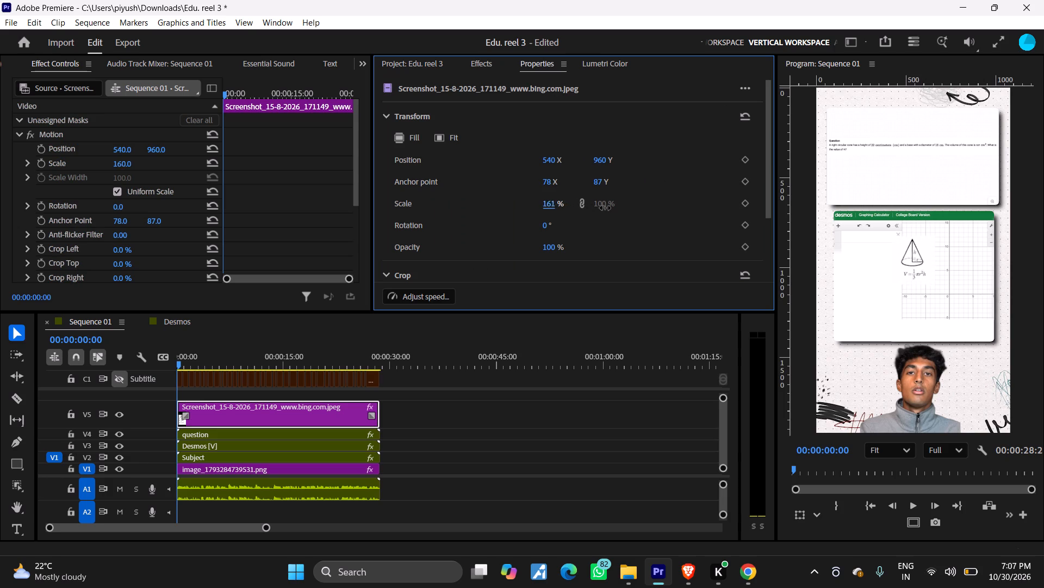
left_click_drag(605, 208, 663, 216)
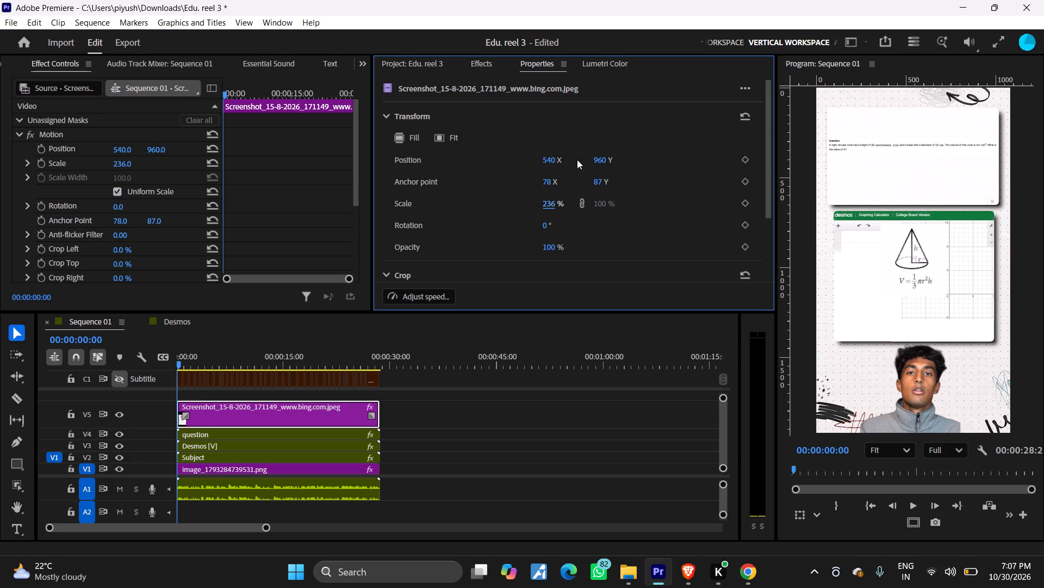
Move the cone diagram on V5 up into the question panel, at position X 256, Y 435.
left_click_drag(610, 160, 375, 192)
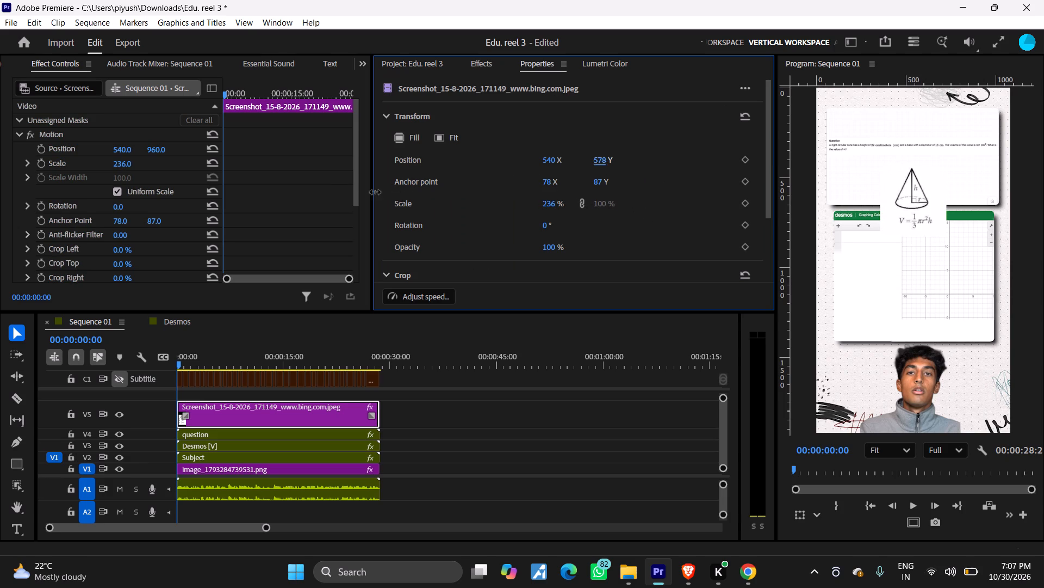
left_click_drag(375, 192, 316, 202)
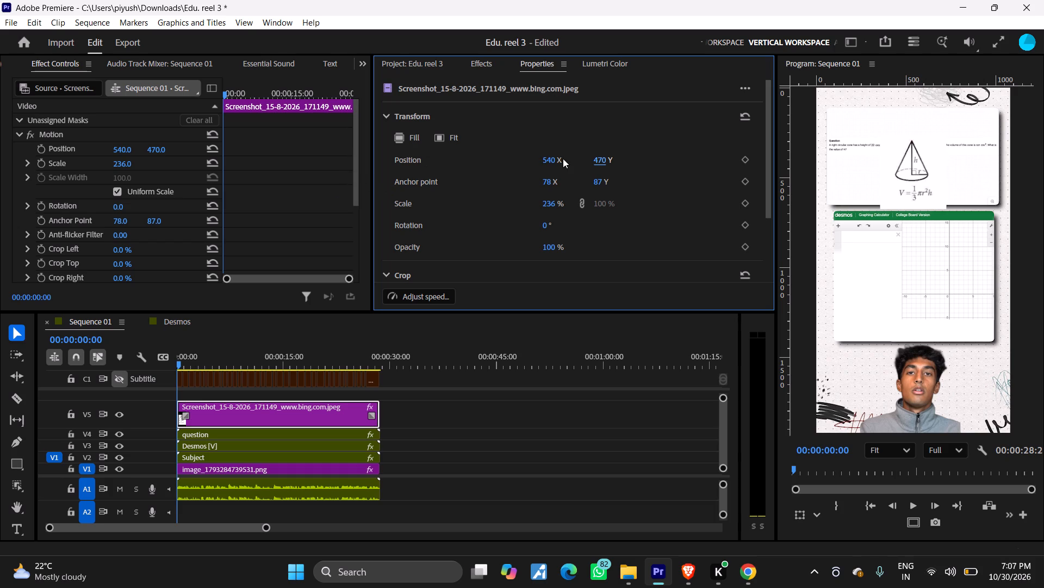
left_click_drag(551, 158, 446, 175)
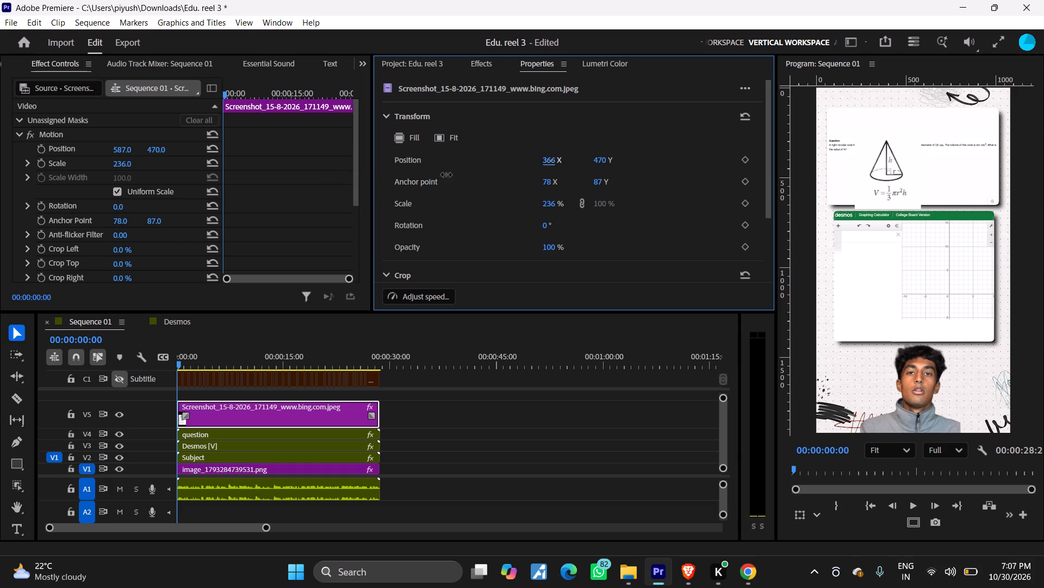
left_click_drag(446, 175, 385, 175)
left_click_drag(599, 157, 556, 164)
left_click_drag(556, 164, 577, 164)
left_click_drag(602, 158, 627, 158)
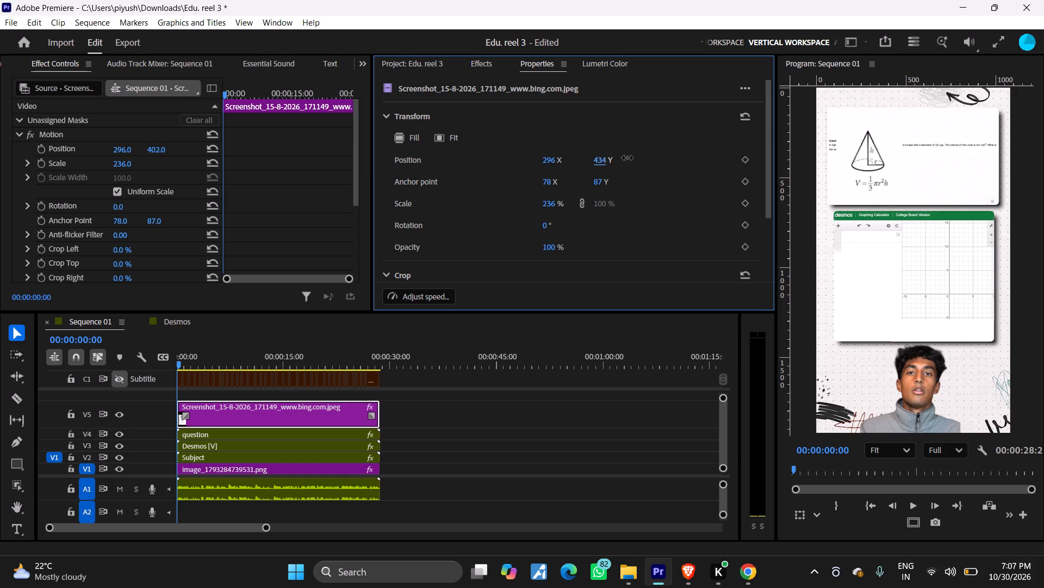
left_click_drag(627, 158, 649, 160)
left_click_drag(546, 156, 564, 158)
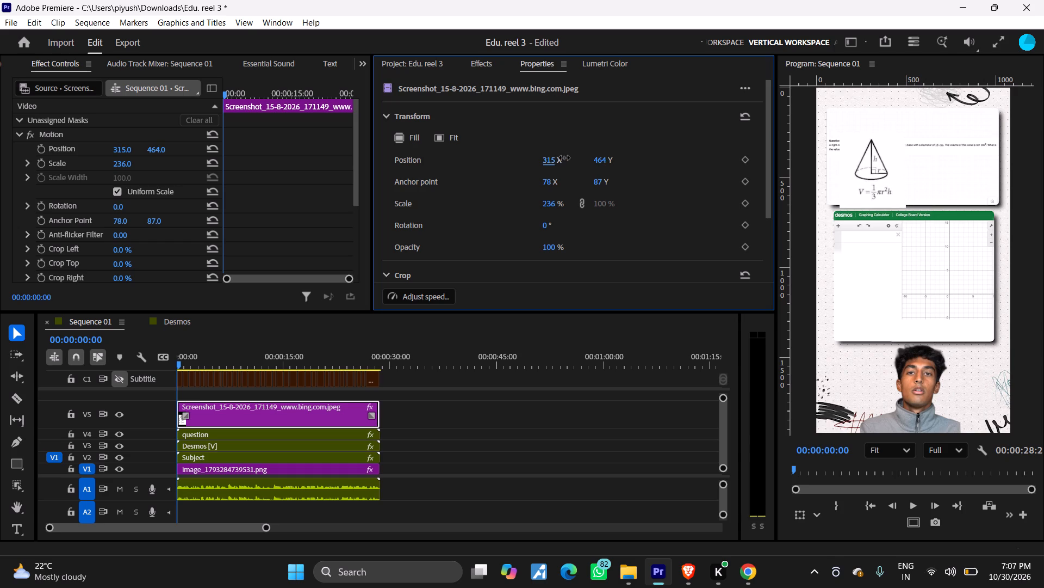
left_click_drag(564, 158, 517, 164)
left_click_drag(608, 158, 586, 164)
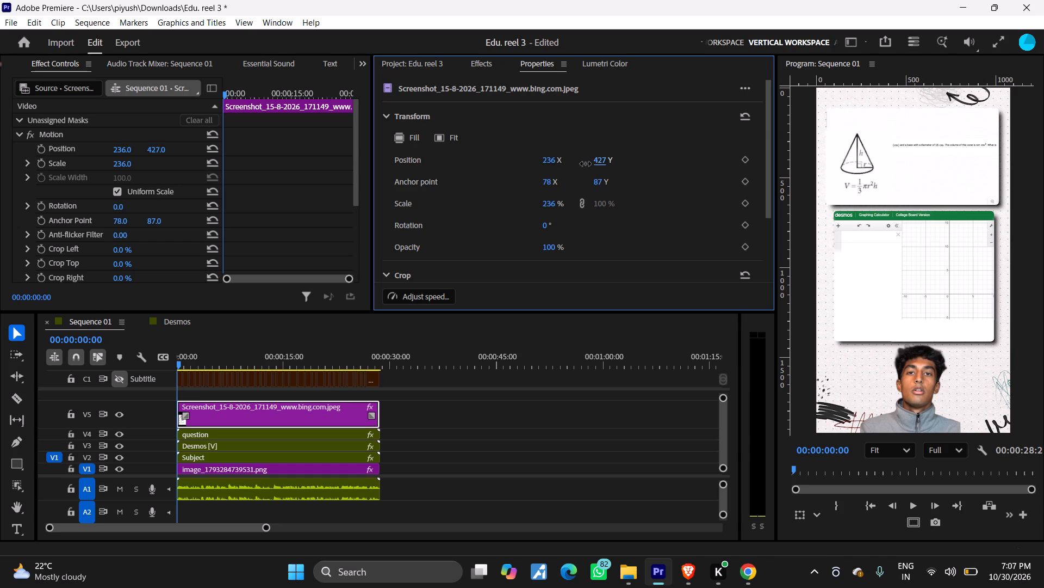
left_click_drag(586, 164, 592, 164)
left_click_drag(549, 157, 566, 157)
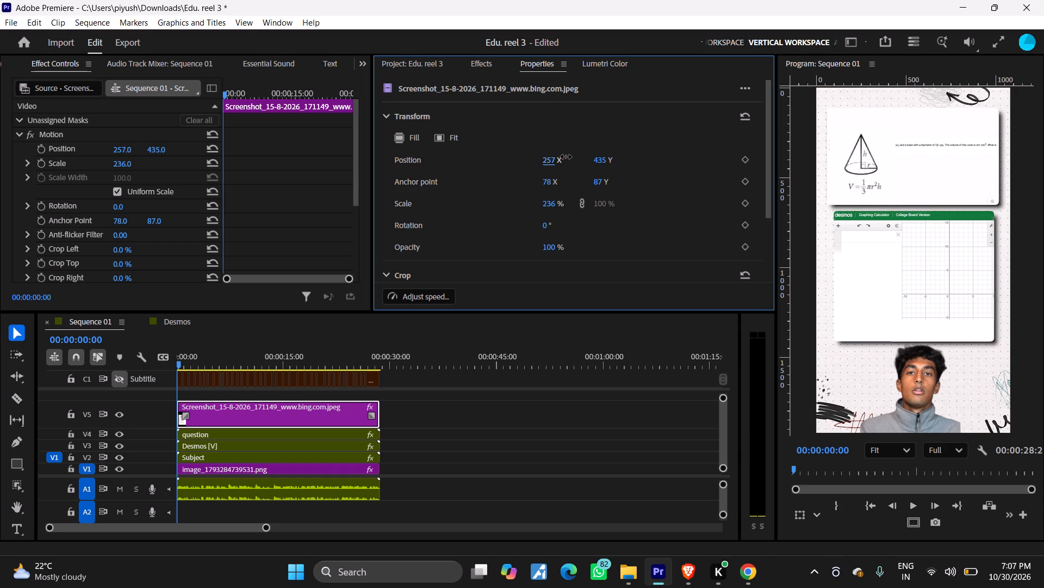
left_click_drag(566, 157, 565, 157)
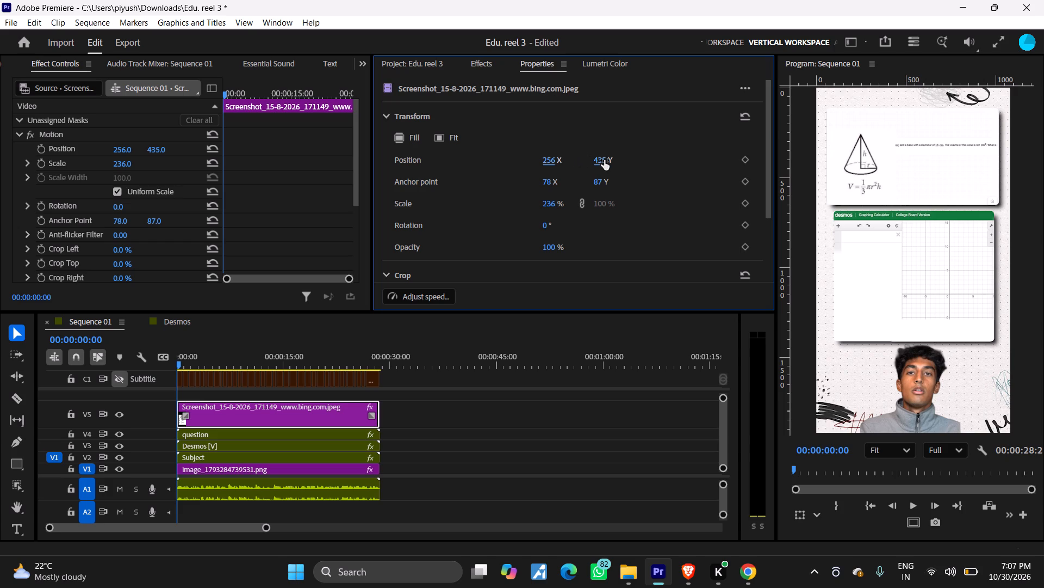
Crop the cone diagram by 9% at the bottom and 7% at the top.
scroll(657, 199, "down", 14)
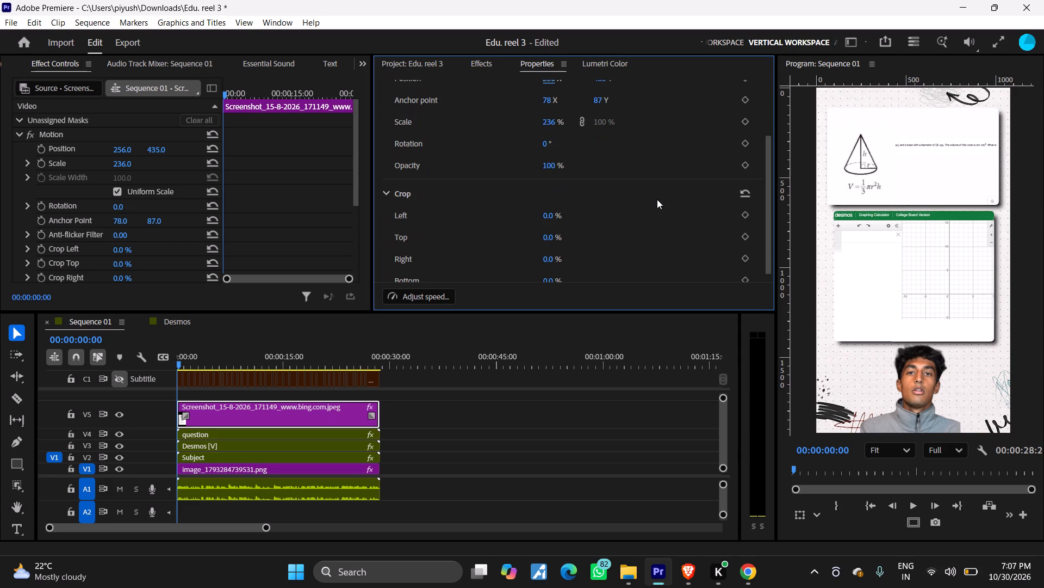
left_click_drag(549, 268, 543, 268)
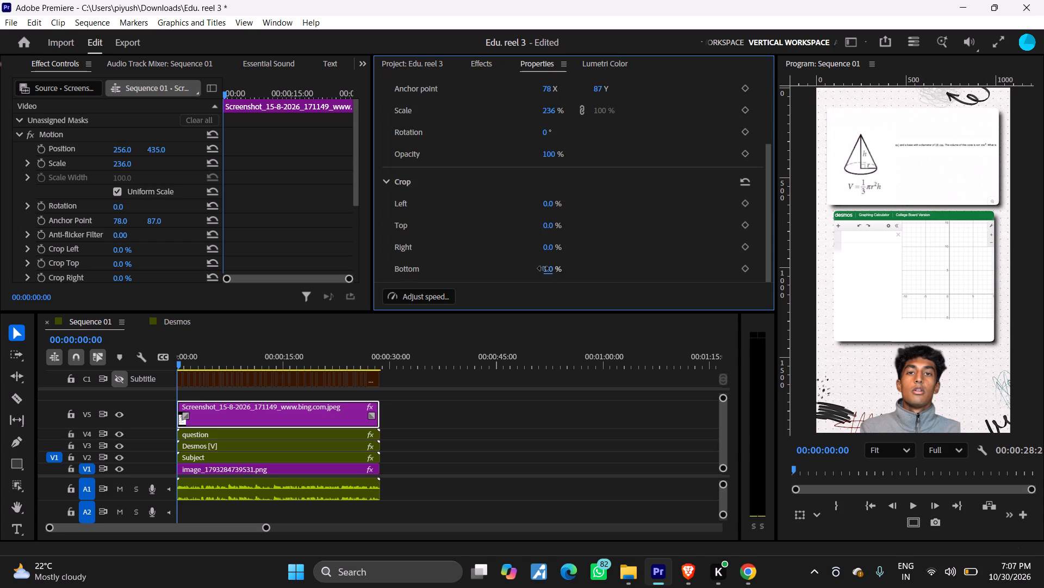
left_click_drag(543, 268, 540, 269)
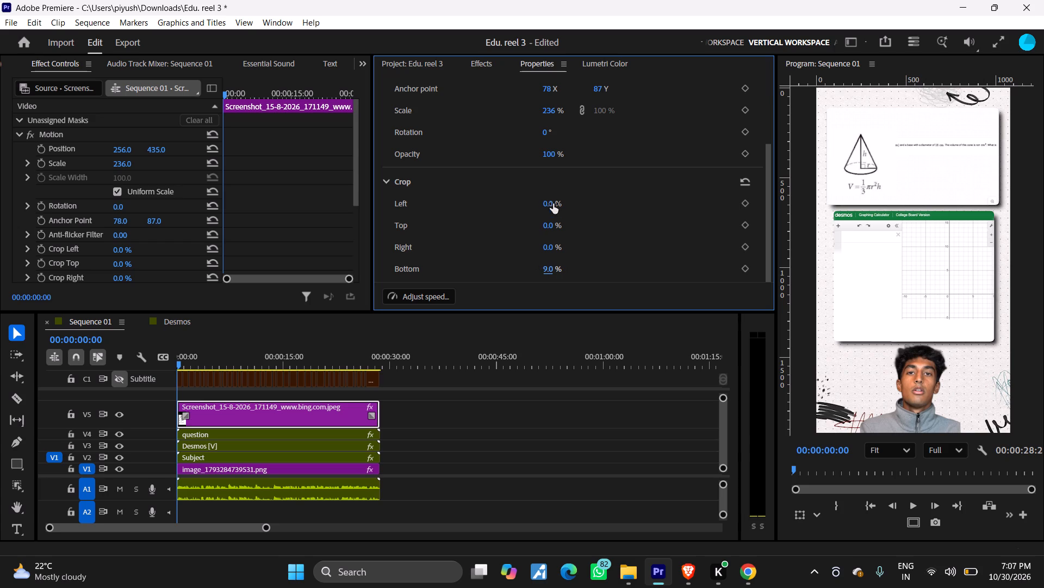
left_click(553, 204)
left_click_drag(550, 224, 560, 224)
left_click_drag(560, 224, 557, 224)
left_click_drag(557, 224, 557, 224)
Shift the cone diagram to X 218 and crop it by 16% on the right and 18% on the left.
scroll(596, 205, "up", 7)
left_click_drag(551, 160, 547, 162)
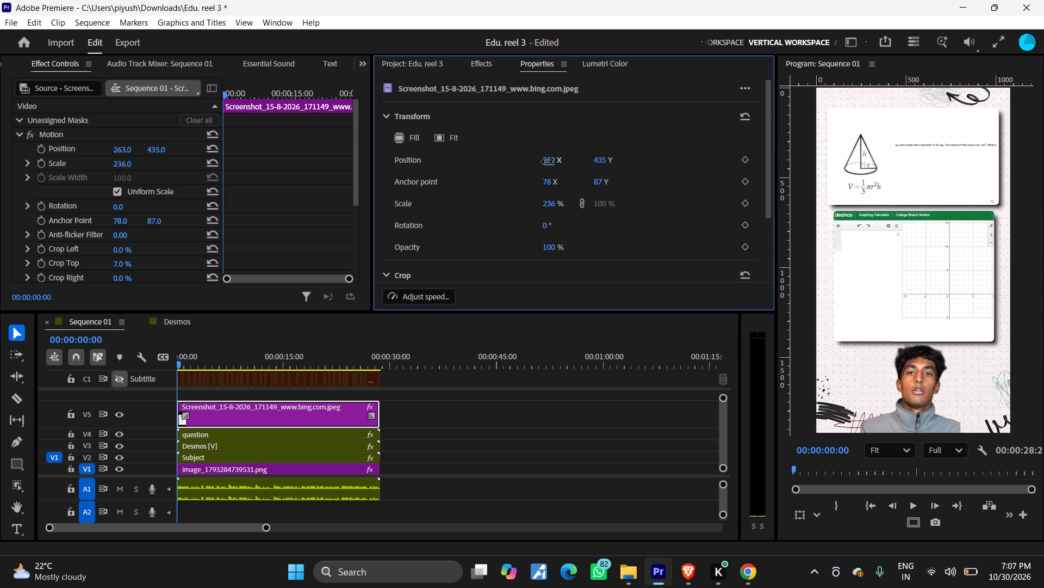
left_click_drag(547, 162, 533, 165)
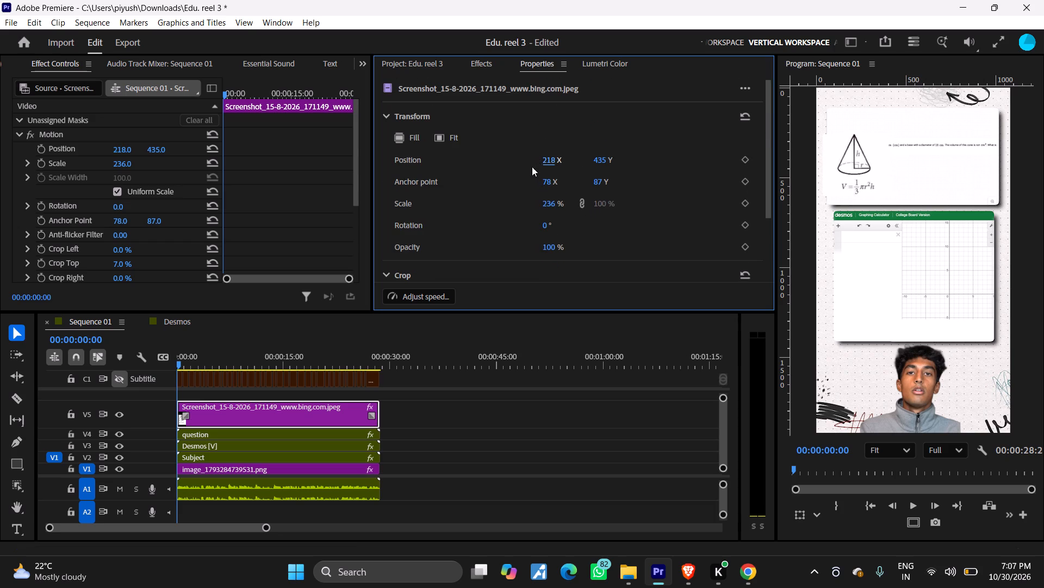
scroll(638, 225, "down", 9)
left_click_drag(551, 245, 560, 246)
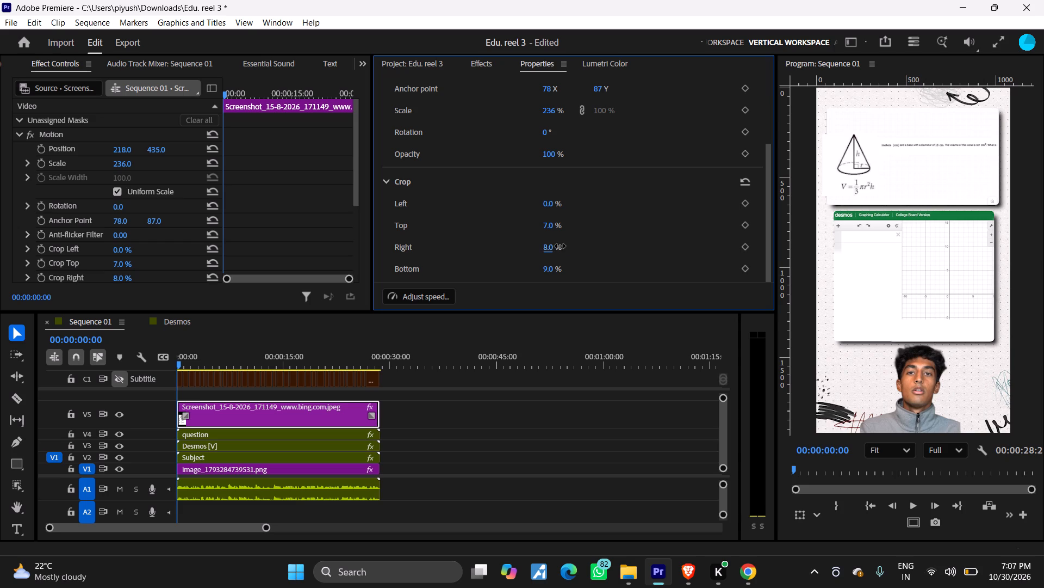
left_click_drag(560, 246, 568, 246)
left_click_drag(568, 246, 566, 247)
left_click_drag(566, 247, 565, 247)
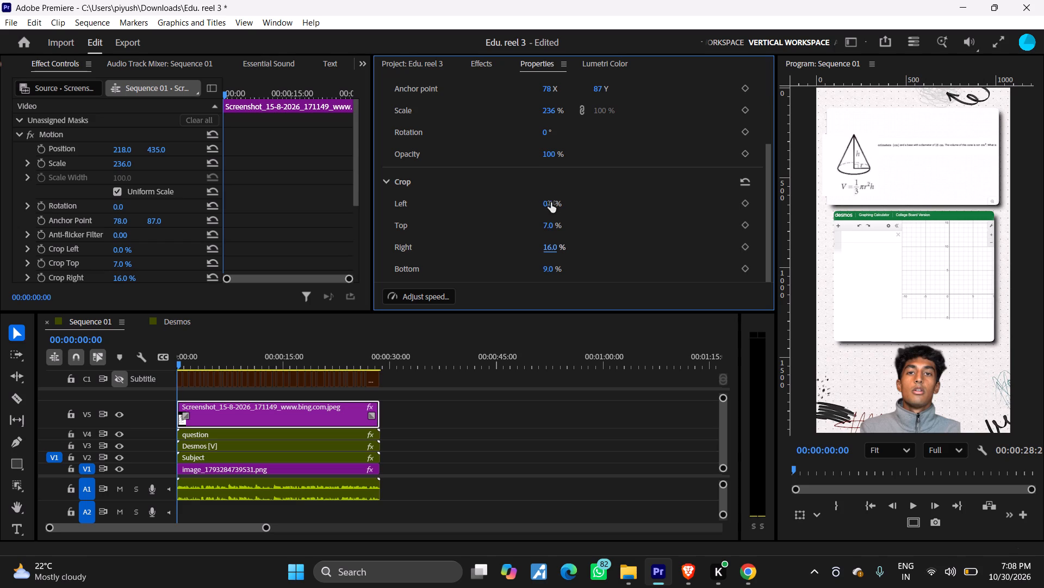
left_click_drag(551, 203, 567, 204)
Reposition the cropped cone diagram to X 190, Y 455, near the question panel's left edge.
scroll(626, 226, "up", 6)
left_click_drag(549, 149, 569, 150)
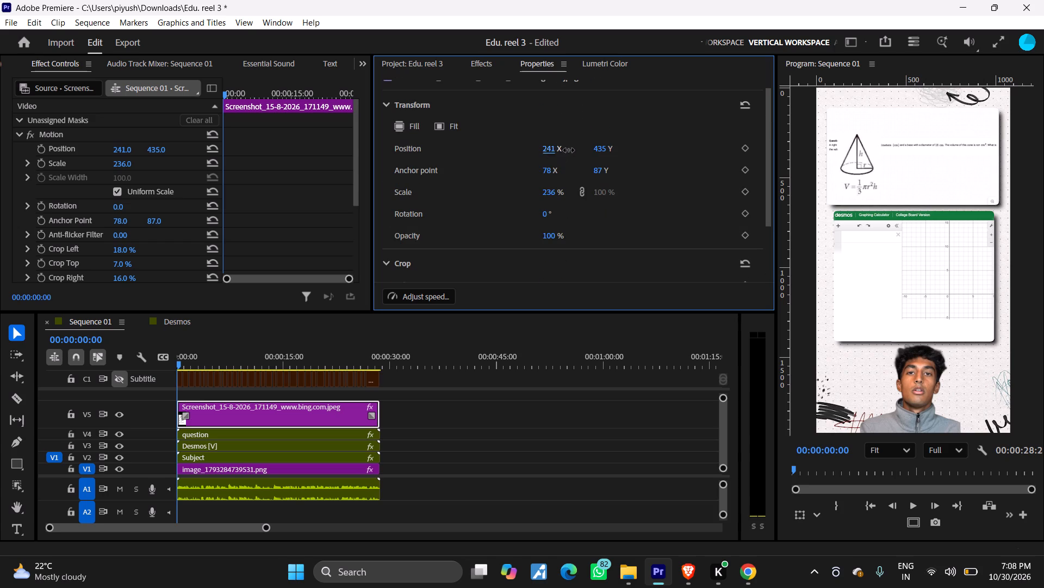
left_click_drag(569, 150, 538, 154)
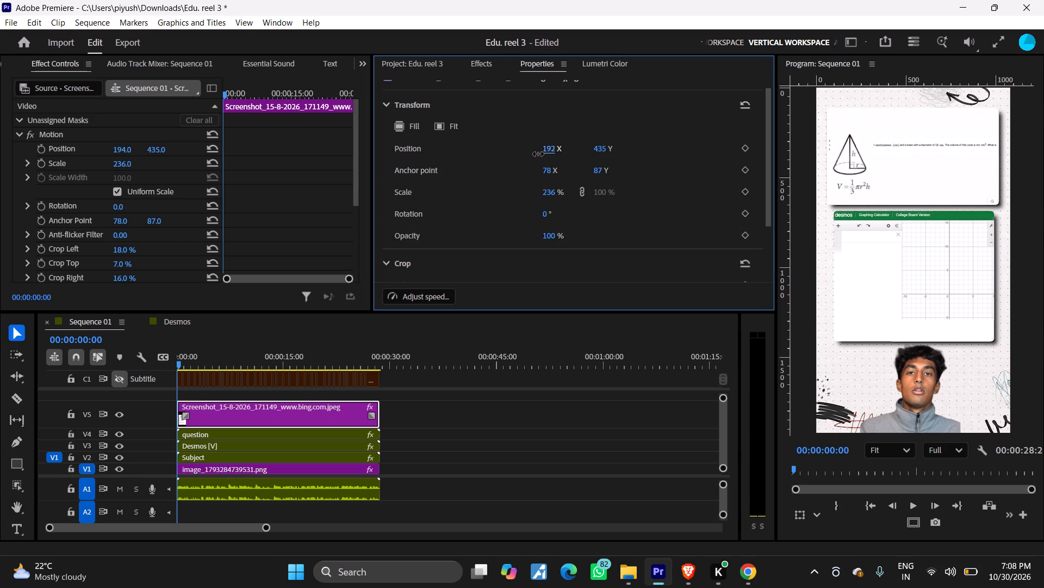
left_click_drag(538, 154, 537, 154)
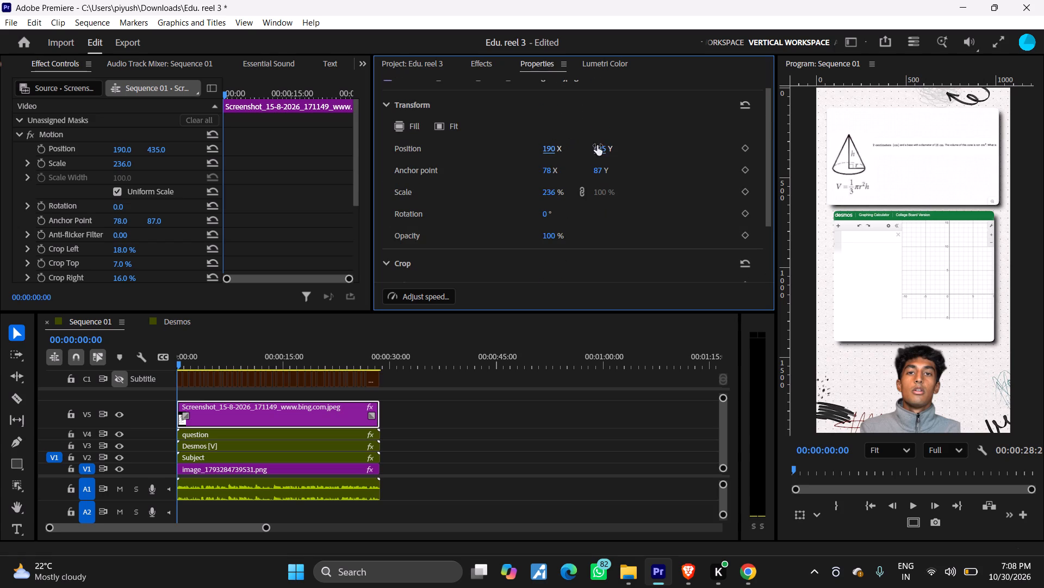
left_click_drag(598, 145, 626, 146)
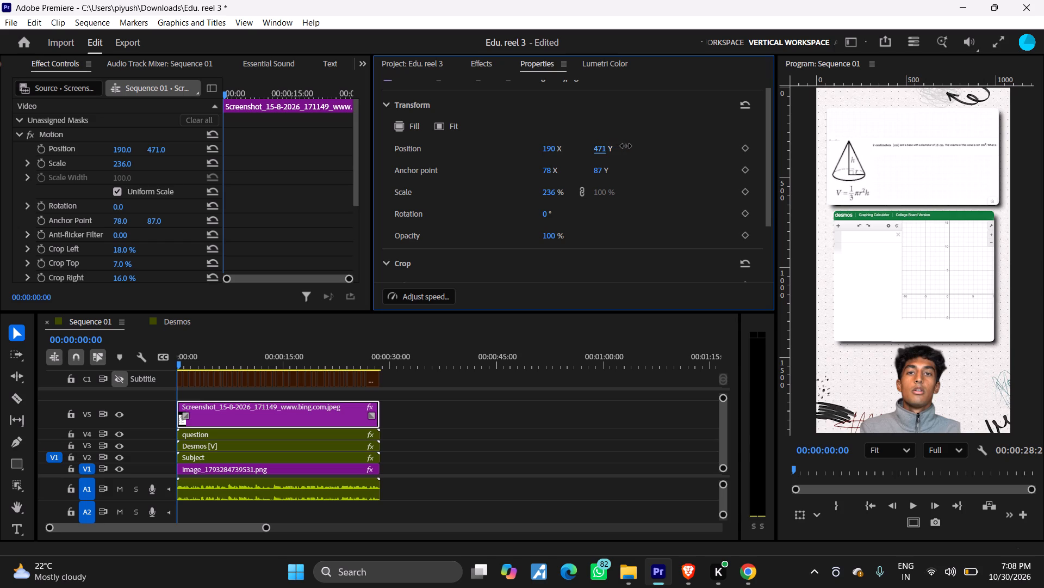
left_click_drag(626, 146, 617, 149)
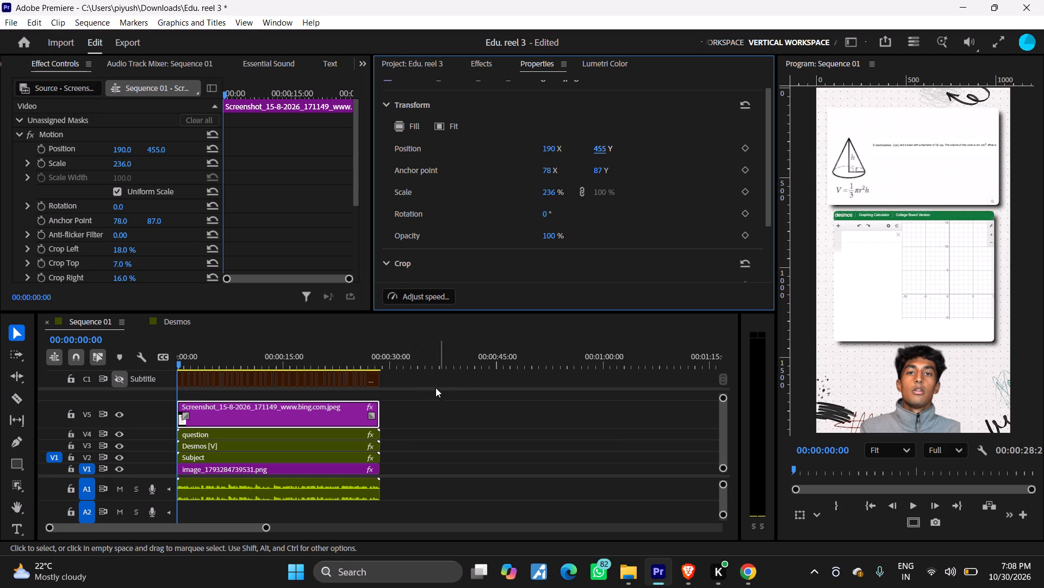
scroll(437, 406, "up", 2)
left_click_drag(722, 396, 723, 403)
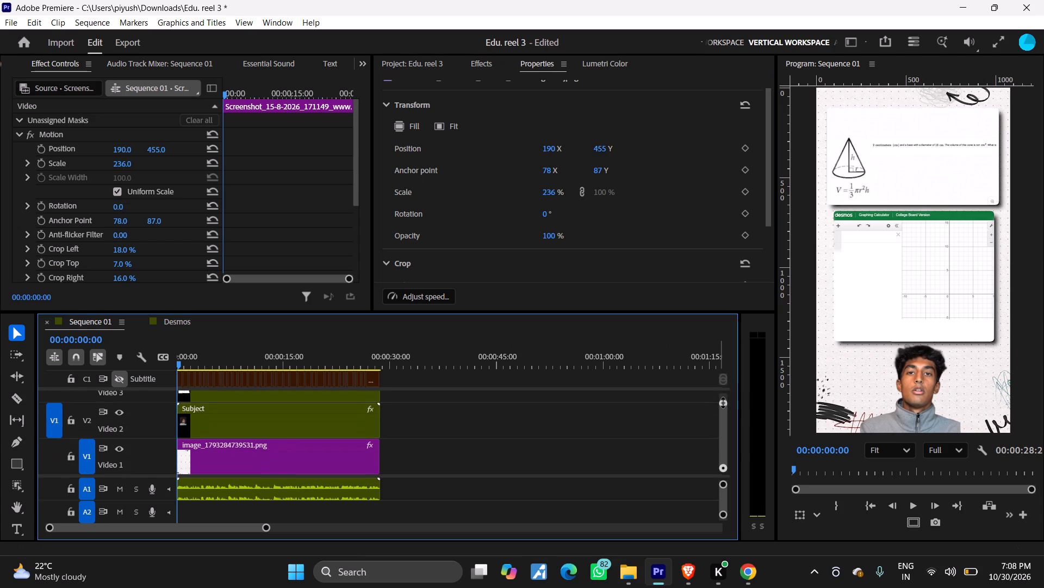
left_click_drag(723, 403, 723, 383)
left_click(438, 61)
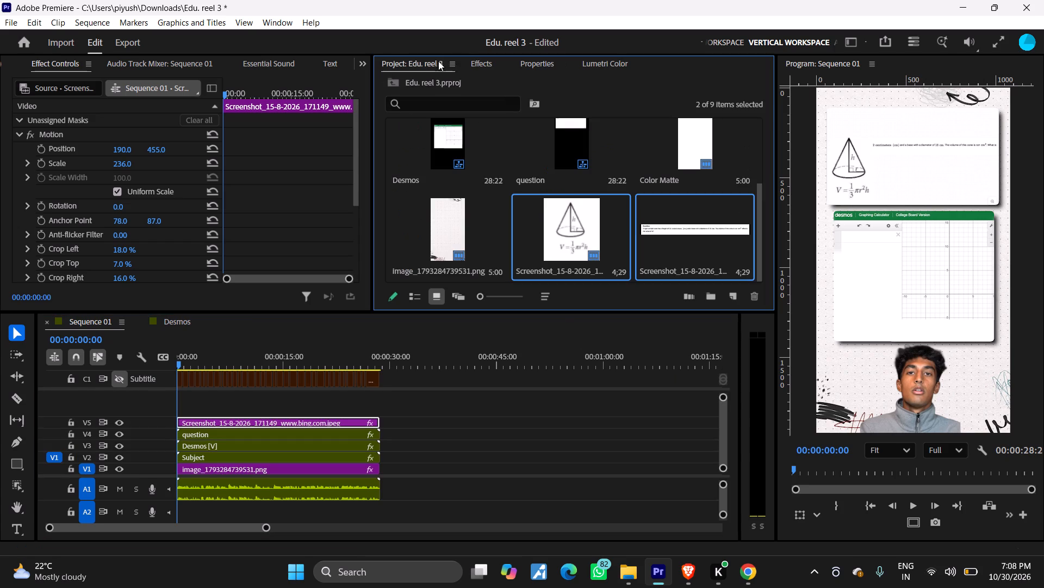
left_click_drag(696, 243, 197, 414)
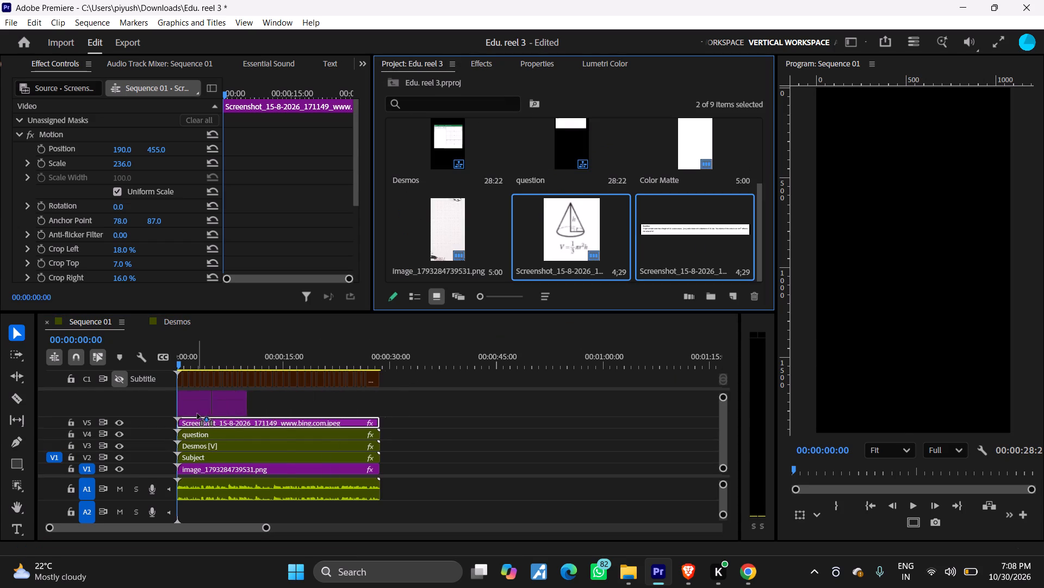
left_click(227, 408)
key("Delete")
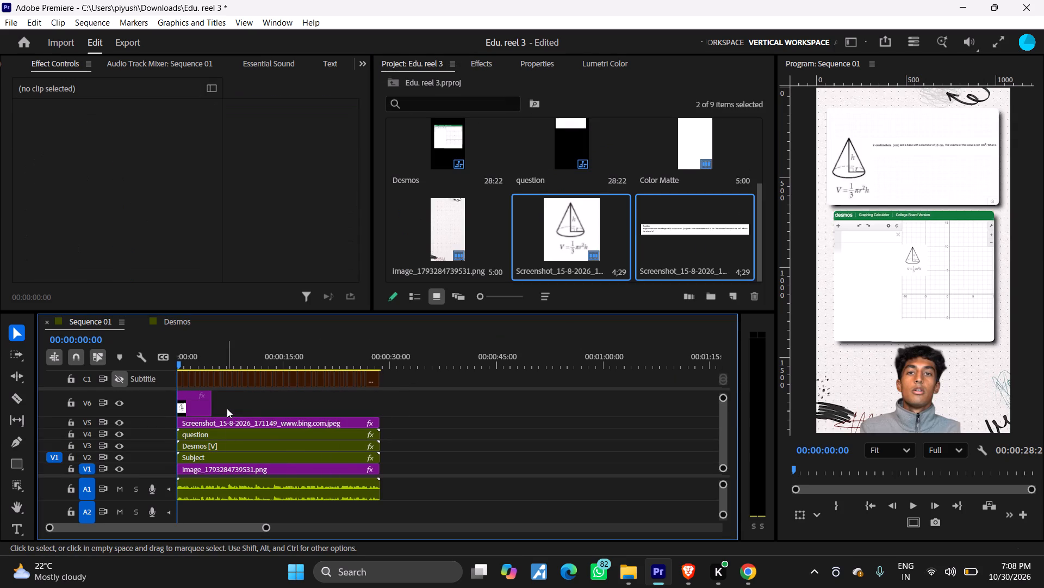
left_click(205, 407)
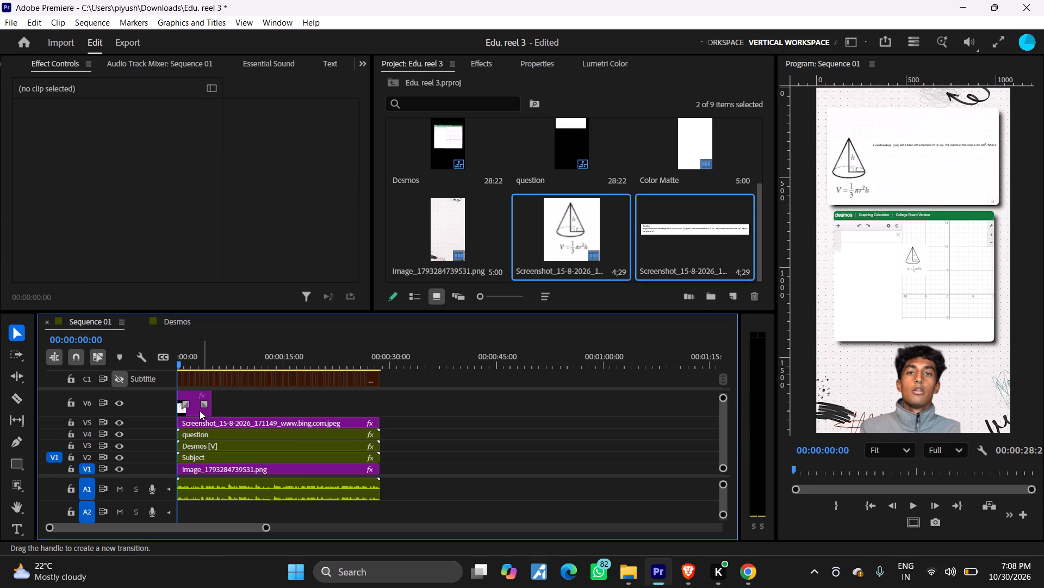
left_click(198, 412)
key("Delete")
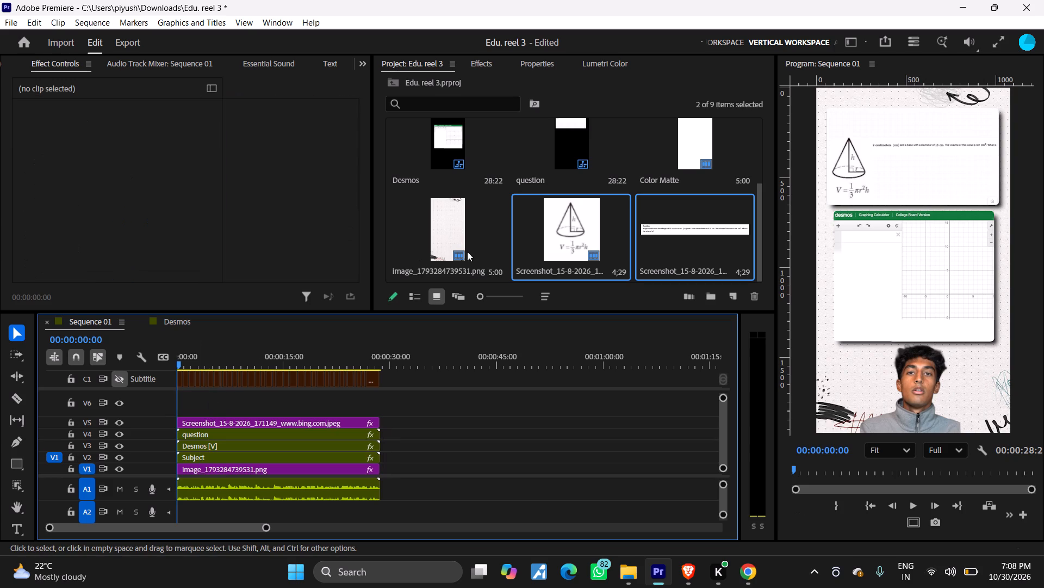
Place the question-text screenshot on V6 at the sequence start and extend it to the end of the clips below.
left_click(680, 246)
left_click_drag(669, 252, 633, 273)
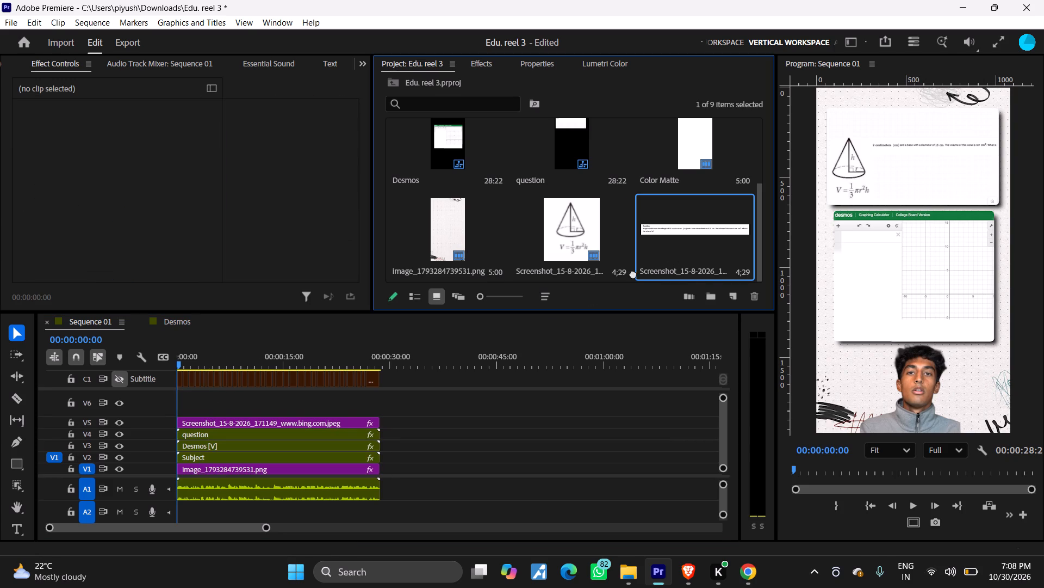
left_click_drag(633, 273, 167, 411)
left_click_drag(211, 405, 292, 401)
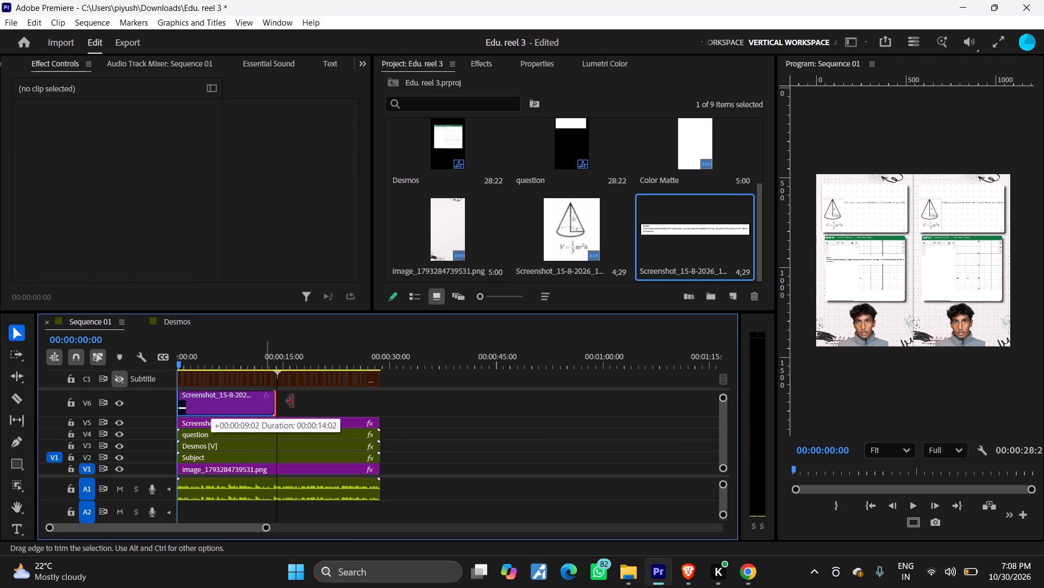
left_click_drag(292, 401, 376, 402)
Move the question-text screenshot to the top of the question panel at X 540, Y 215, and scale it to 106%.
left_click(339, 407)
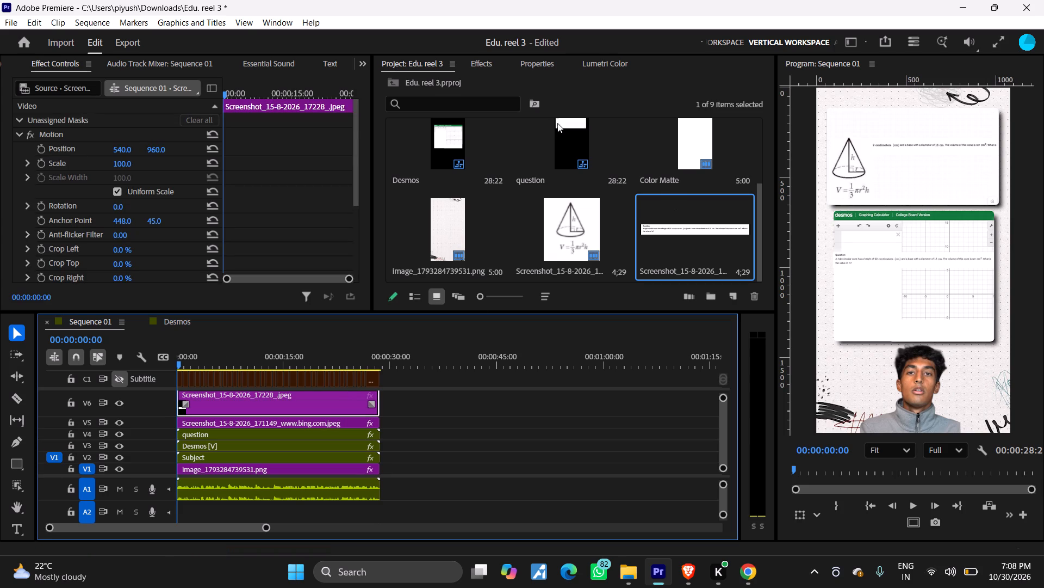
left_click(484, 65)
left_click(540, 65)
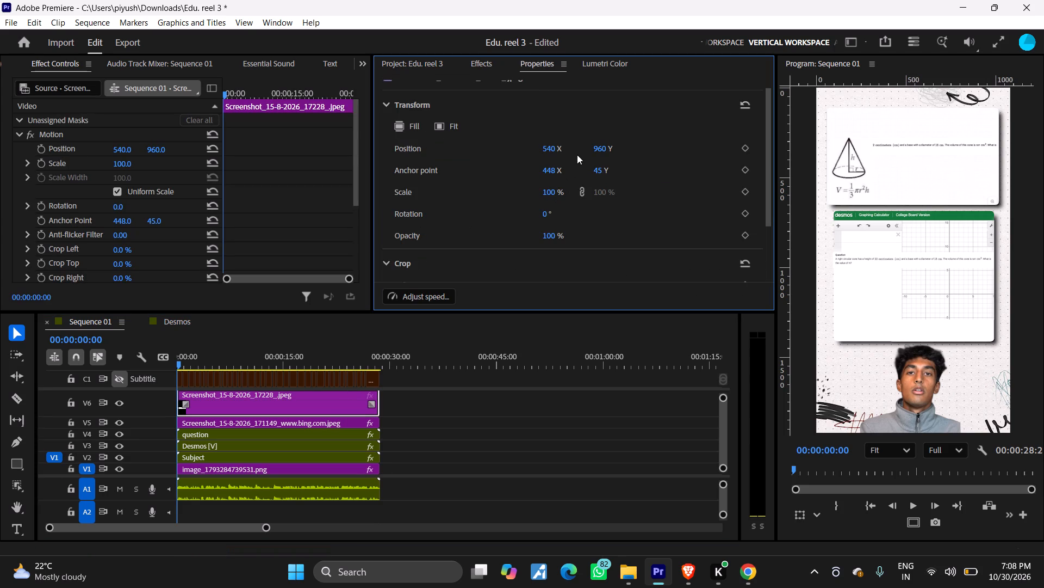
left_click_drag(554, 147, 394, 192)
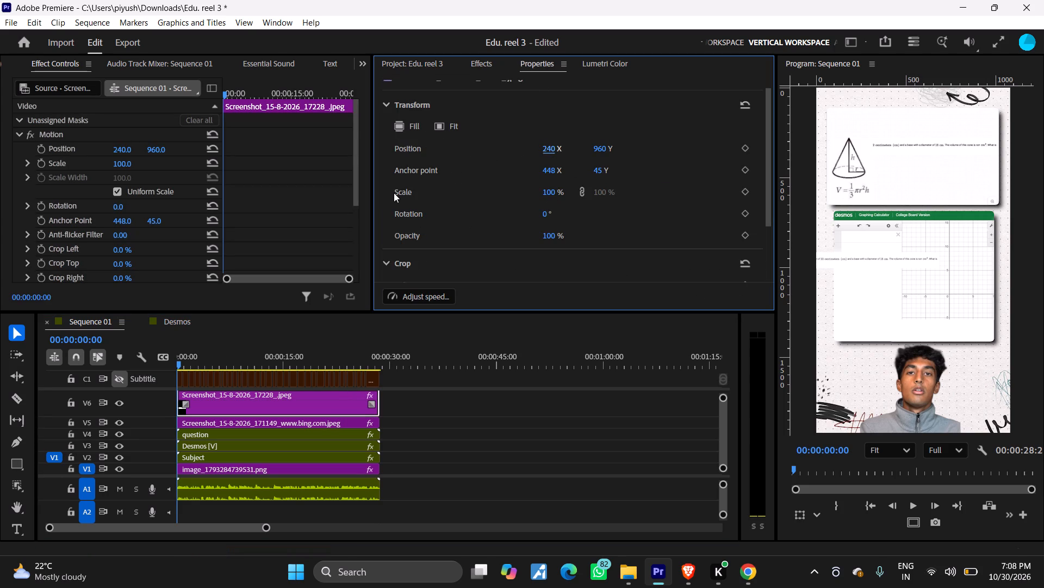
key("ctrl+z")
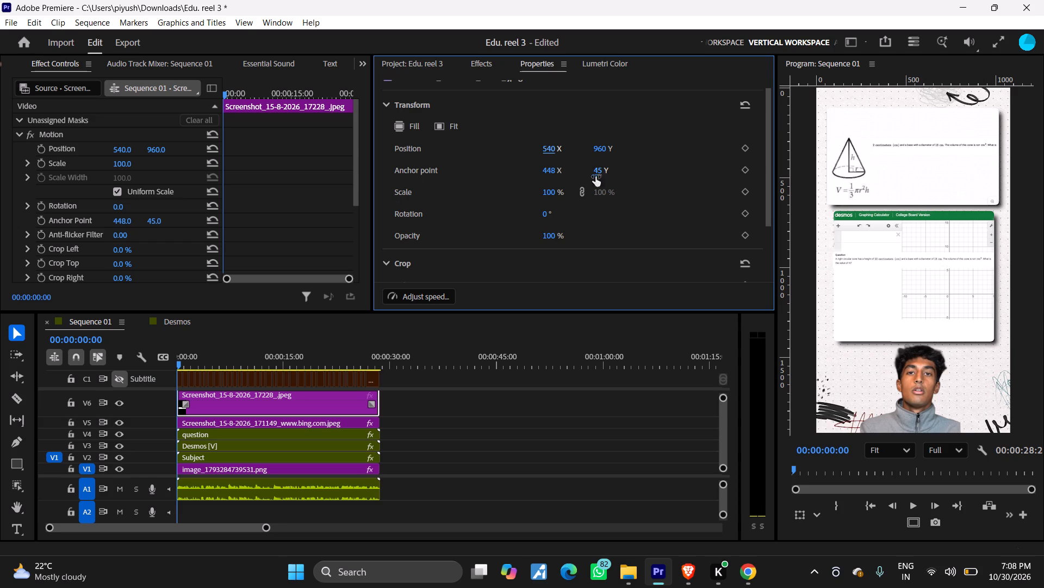
left_click_drag(606, 149, 261, 287)
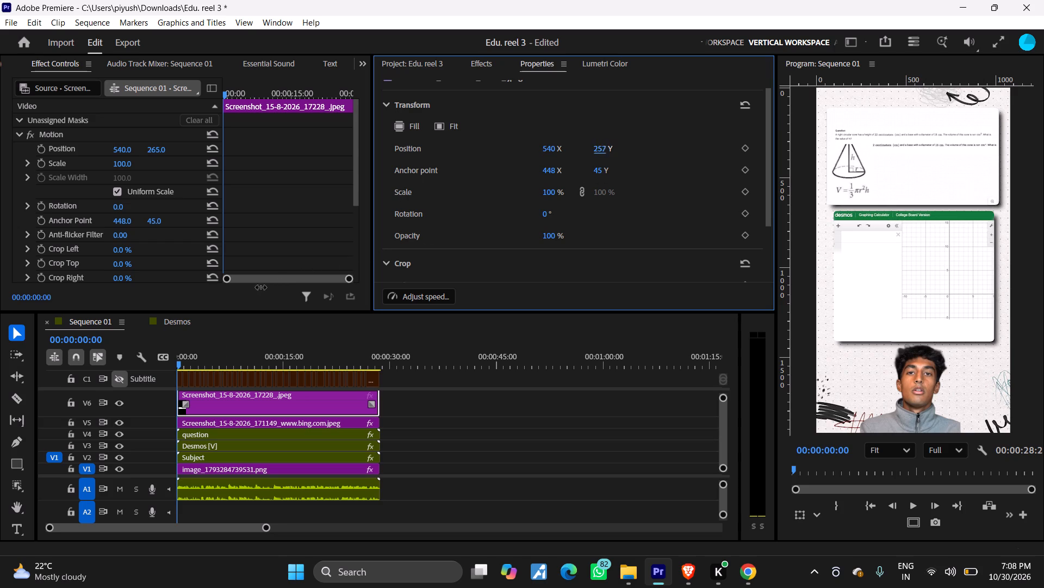
left_click_drag(261, 287, 226, 297)
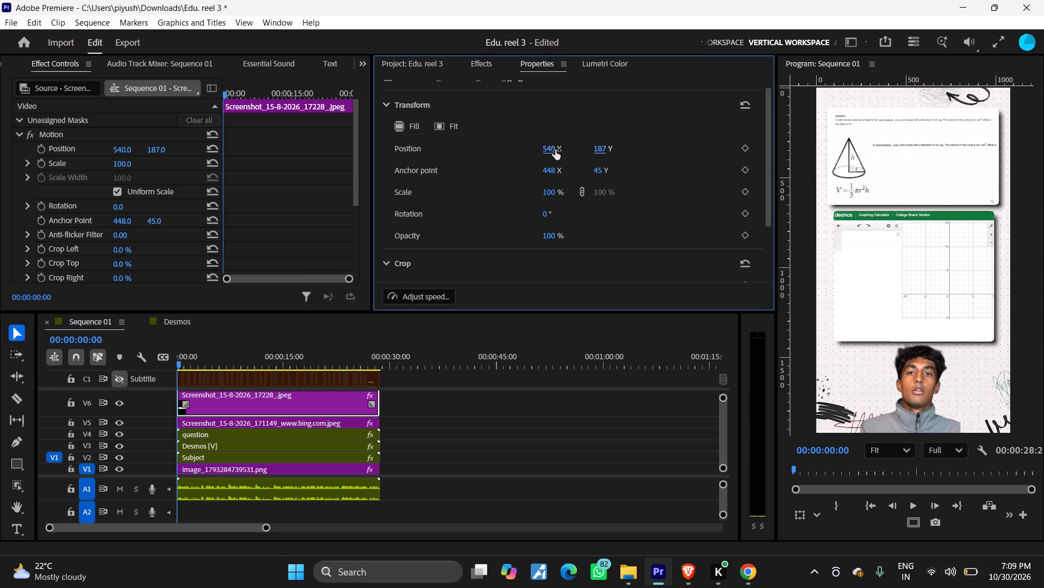
left_click_drag(553, 195, 560, 195)
left_click_drag(599, 151, 616, 148)
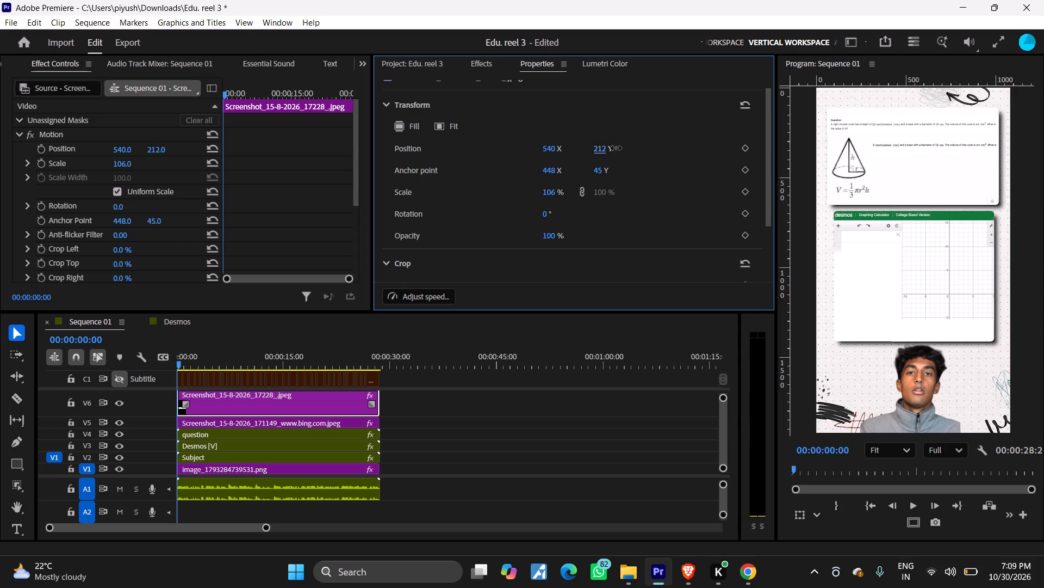
left_click_drag(616, 148, 618, 148)
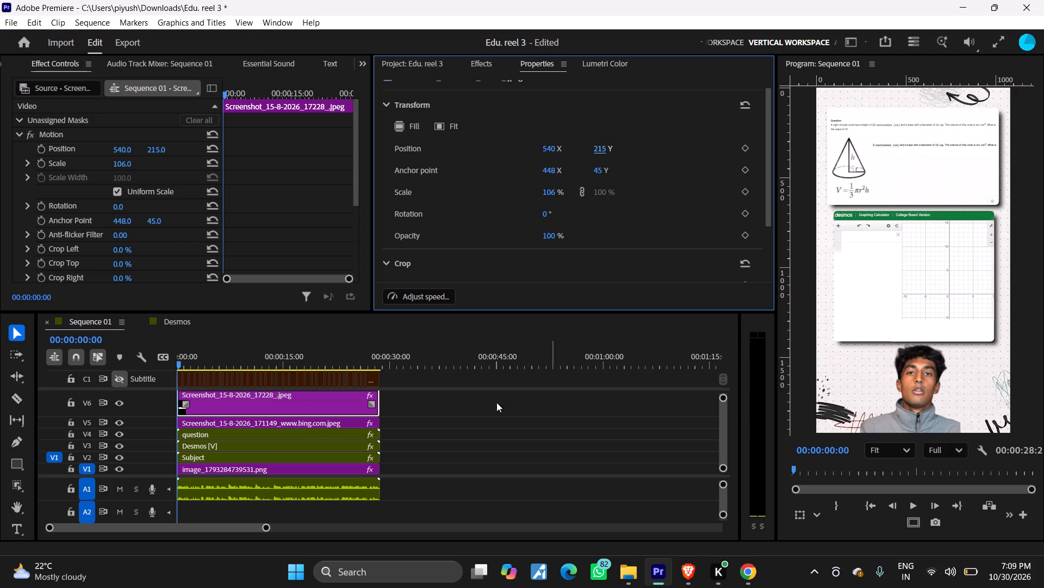
Open the nested question sequence and add the white Color Matte on V4, extended to the end of the V3 clips.
left_click(243, 434)
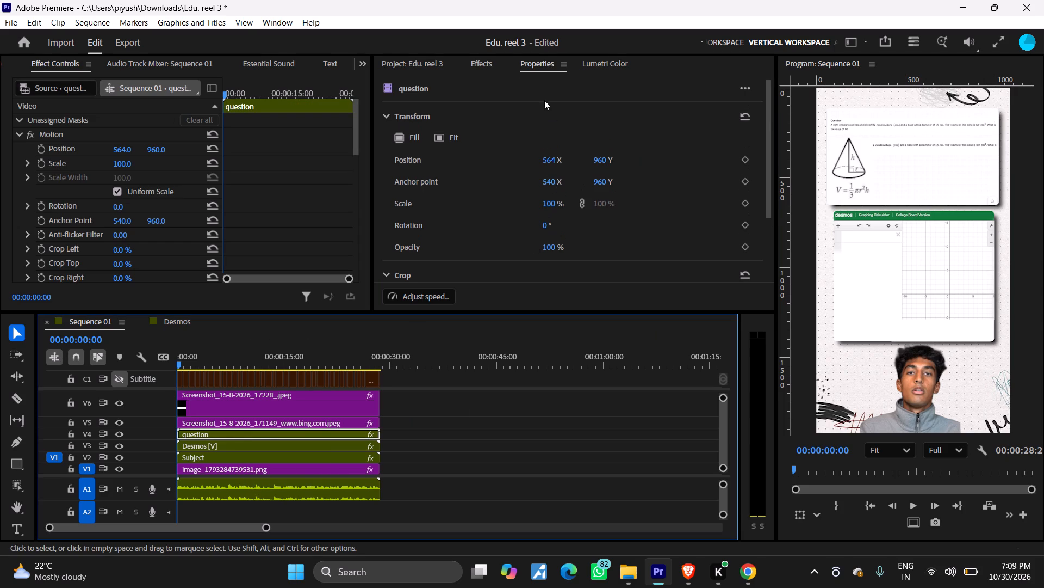
left_click(426, 64)
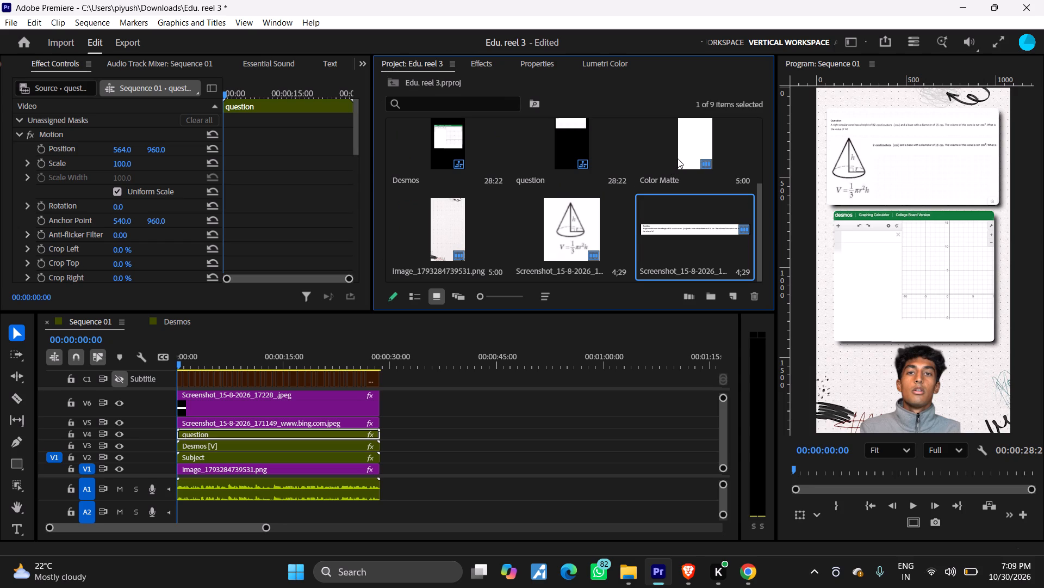
double_click(201, 431)
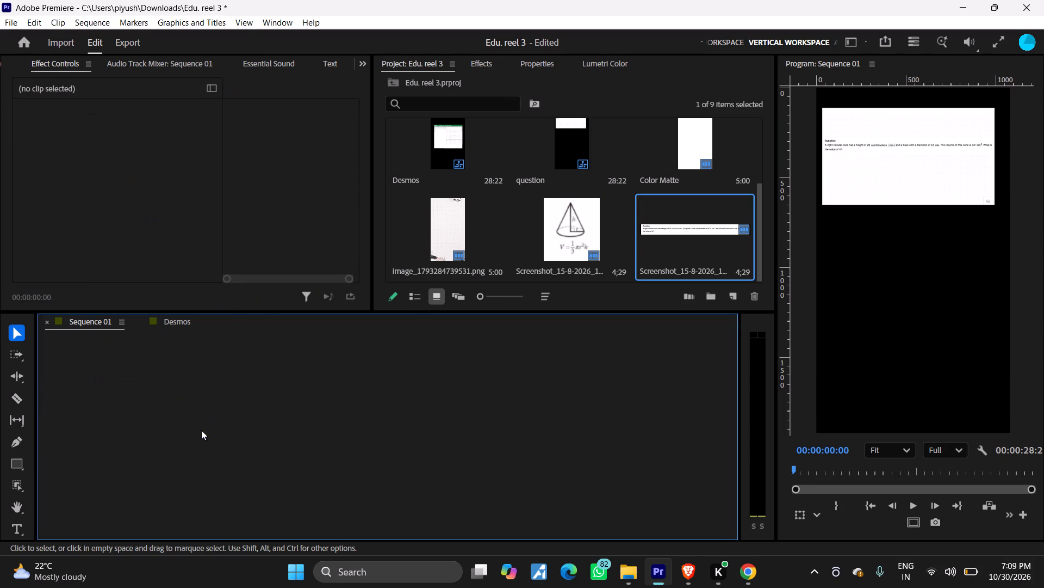
left_click_drag(722, 381, 723, 382)
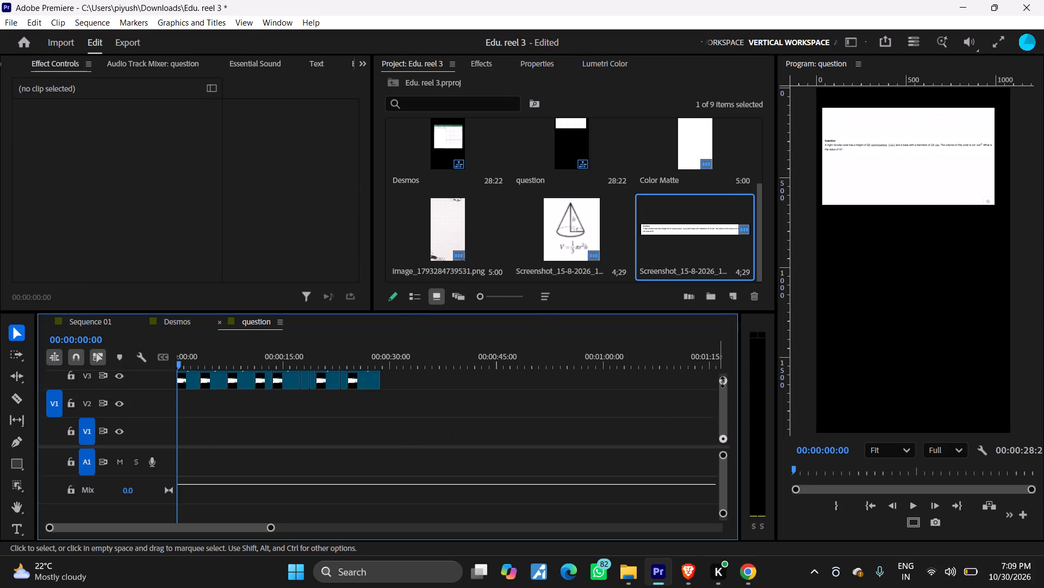
left_click_drag(723, 382, 722, 337)
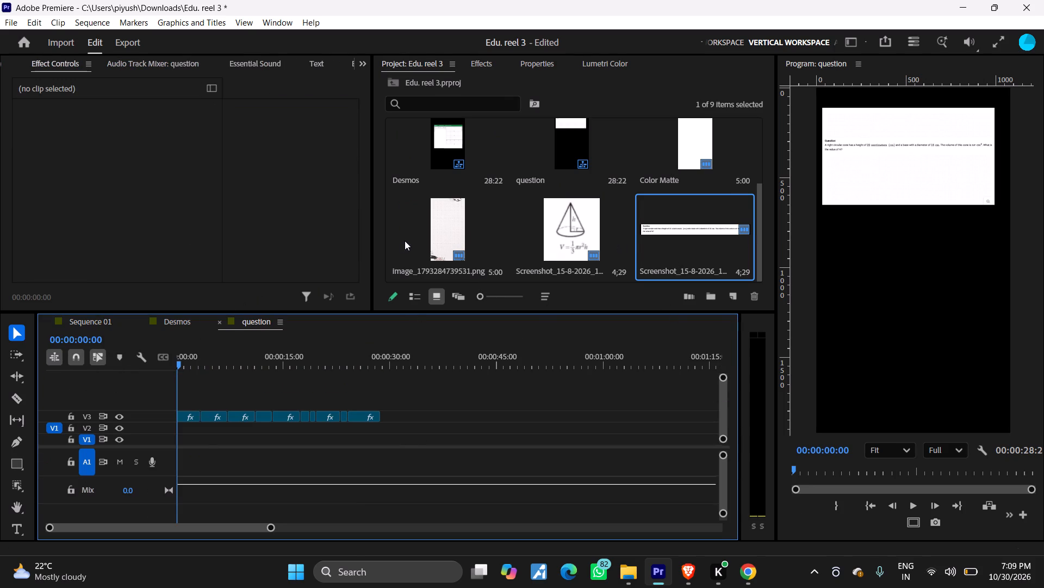
left_click_drag(683, 152, 167, 399)
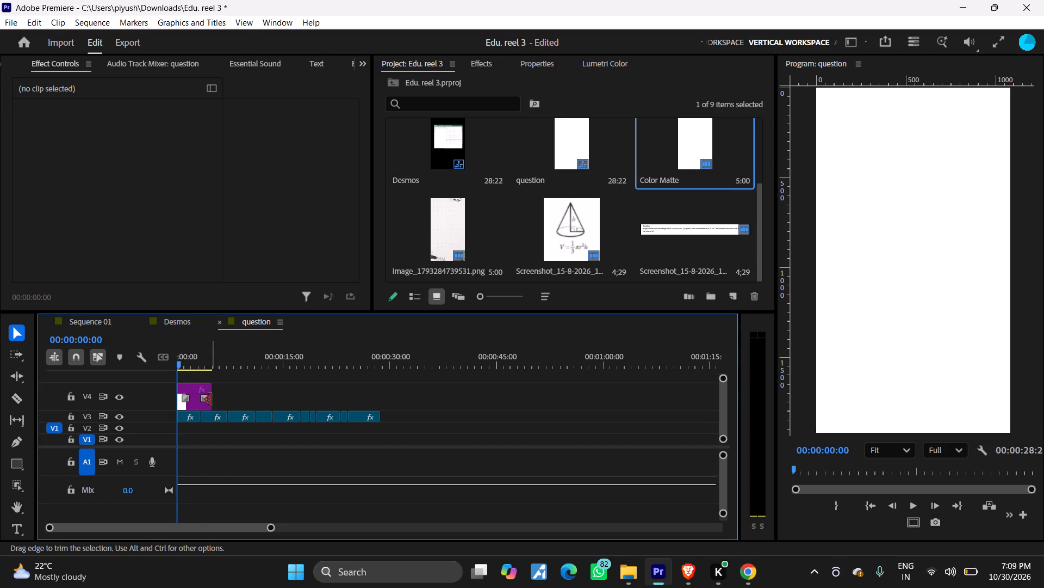
left_click_drag(210, 400, 382, 397)
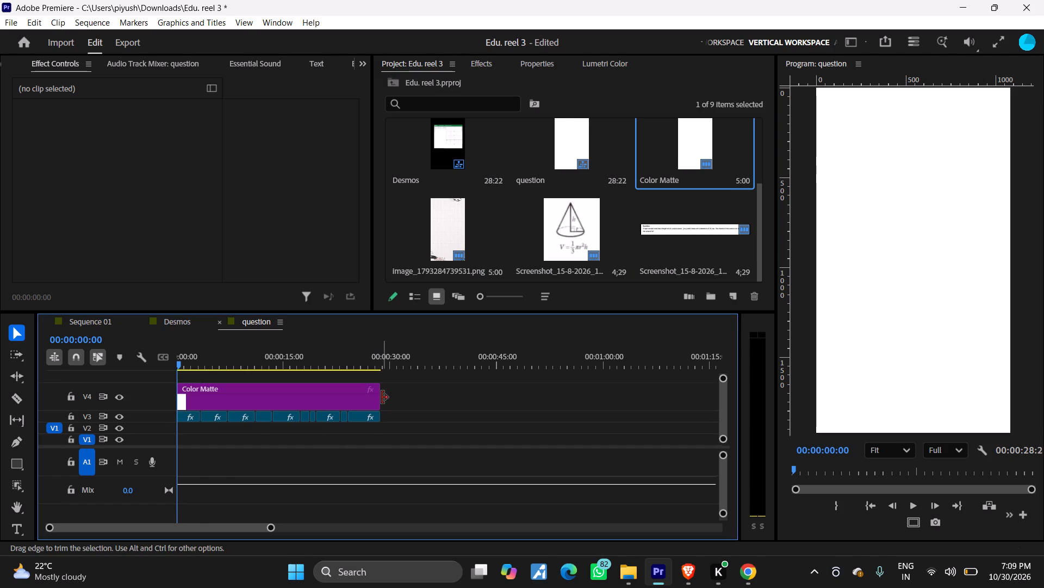
Scale the Color Matte to 69% and rotate it to -90°.
left_click(267, 404)
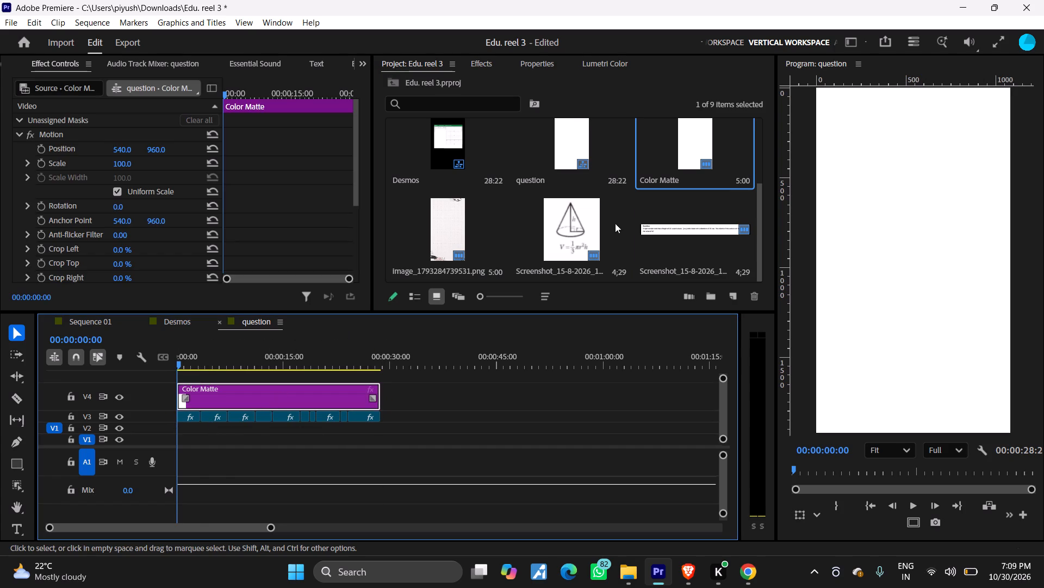
left_click(533, 61)
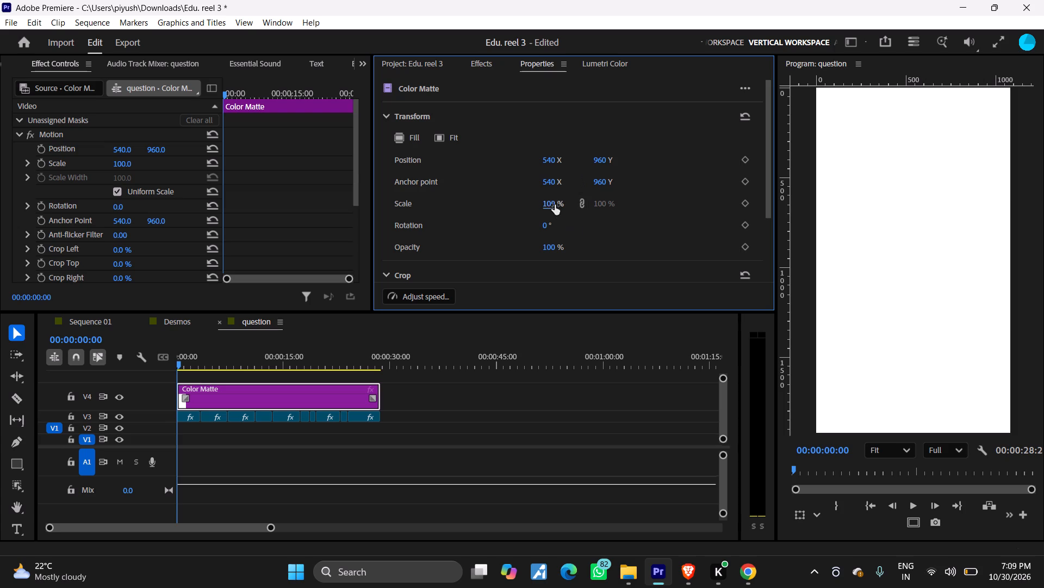
left_click_drag(554, 200, 531, 201)
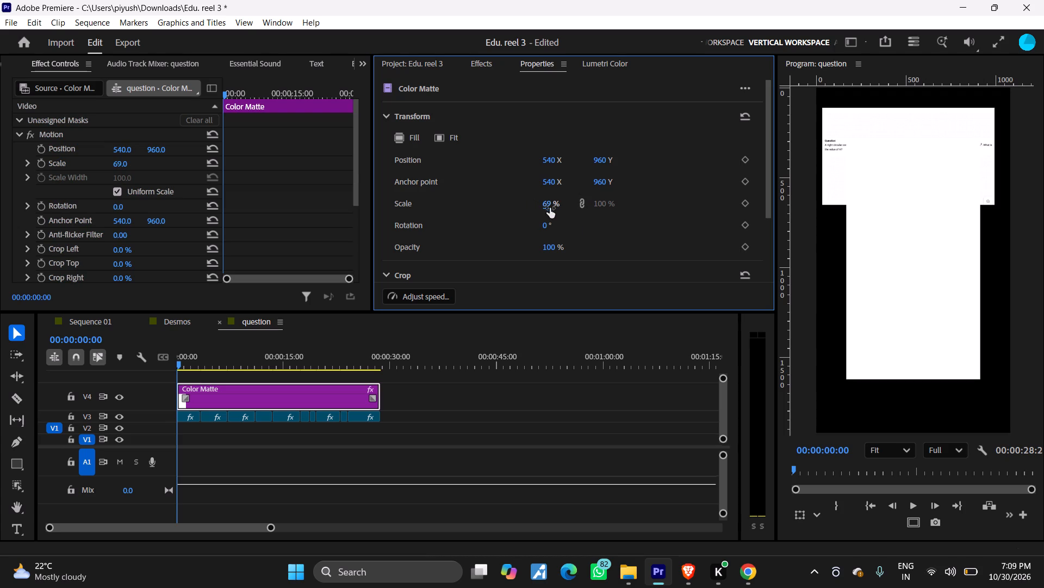
left_click_drag(549, 224, 497, 238)
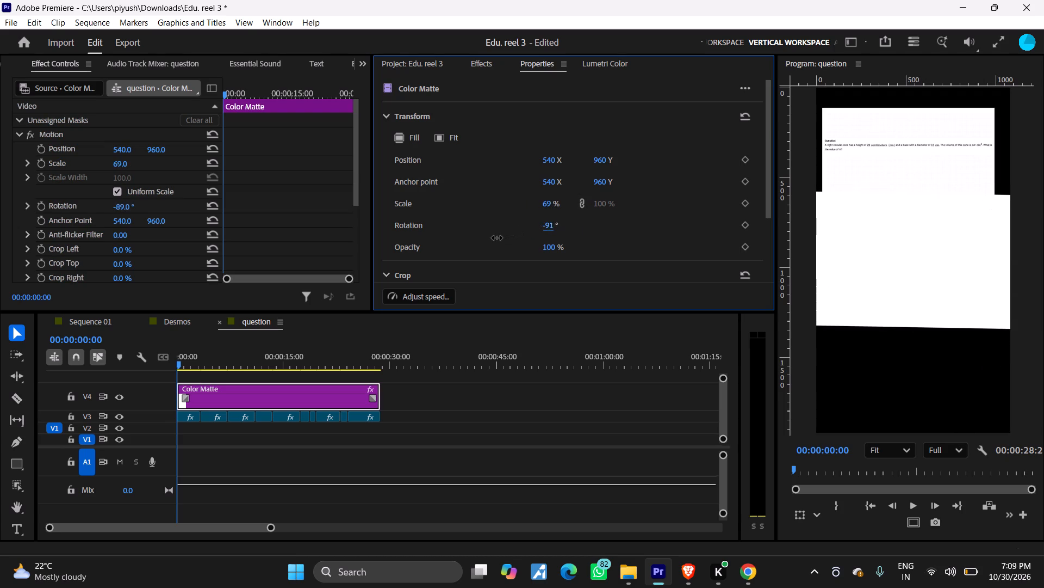
left_click_drag(497, 238, 504, 238)
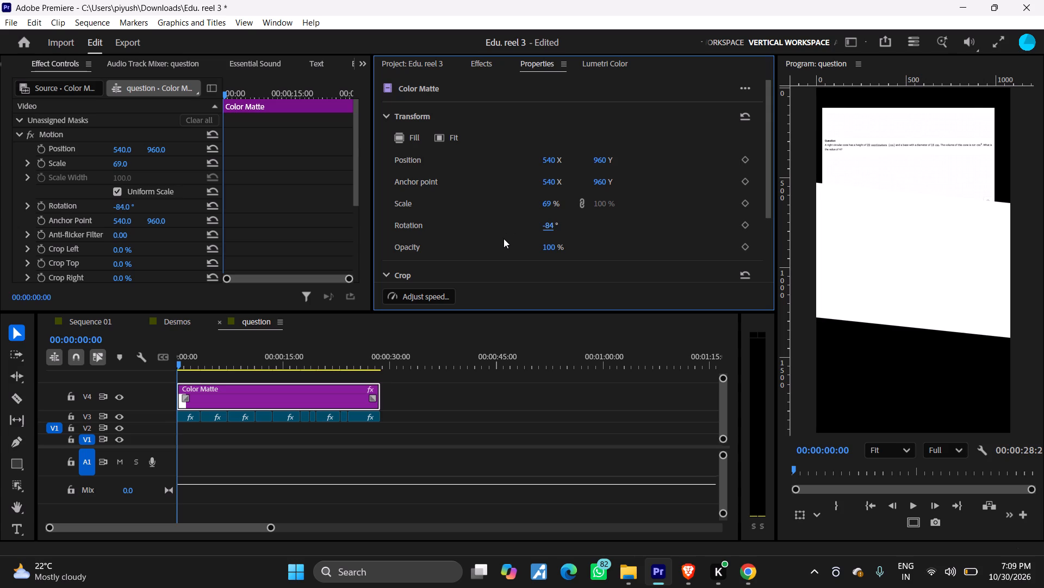
left_click(543, 225)
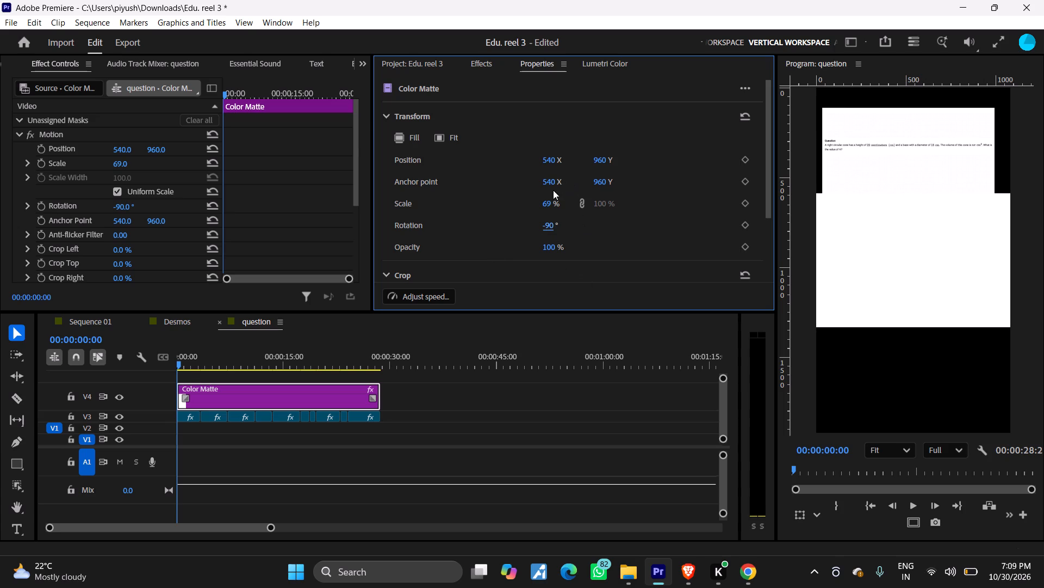
Shrink the Color Matte to 41% and move it up over the question text at Y 396.
left_click_drag(548, 202, 532, 206)
left_click_drag(604, 164, 468, 226)
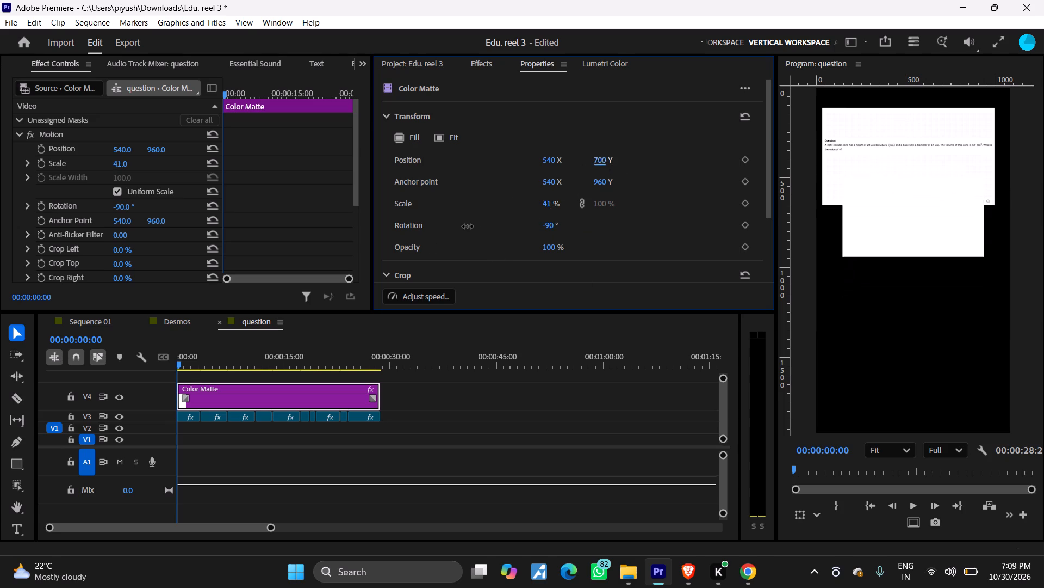
left_click_drag(468, 226, 335, 280)
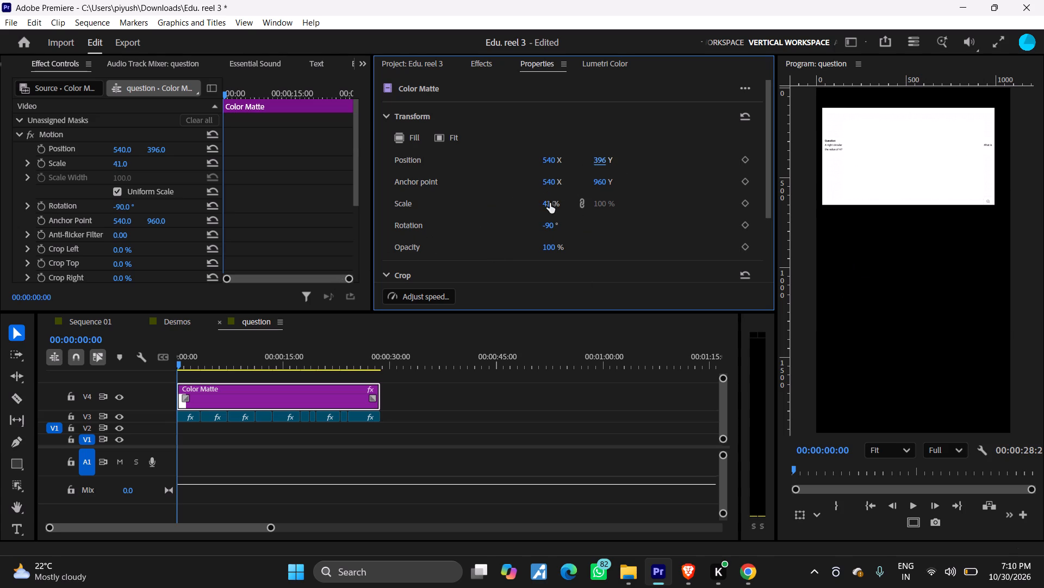
Enlarge the Color Matte to 57% and set its X position to 518, covering the old question text.
left_click_drag(550, 203, 555, 204)
left_click_drag(550, 160, 520, 167)
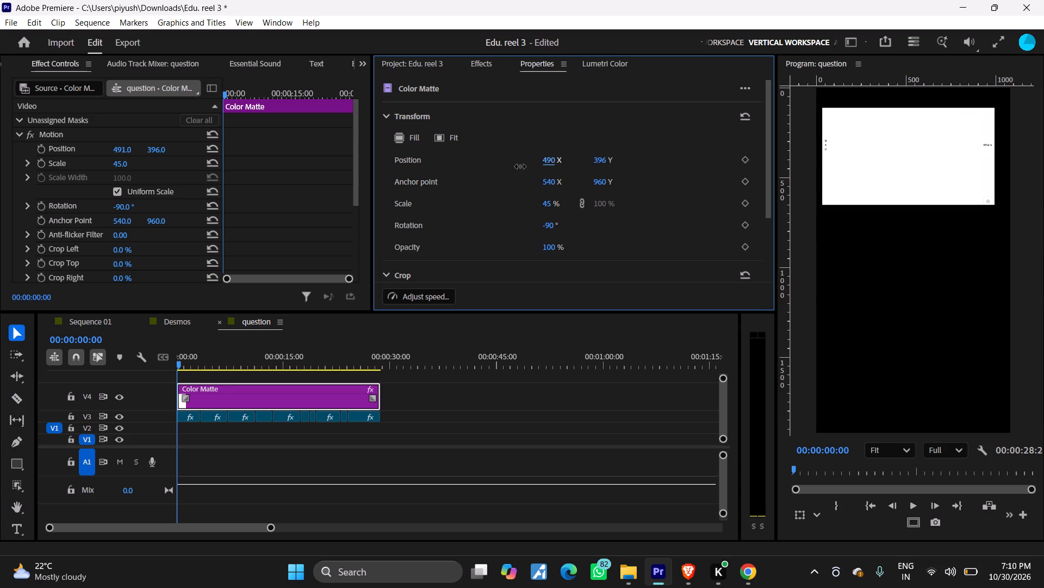
left_click_drag(520, 167, 513, 168)
left_click_drag(551, 206, 554, 206)
left_click_drag(554, 206, 549, 206)
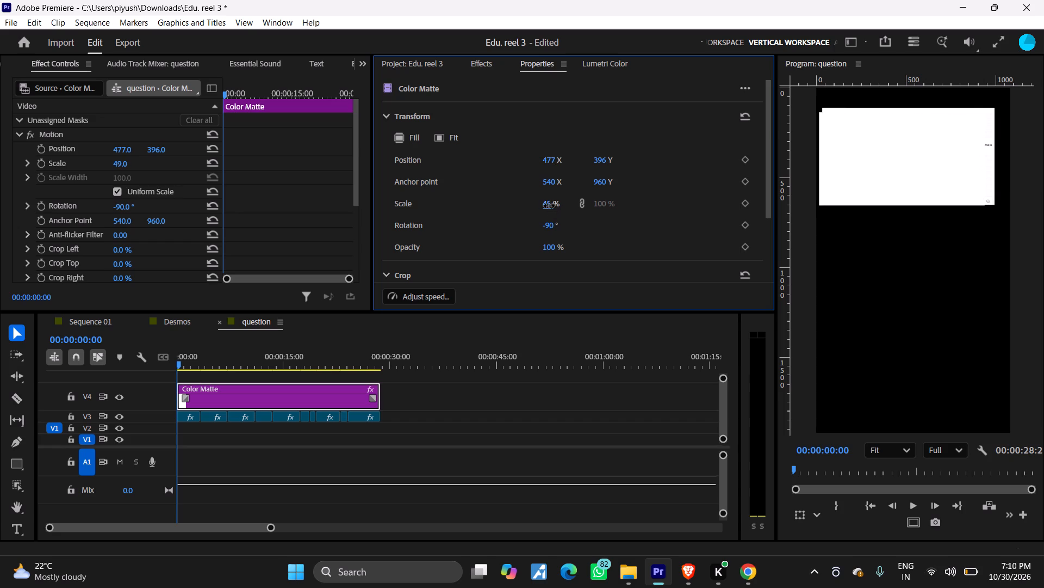
left_click_drag(549, 206, 561, 206)
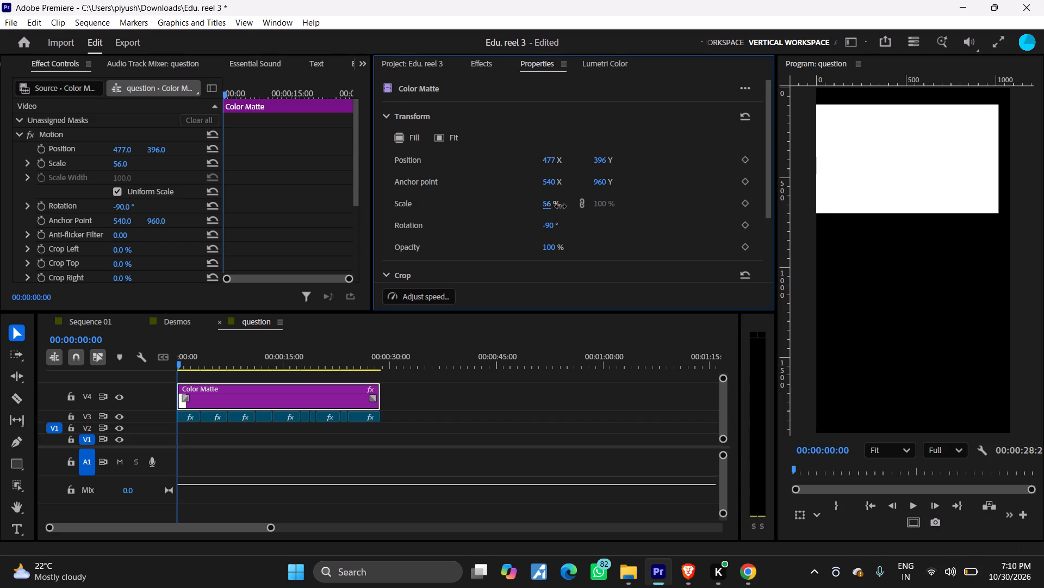
left_click_drag(561, 206, 557, 209)
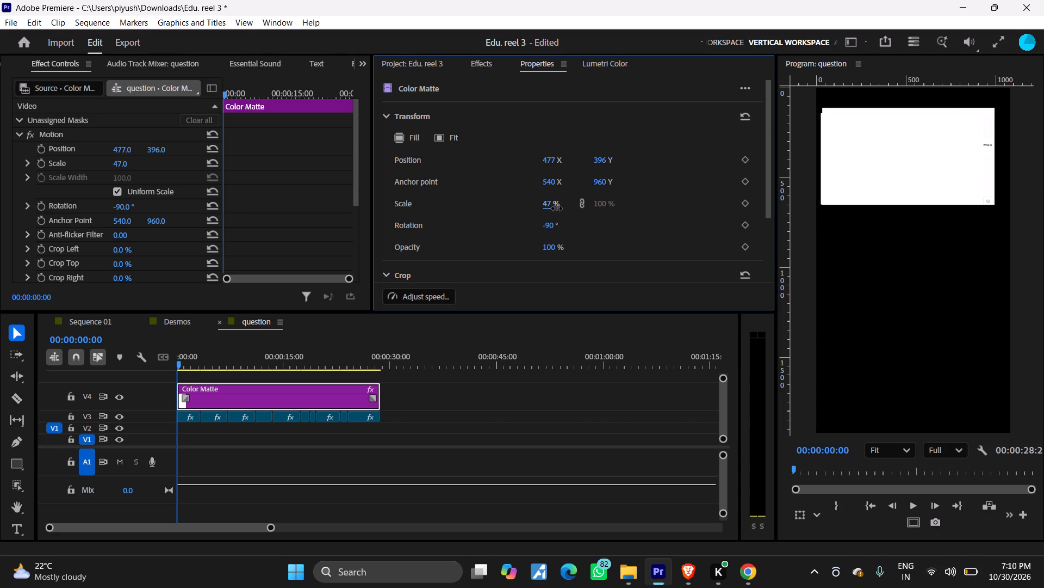
left_click_drag(557, 209, 565, 210)
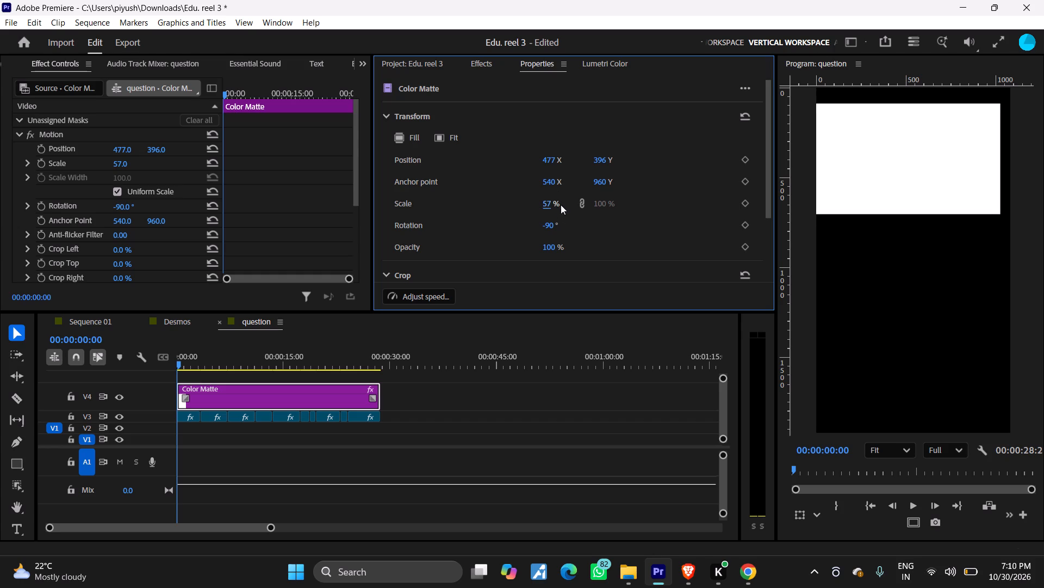
left_click_drag(546, 156, 580, 159)
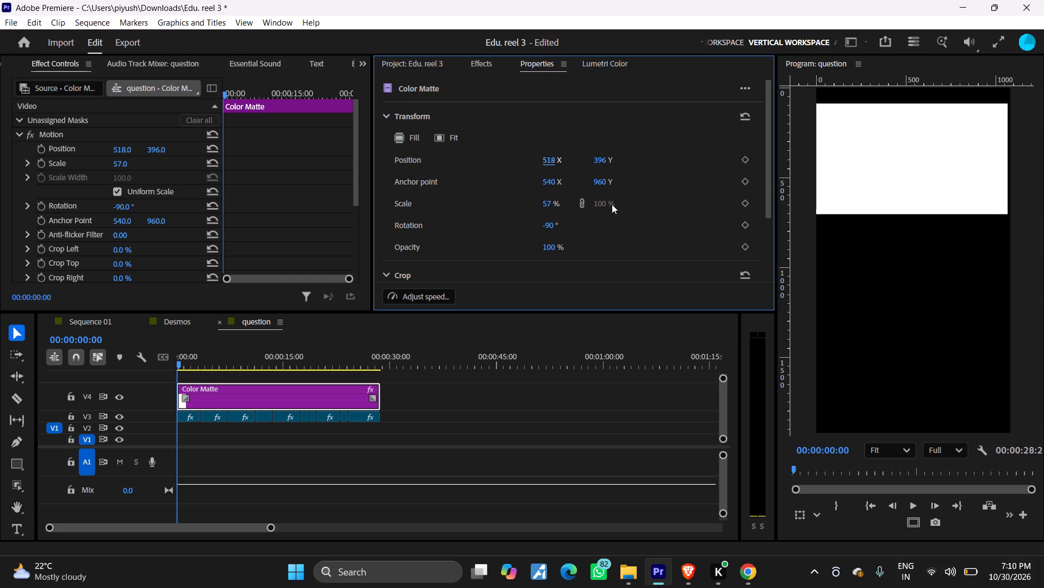
Crop the Color Matte to 57% left, 7% top, 15% right and 7% bottom so it fits the question panel.
scroll(635, 240, "down", 10)
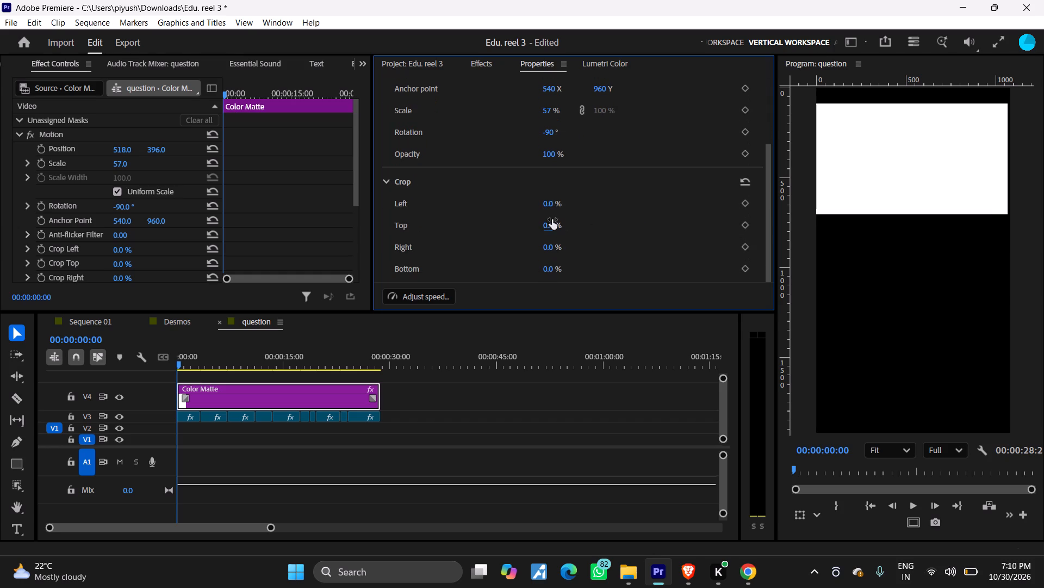
left_click_drag(551, 220, 556, 222)
left_click_drag(556, 222, 561, 222)
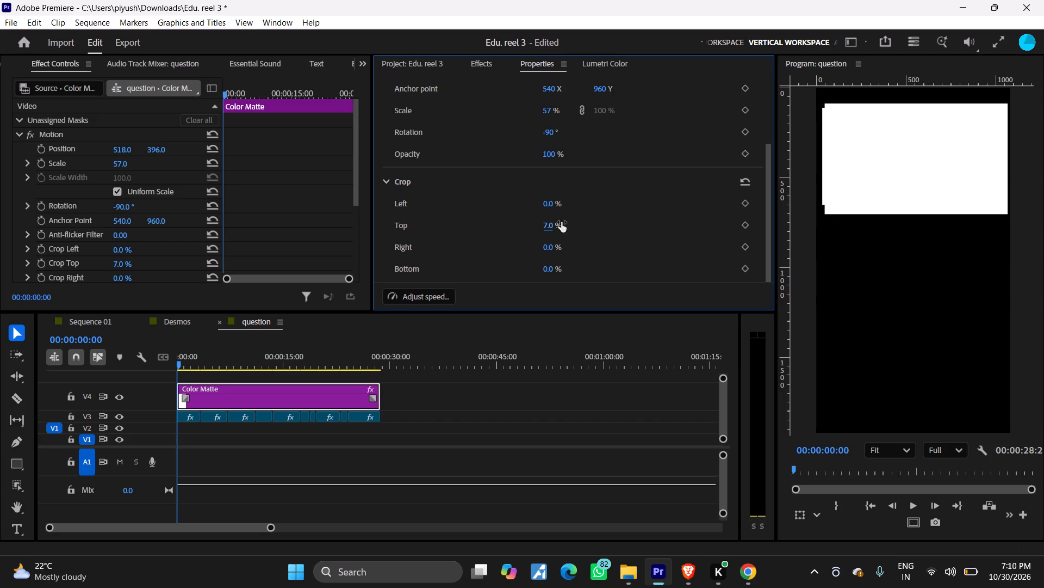
left_click_drag(549, 243, 558, 243)
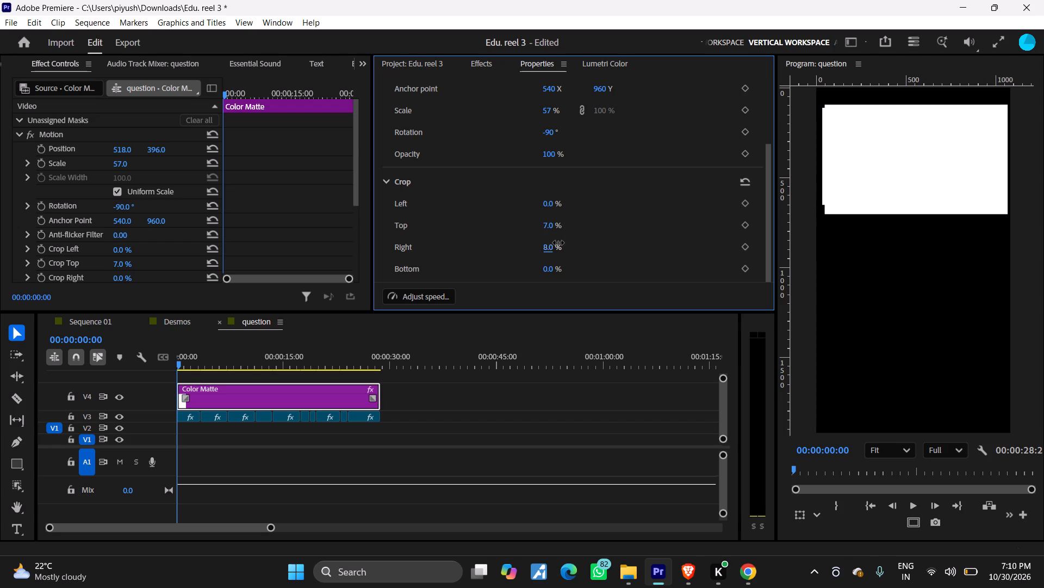
left_click_drag(558, 243, 562, 243)
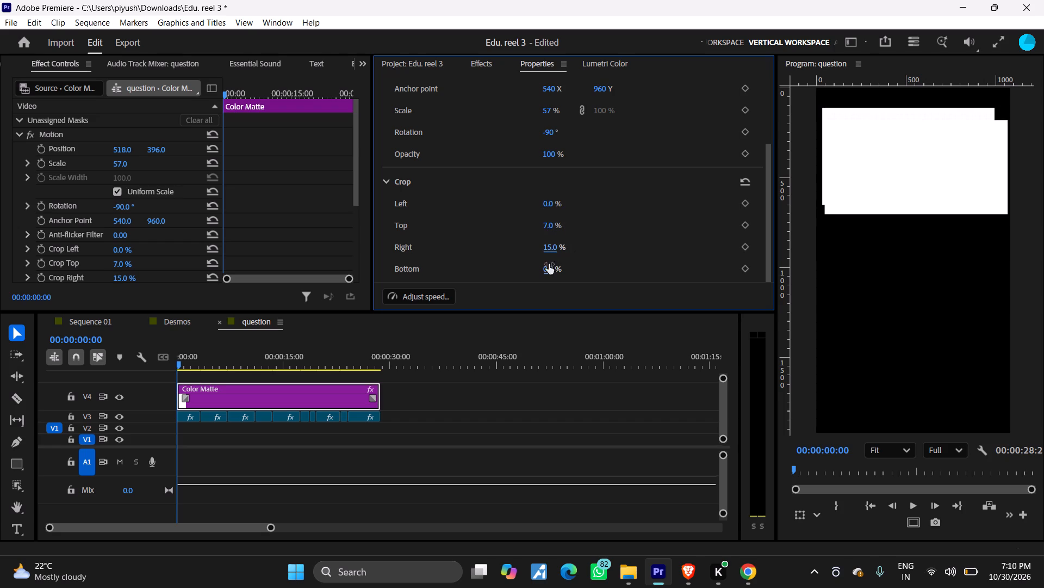
left_click_drag(546, 268, 551, 267)
left_click_drag(552, 205, 545, 207)
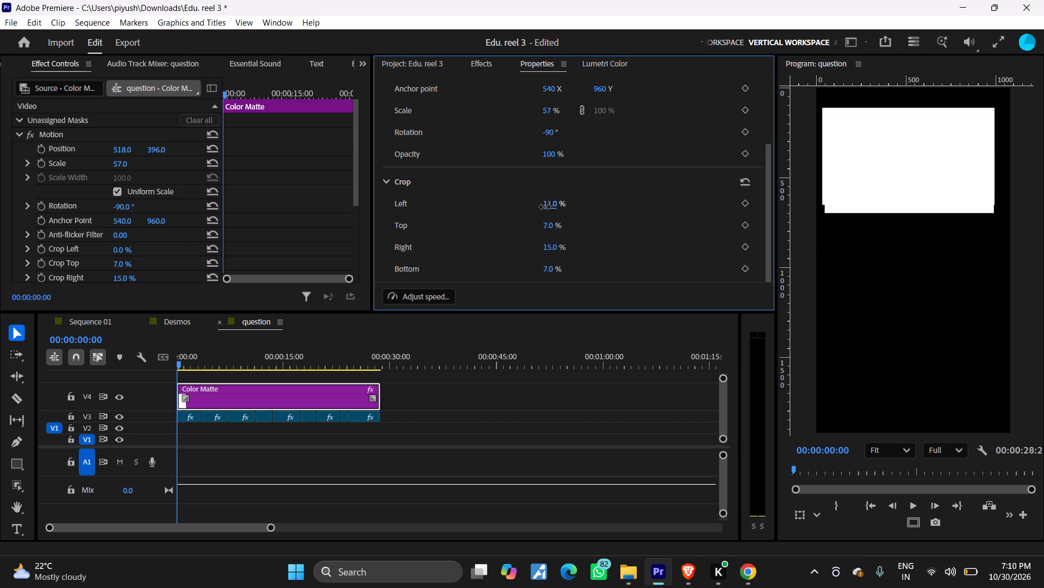
left_click_drag(545, 207, 563, 209)
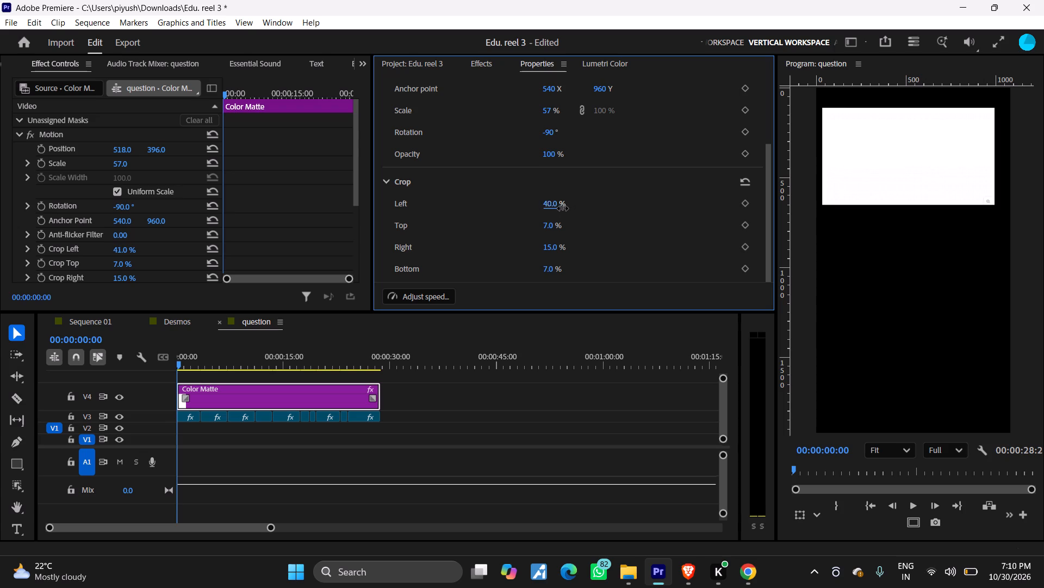
left_click_drag(563, 209, 564, 207)
left_click_drag(564, 207, 576, 209)
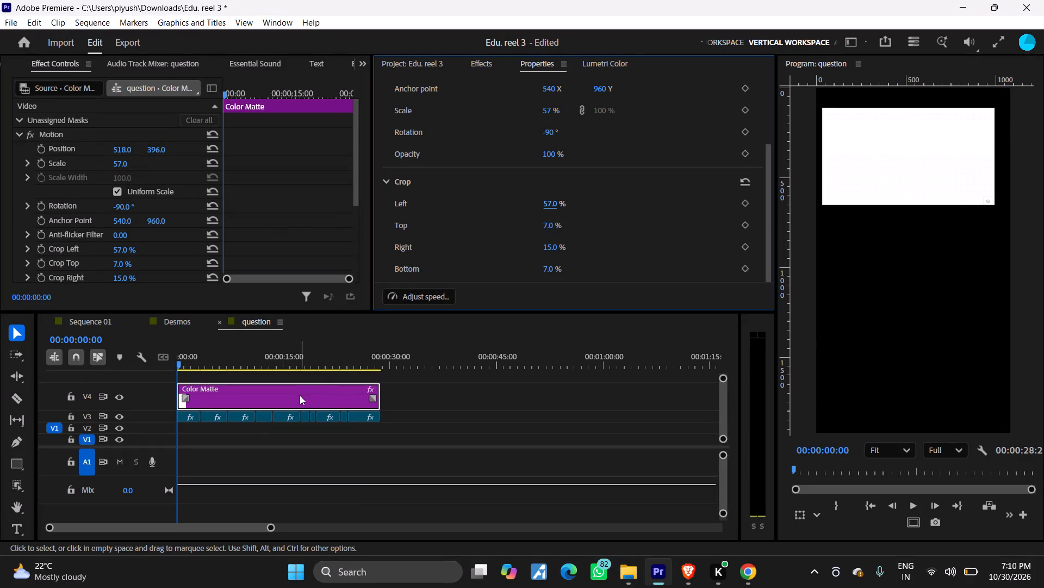
Check the covered question panel in Sequence 01, close the Desmos sequence, and return to the question sequence.
left_click(100, 323)
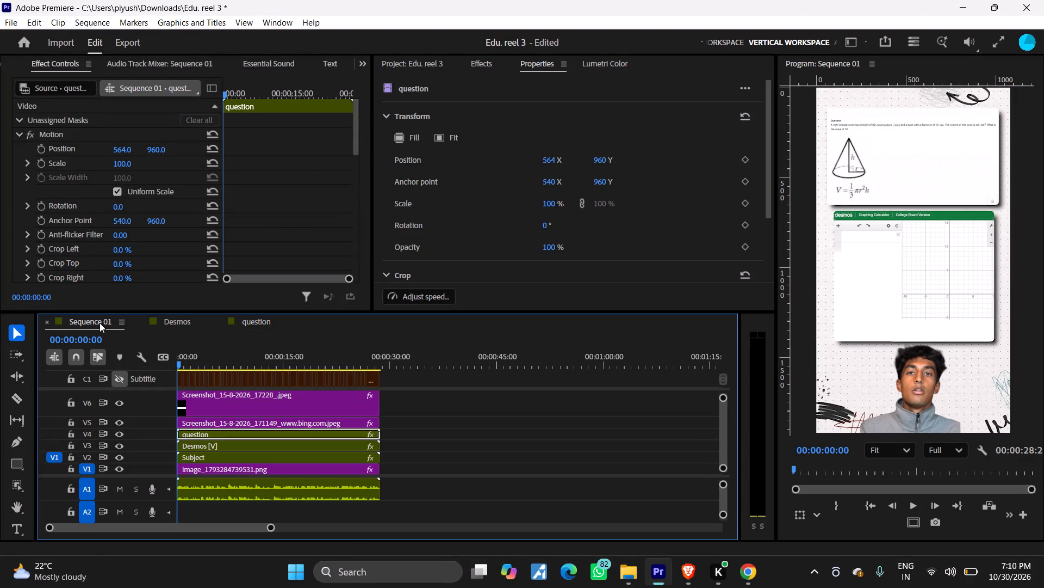
left_click(251, 319)
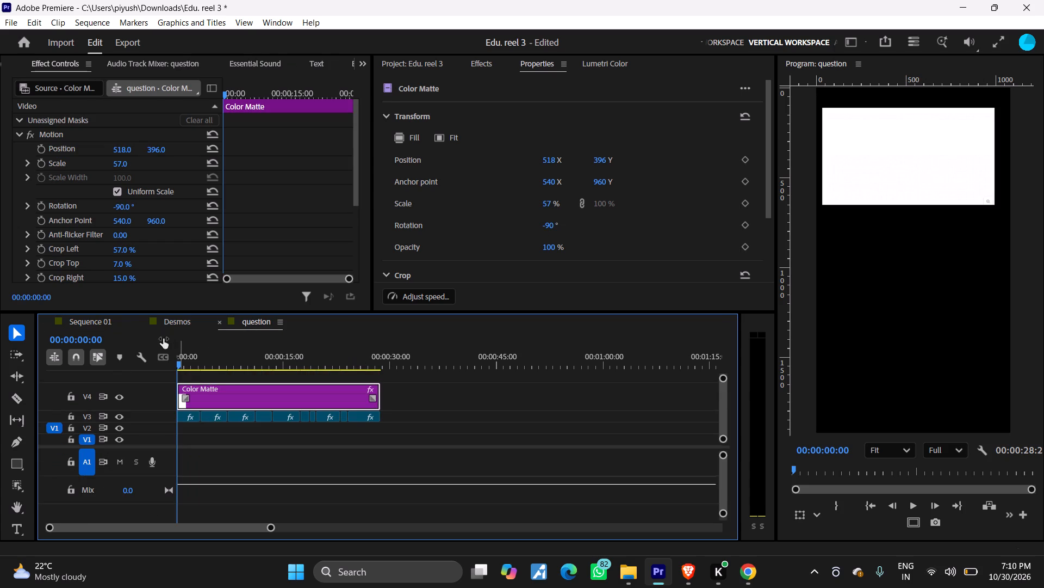
left_click(142, 322)
left_click(96, 322)
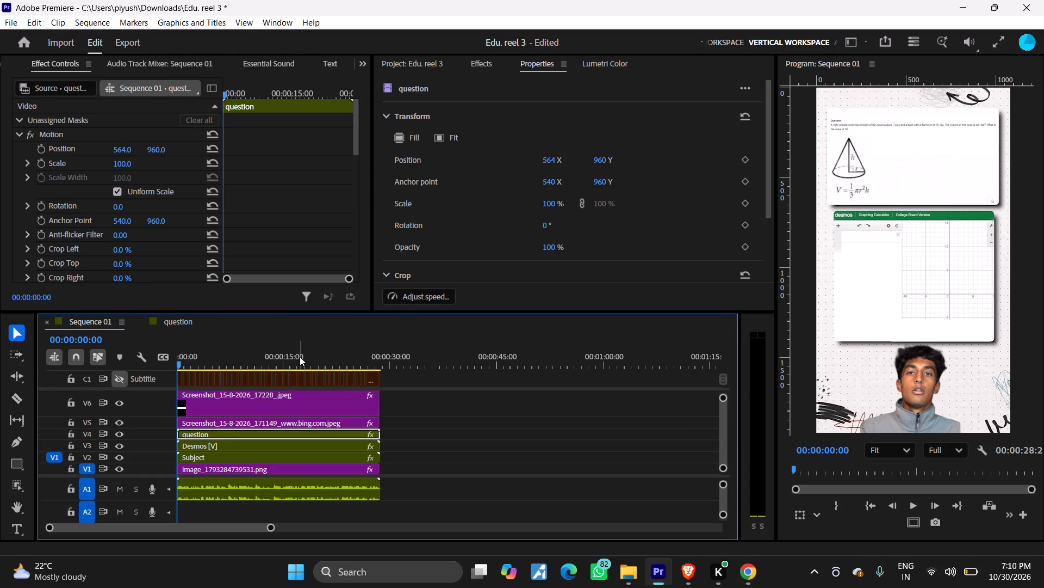
left_click(151, 325)
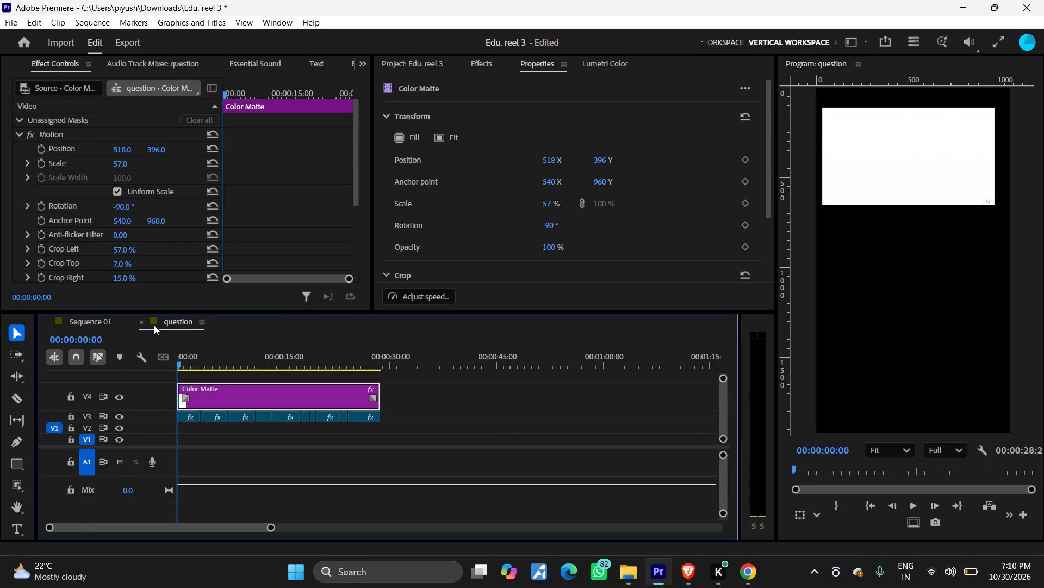
Hide the Color Matte track V4 and scrub to about 00:00:11:09 to examine where the handwritten notes start.
key("space")
left_click(122, 394)
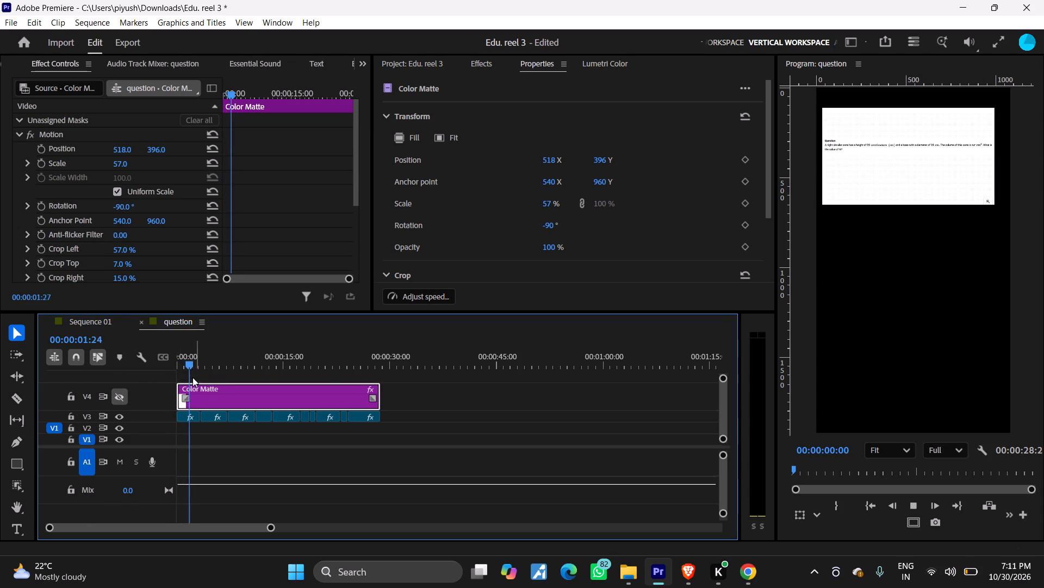
left_click_drag(195, 367, 253, 373)
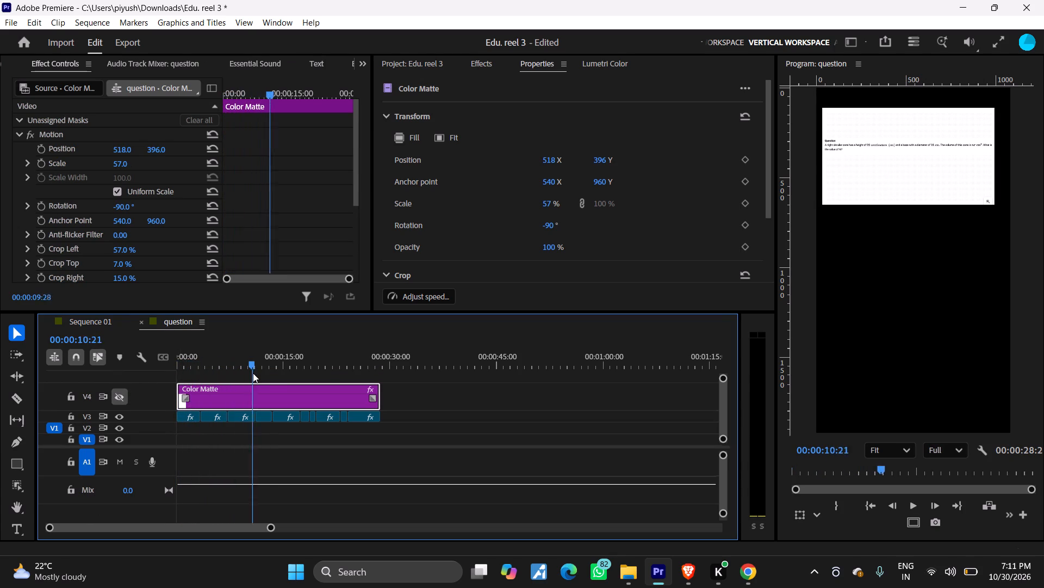
left_click_drag(253, 373, 260, 375)
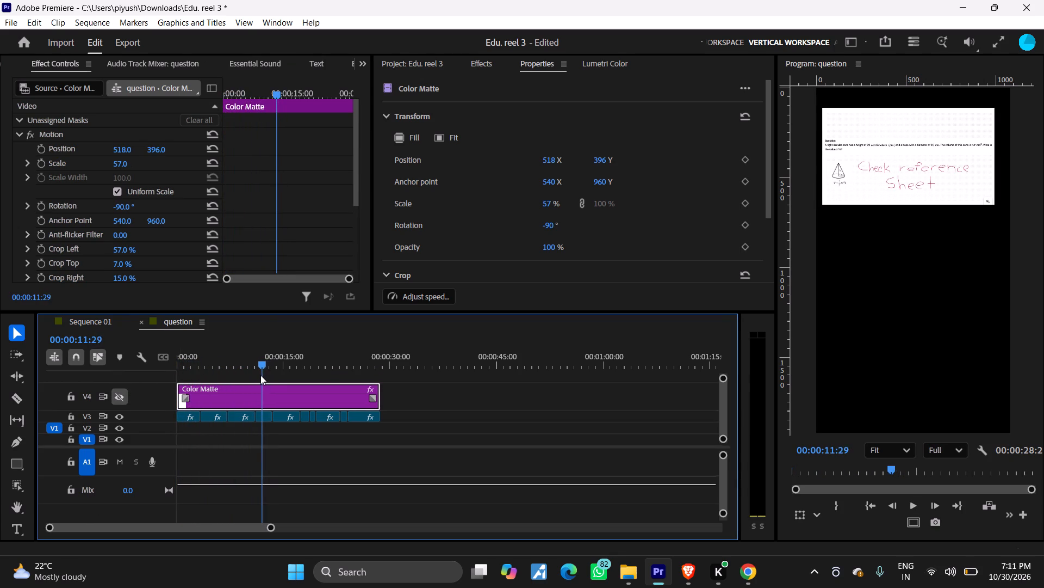
left_click_drag(260, 375, 255, 376)
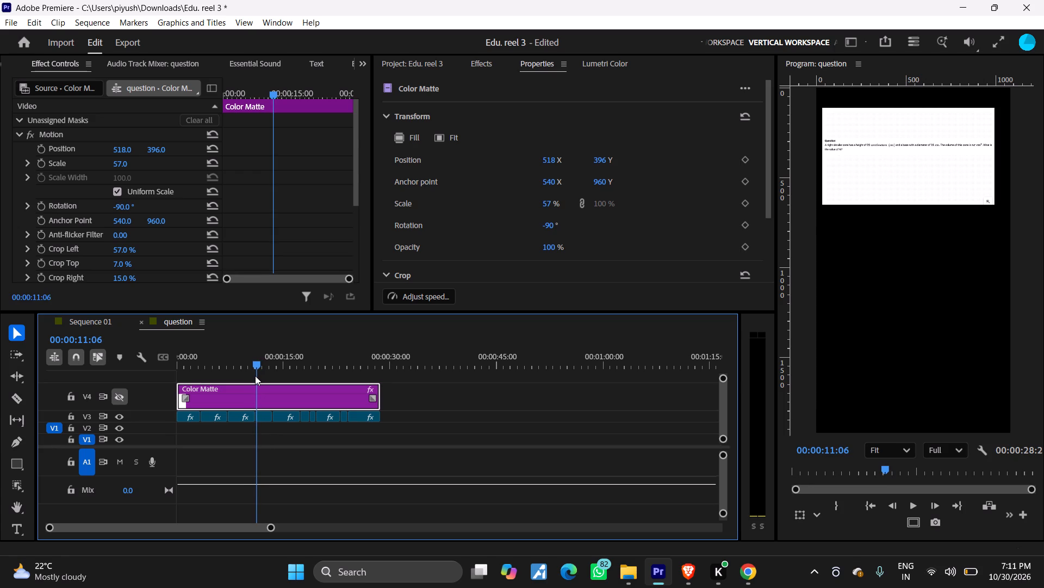
left_click_drag(255, 376, 256, 376)
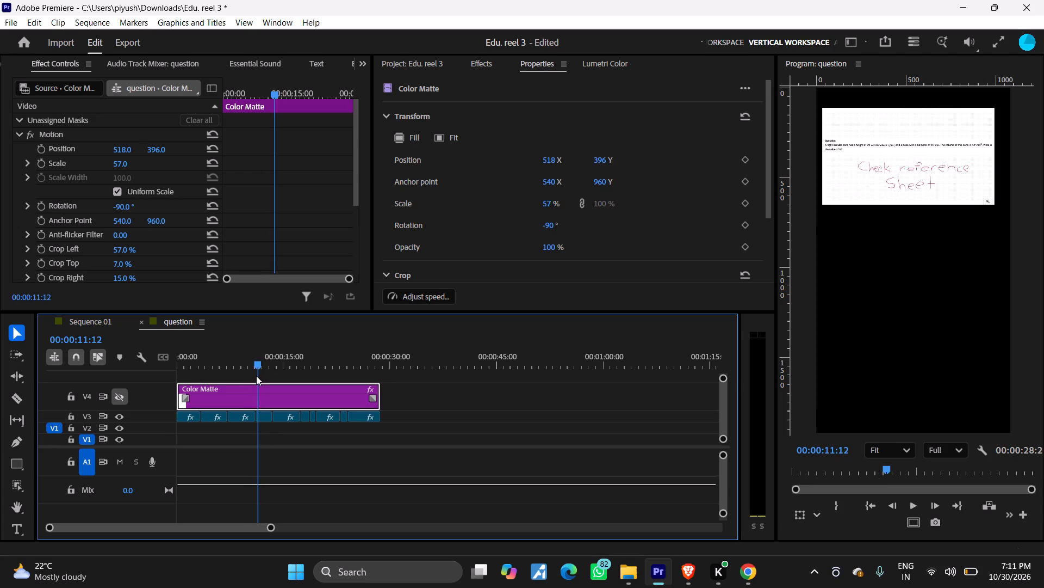
left_click_drag(256, 376, 256, 376)
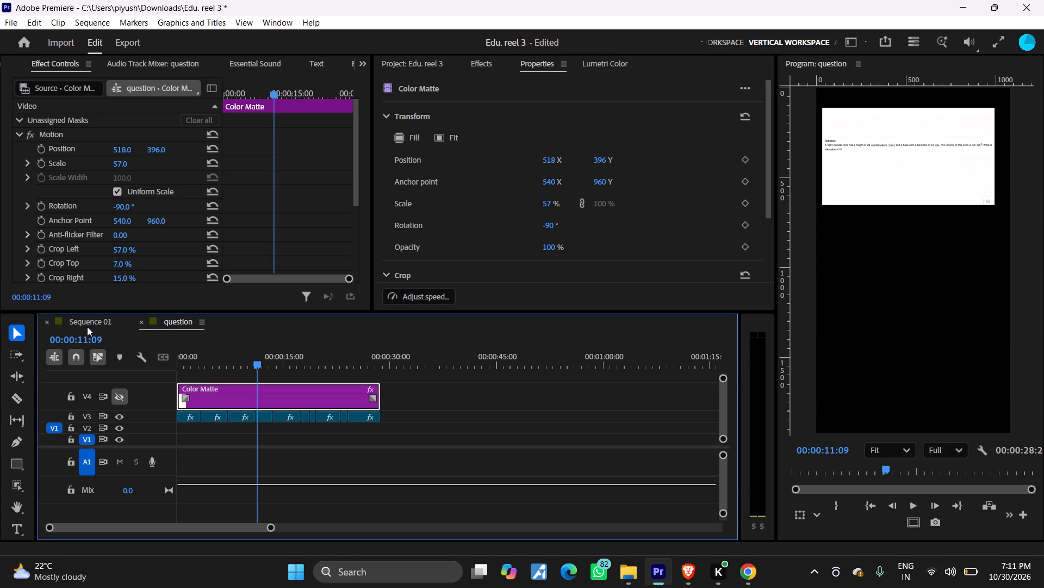
In Sequence 01, toggle the V6 and V5 screenshot tracks and preview the frame full screen to examine the overlapping question text.
left_click(88, 326)
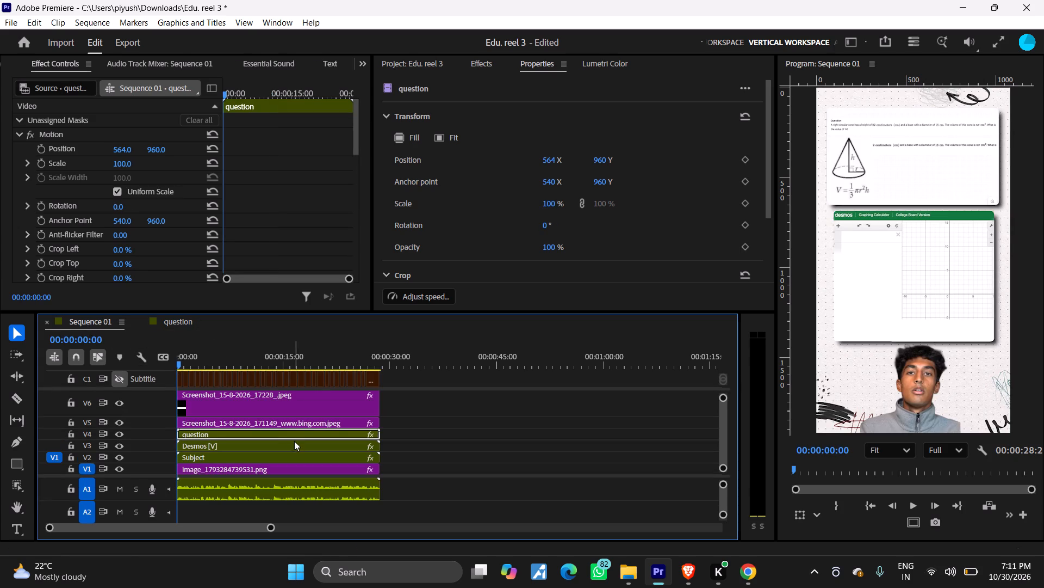
left_click_drag(269, 529, 234, 530)
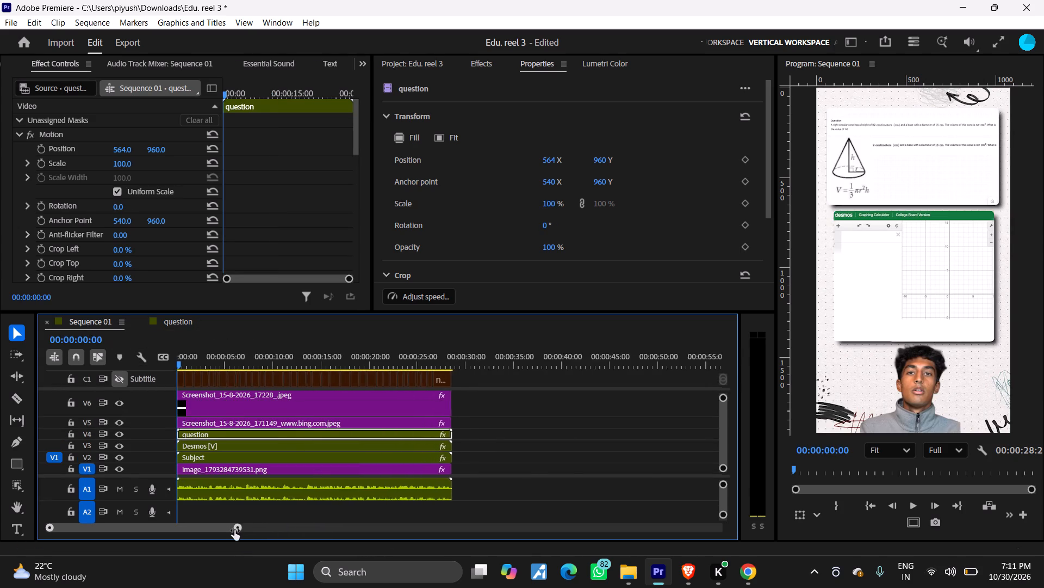
left_click_drag(234, 530, 232, 531)
left_click_drag(722, 399, 721, 405)
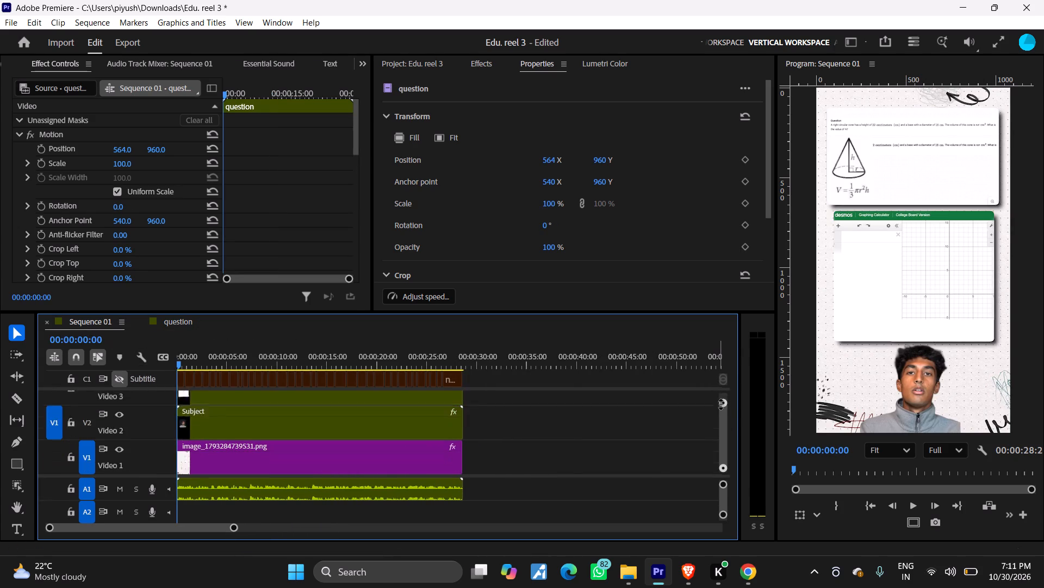
left_click_drag(721, 405, 719, 390)
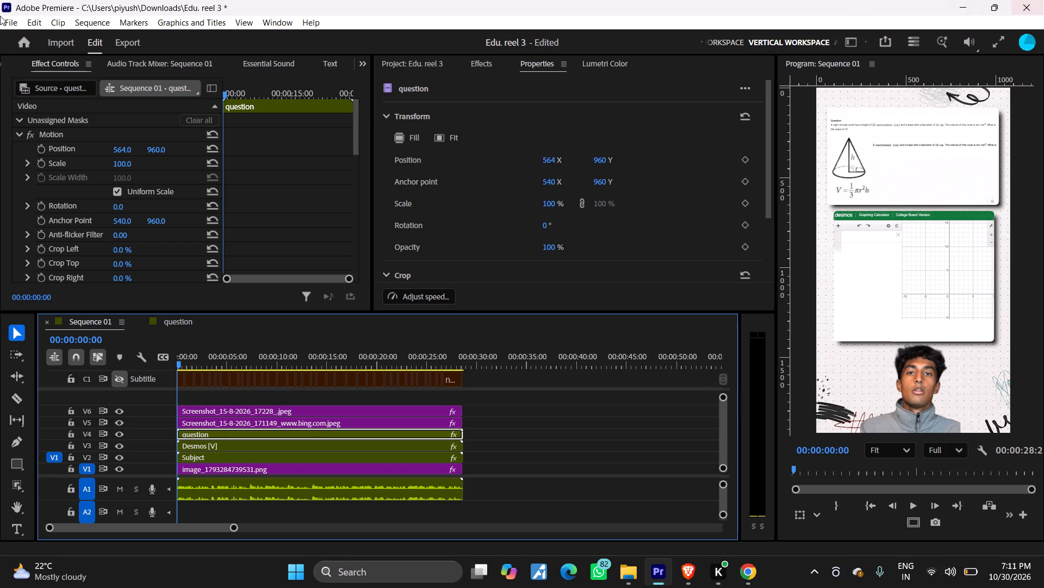
left_click(222, 412)
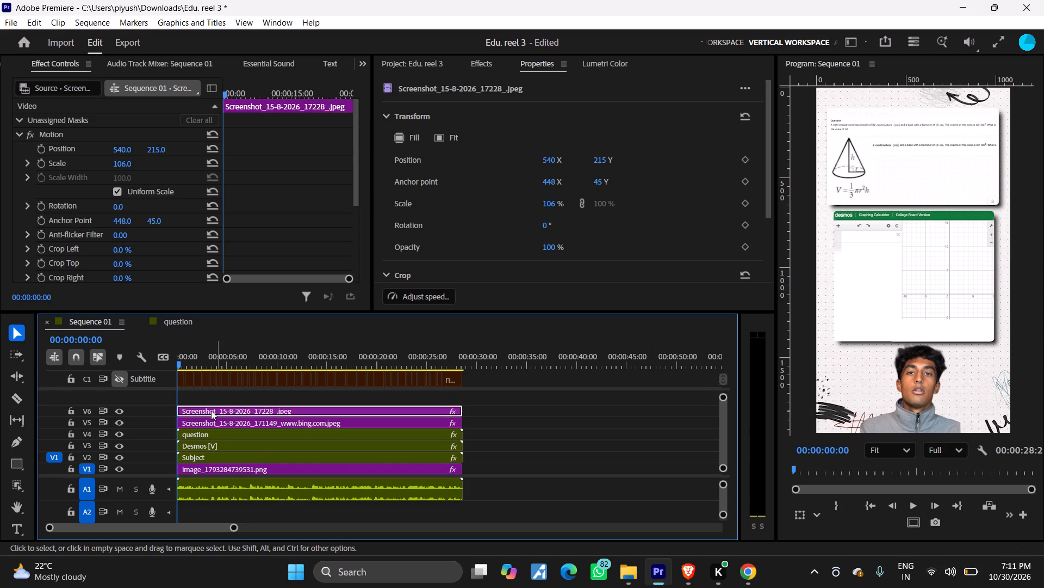
left_click(121, 411)
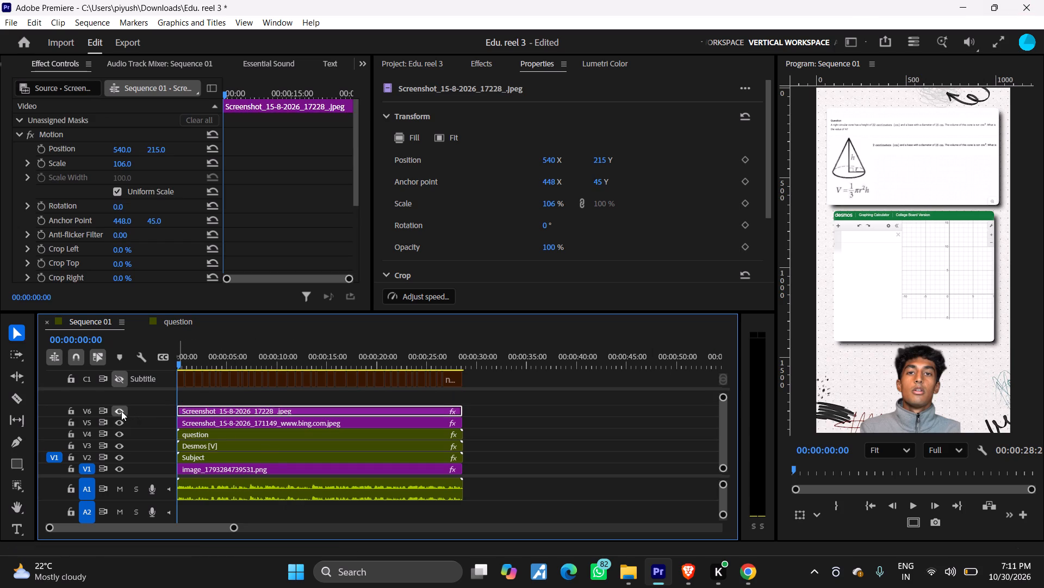
left_click(121, 411)
left_click(120, 425)
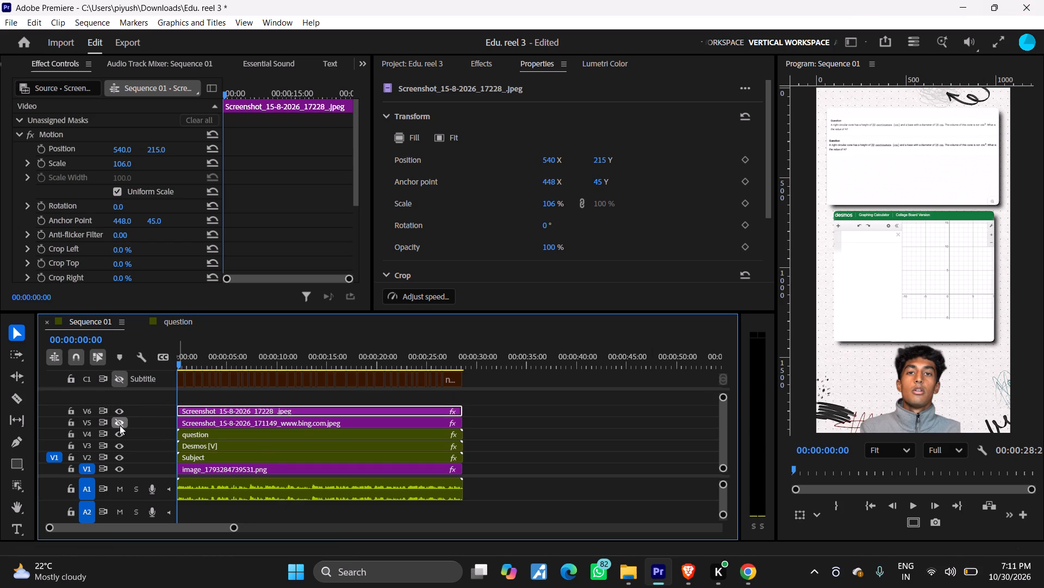
left_click(120, 425)
left_click(120, 425)
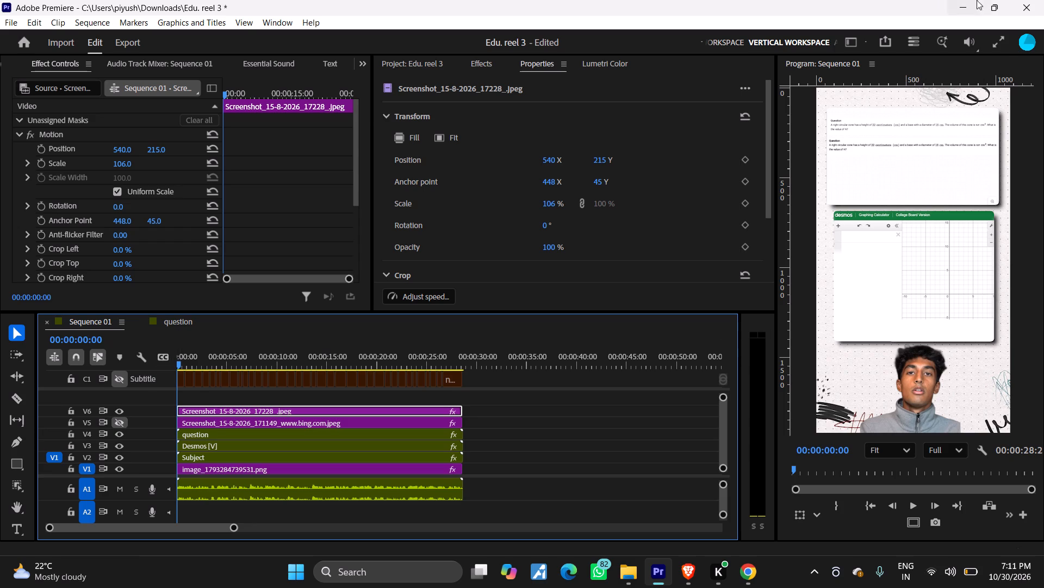
left_click(995, 35)
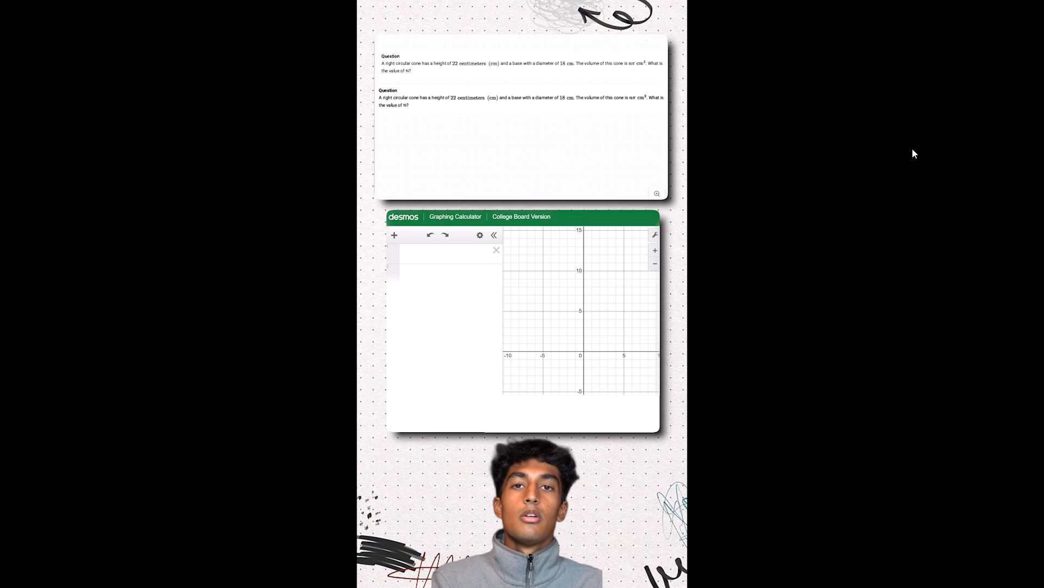
key("Escape")
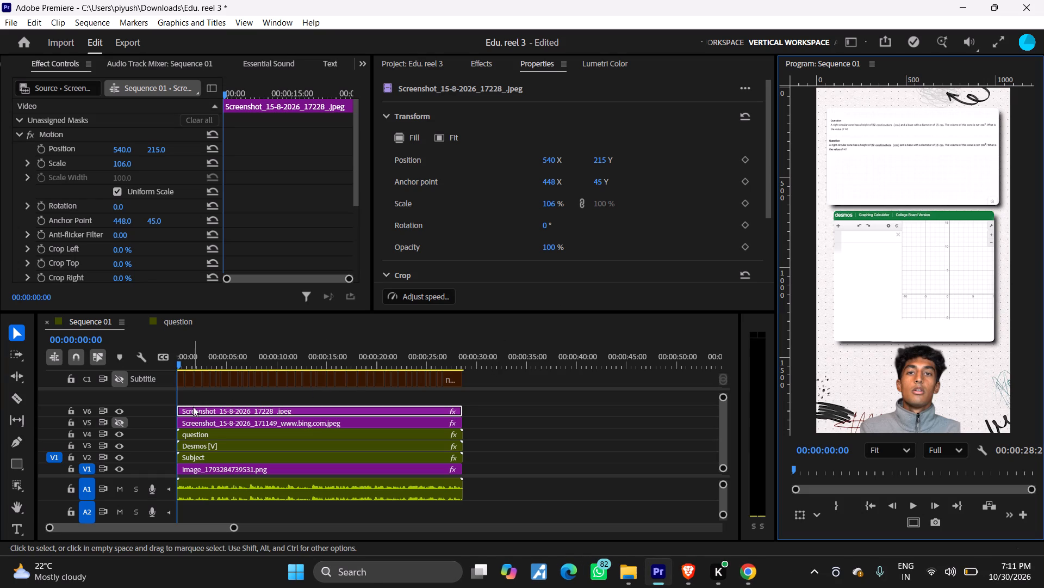
Compare the question panel with and without the V5 cone diagram, leaving the V5 track visible.
left_click(115, 421)
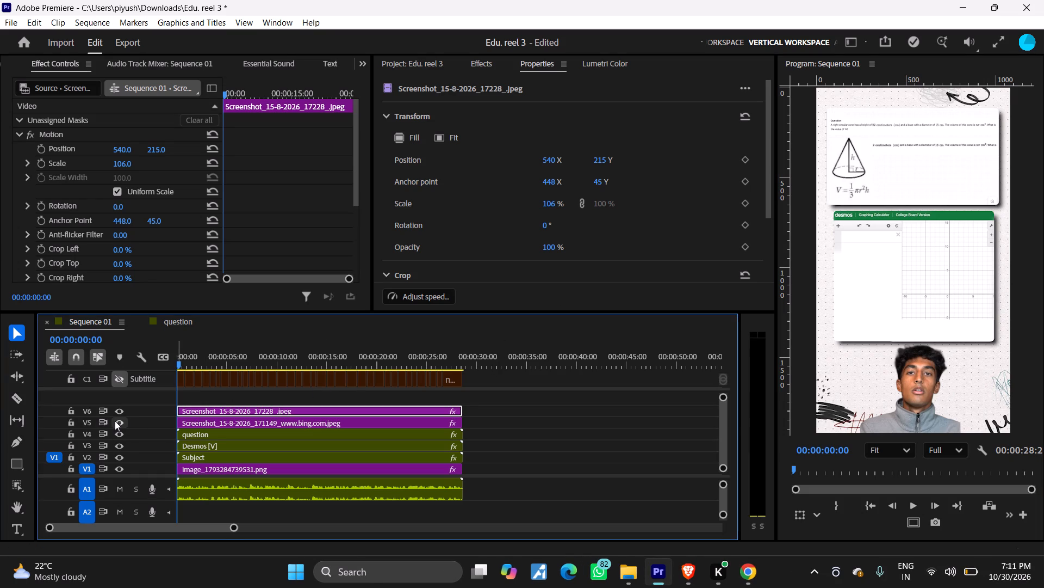
left_click(115, 421)
left_click(115, 421)
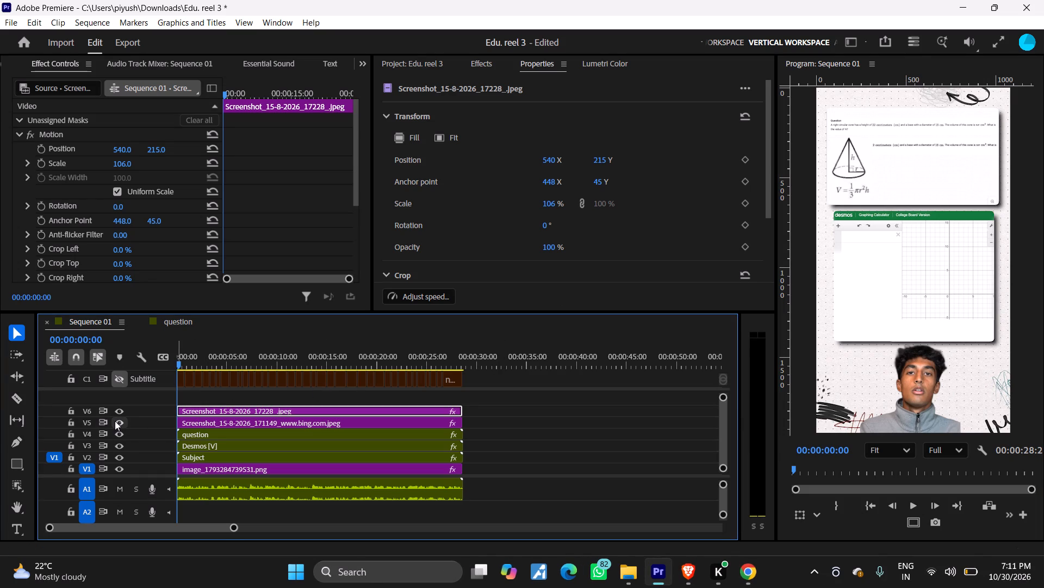
left_click(115, 421)
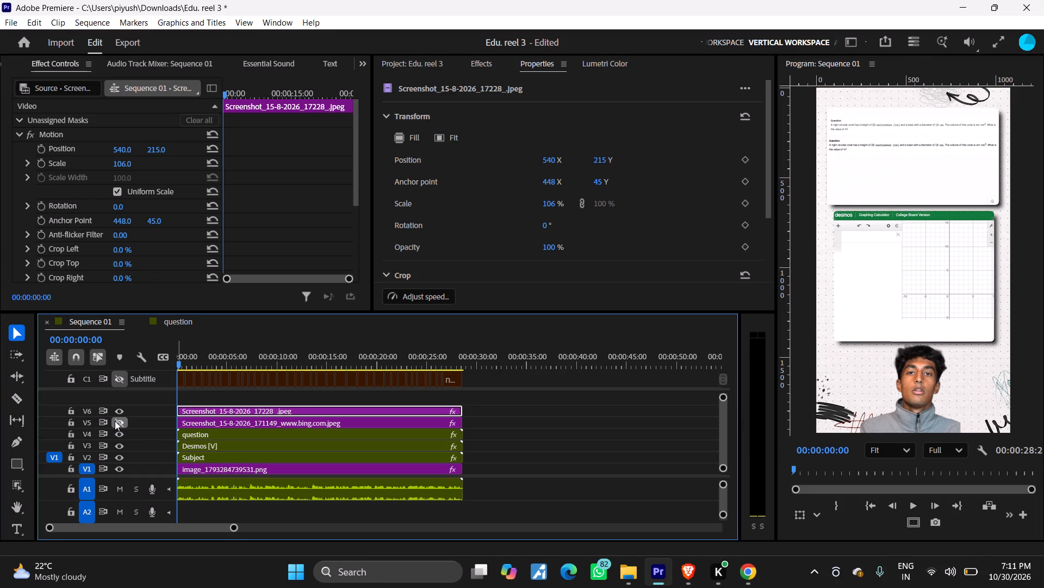
left_click(115, 421)
left_click(115, 421)
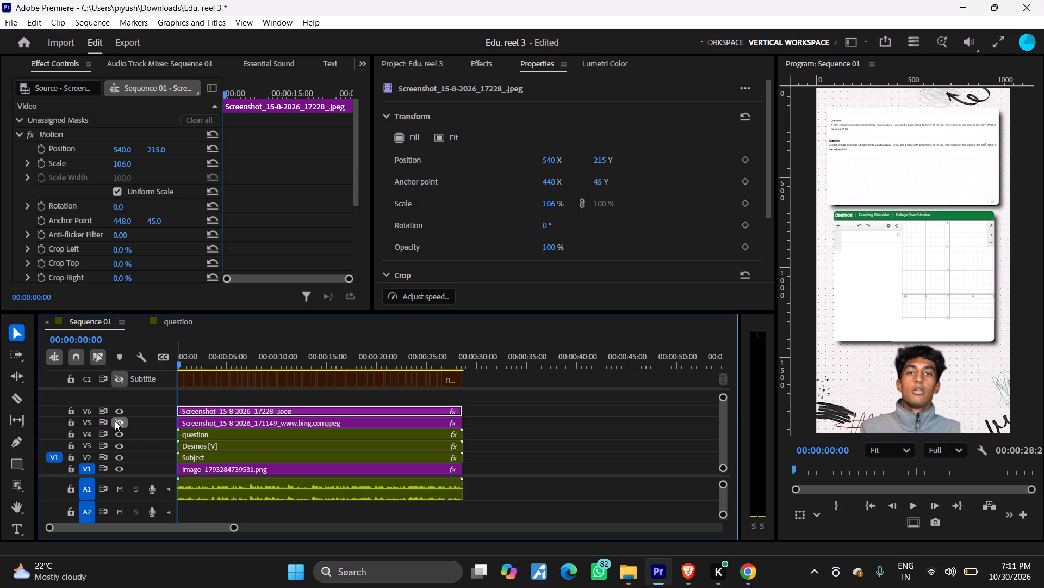
left_click(115, 421)
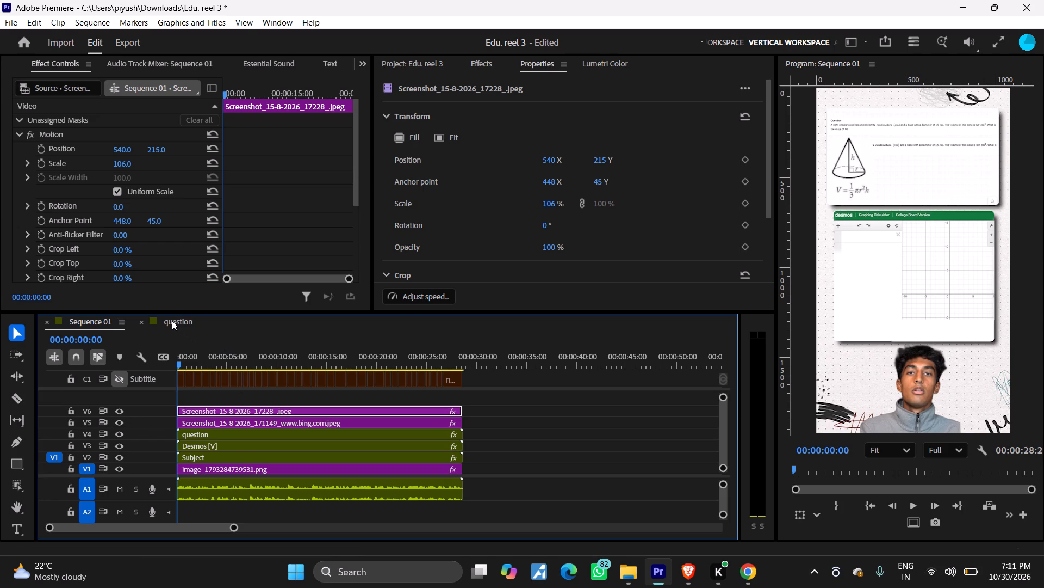
In the question sequence, compare the panel with and without the Color Matte track V4, leaving it hidden, and return to Sequence 01.
left_click(172, 321)
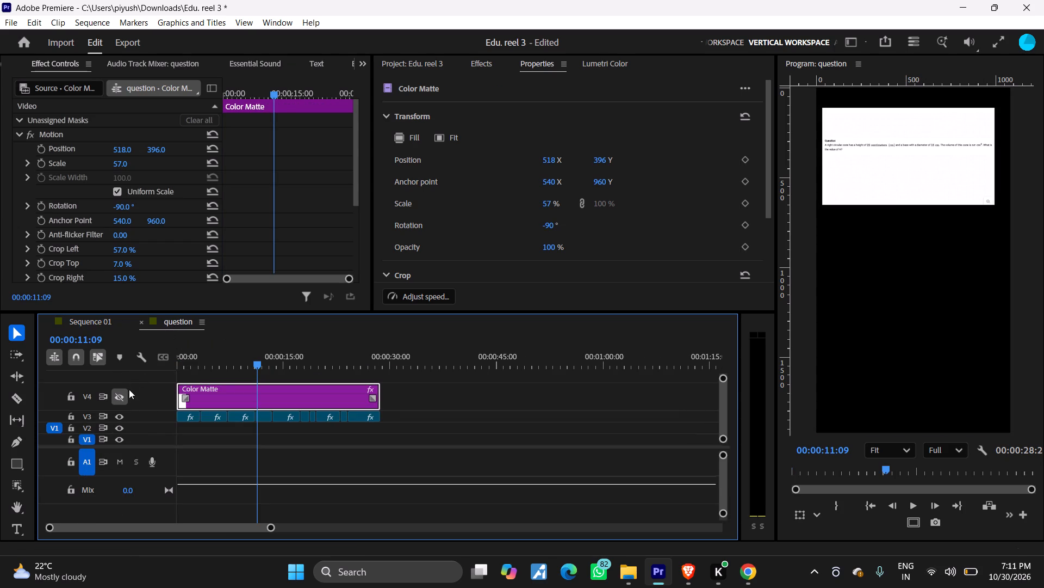
left_click(125, 394)
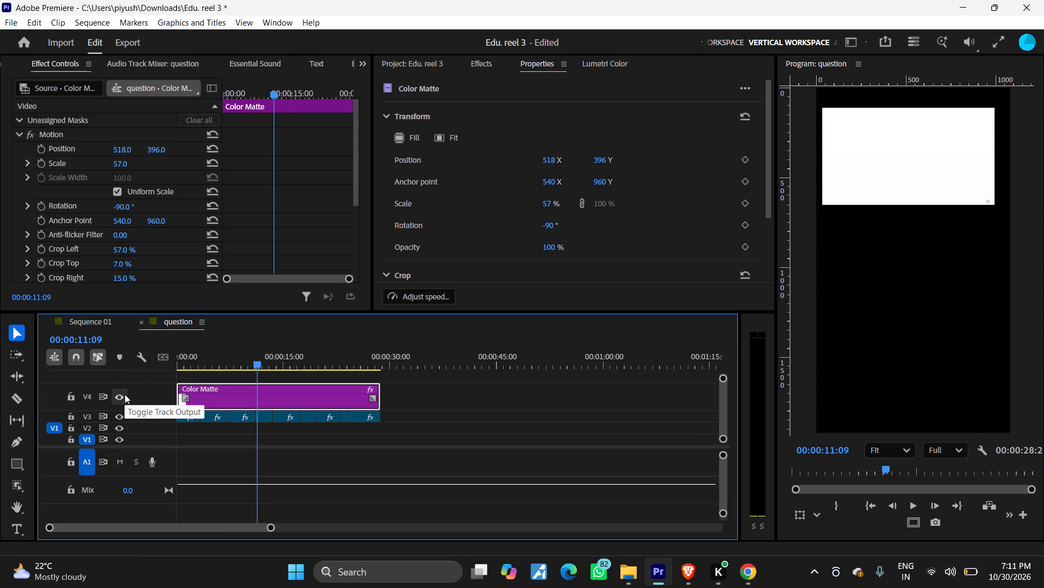
left_click(125, 394)
left_click(100, 320)
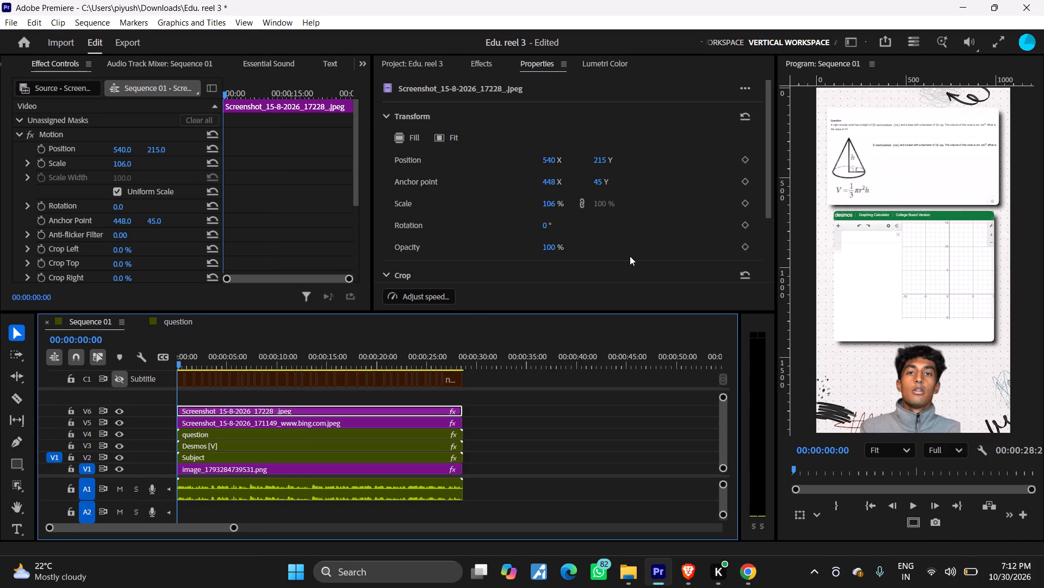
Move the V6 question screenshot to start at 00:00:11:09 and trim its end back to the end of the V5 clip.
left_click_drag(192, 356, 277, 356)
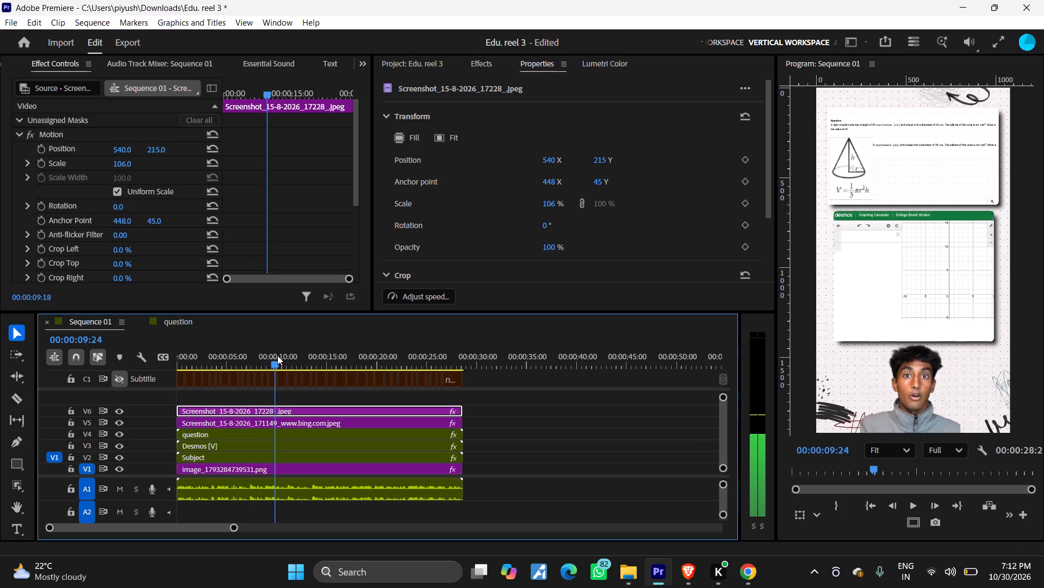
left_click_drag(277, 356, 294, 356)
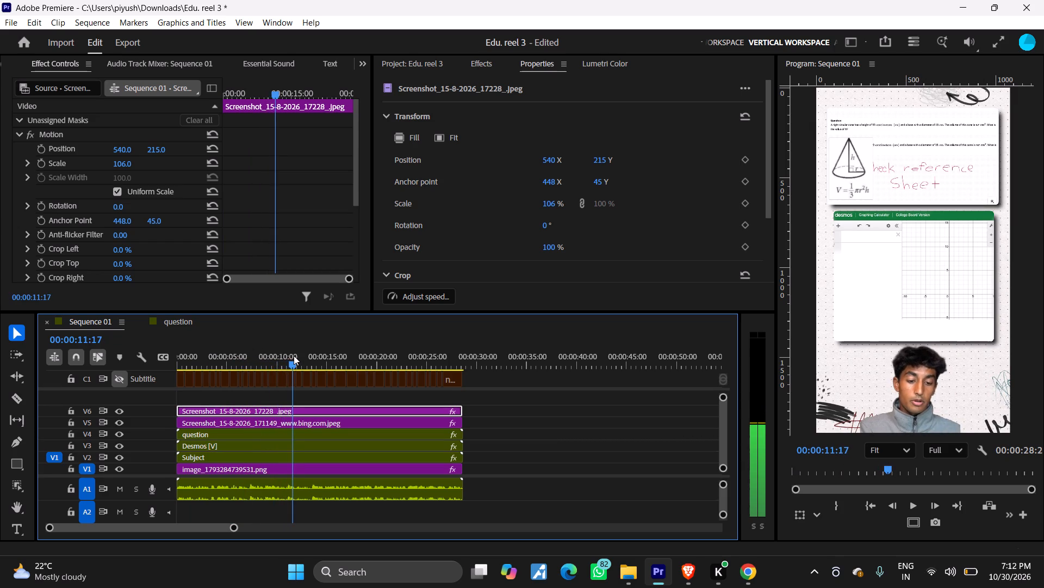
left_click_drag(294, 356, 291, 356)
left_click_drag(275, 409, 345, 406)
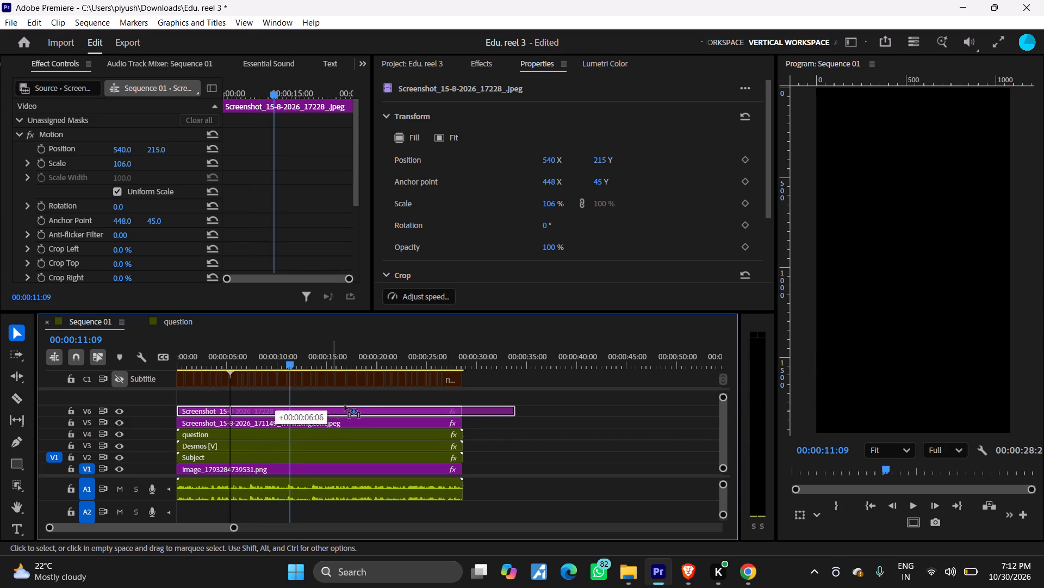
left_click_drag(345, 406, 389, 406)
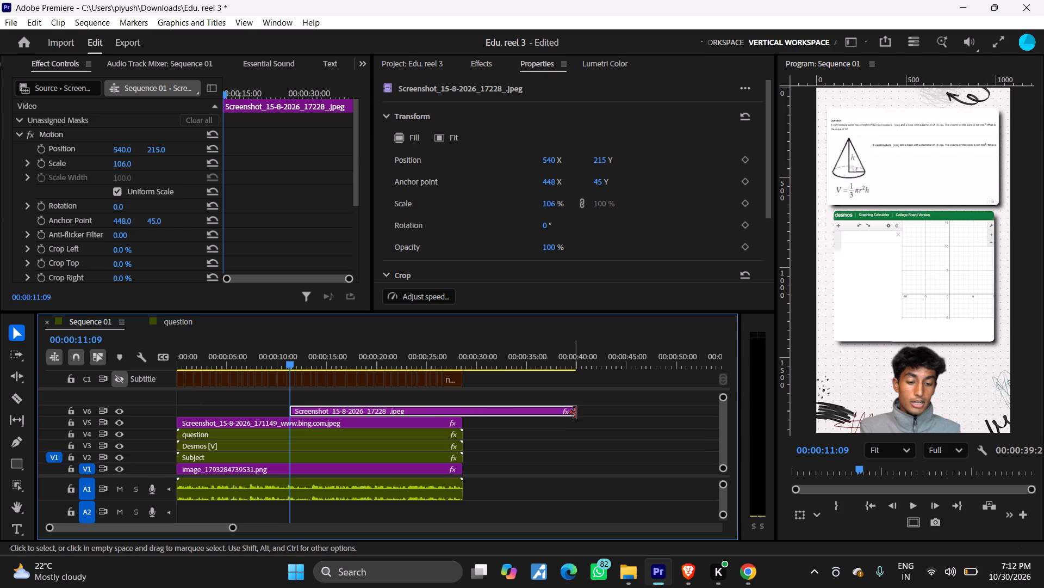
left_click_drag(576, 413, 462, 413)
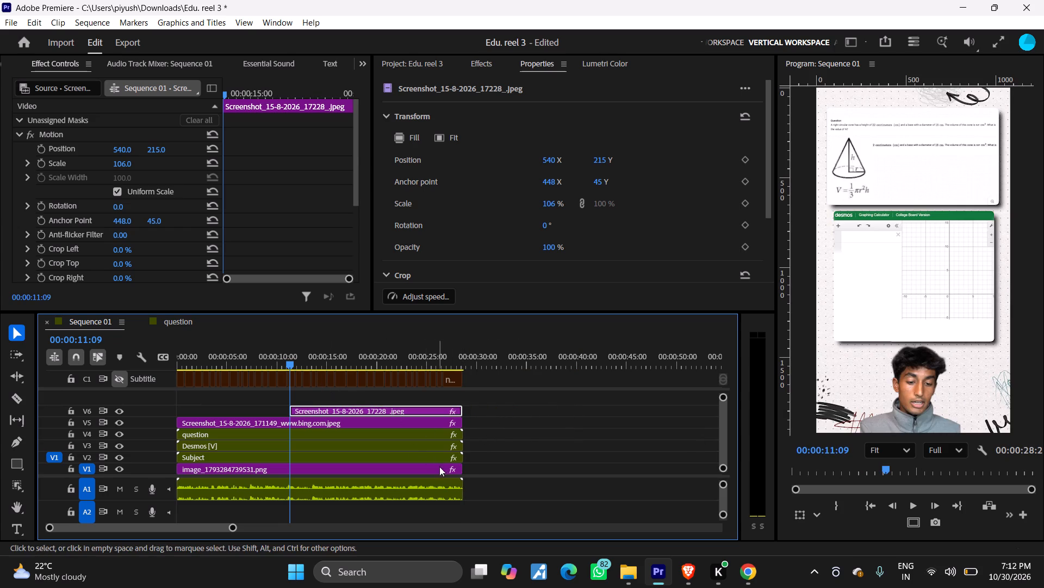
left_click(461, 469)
Make the Color Matte track V4 visible in the question sequence and return to Sequence 01.
left_click_drag(285, 360, 150, 382)
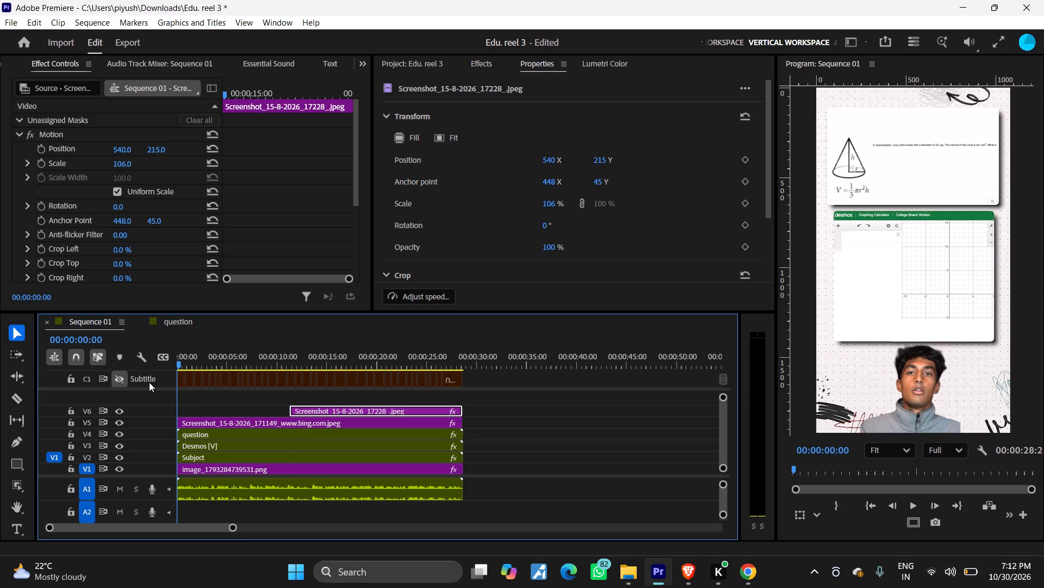
left_click(168, 322)
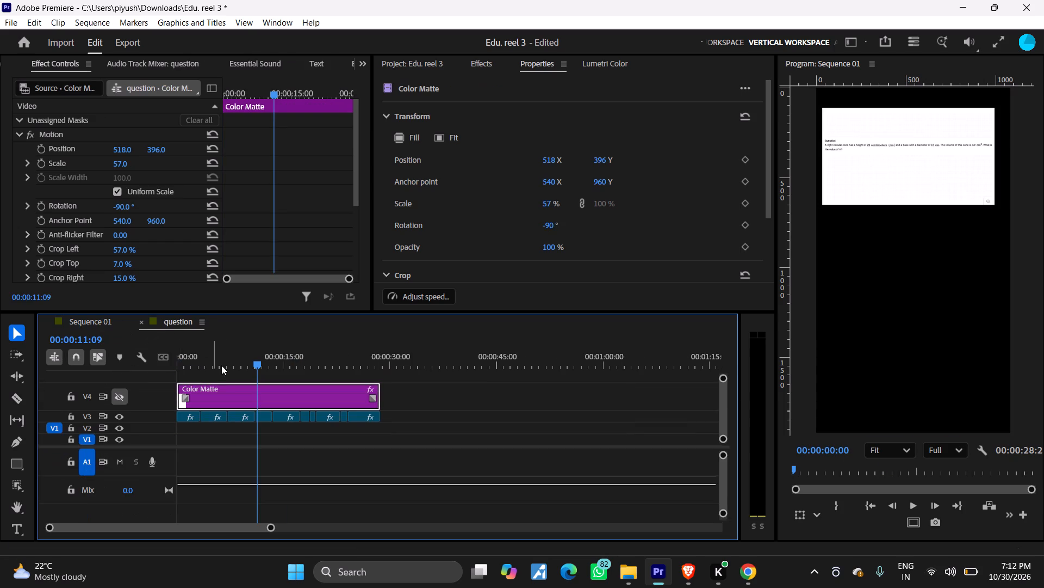
left_click(125, 396)
left_click(98, 324)
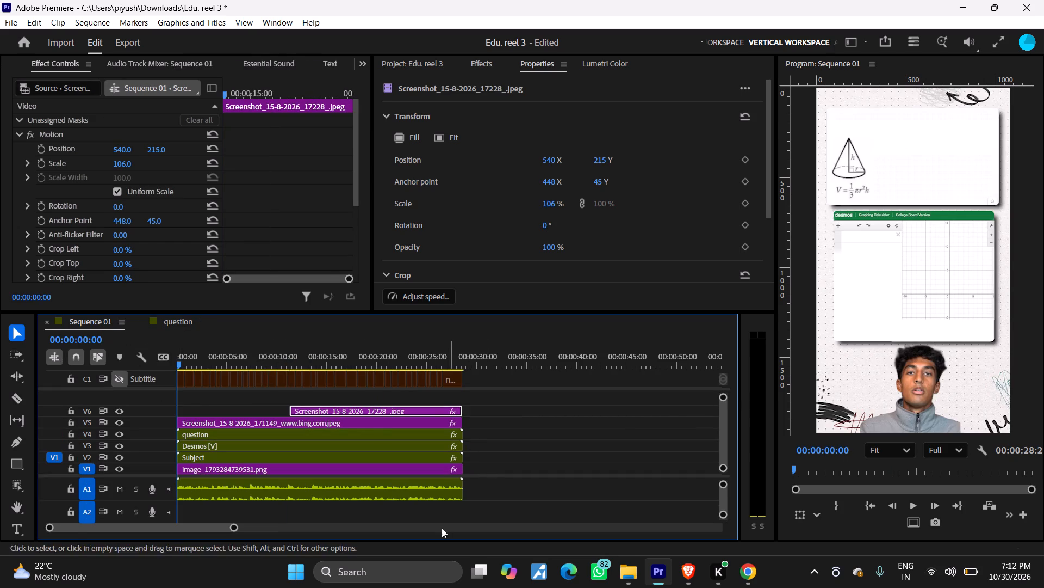
Extend the ends of the V6 and V5 screenshot clips together to match the end of the question clip on V4.
left_click_drag(344, 342, 464, 361)
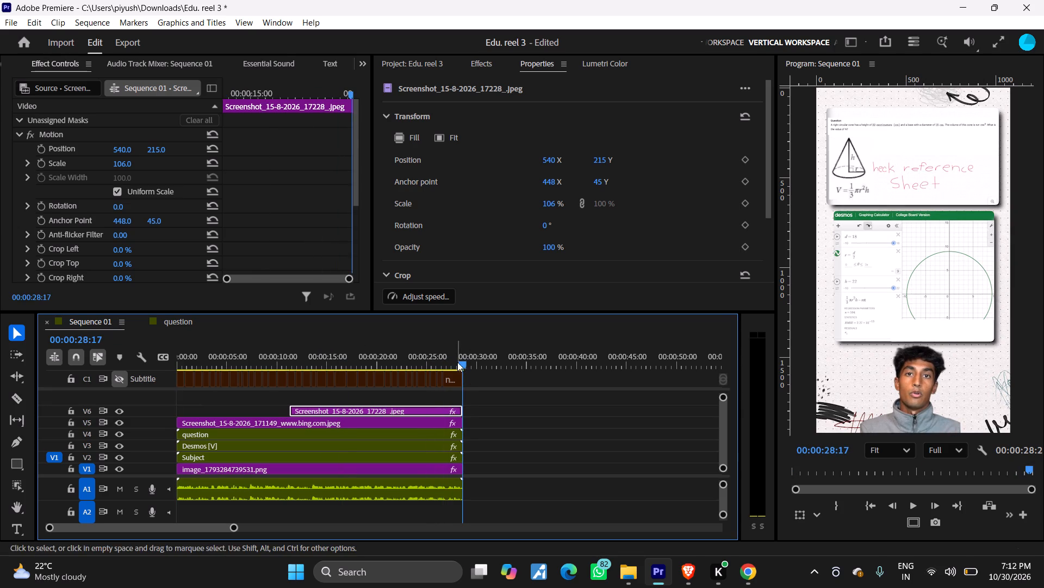
left_click_drag(461, 362, 454, 365)
left_click_drag(235, 529, 168, 529)
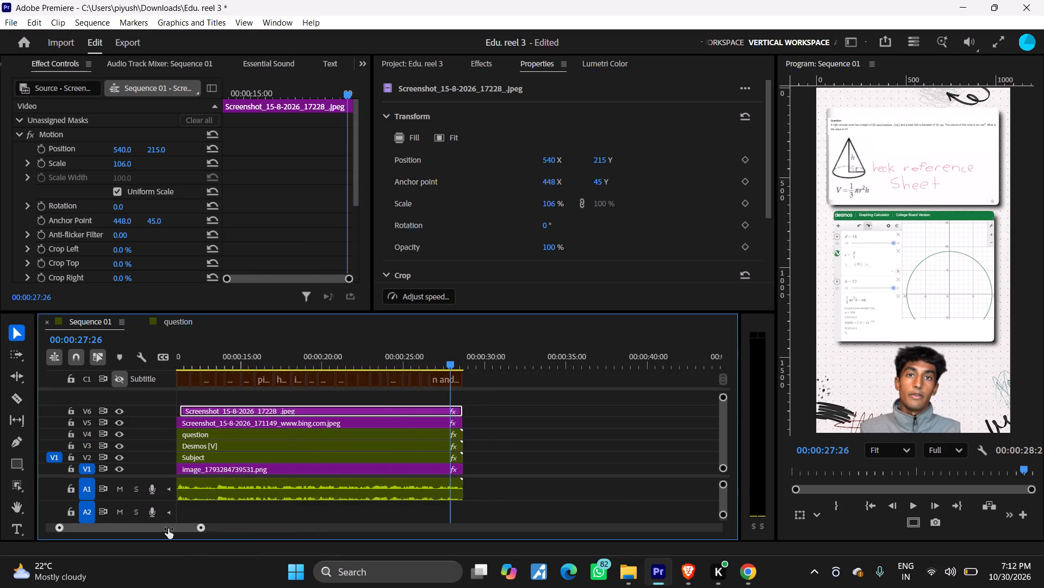
left_click_drag(168, 529, 80, 529)
left_click_drag(436, 349, 715, 358)
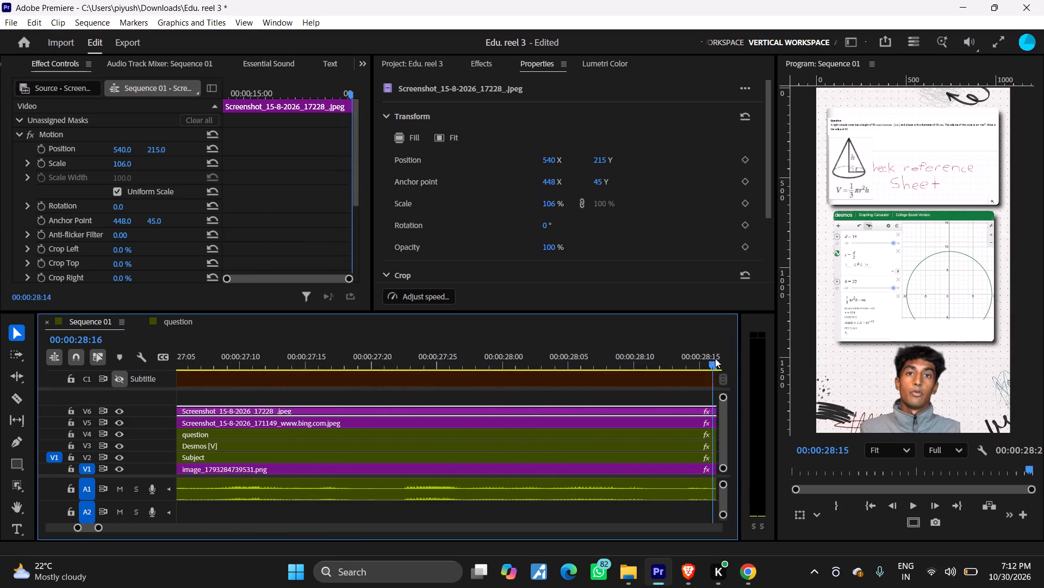
left_click_drag(715, 358, 732, 360)
left_click_drag(673, 358, 734, 358)
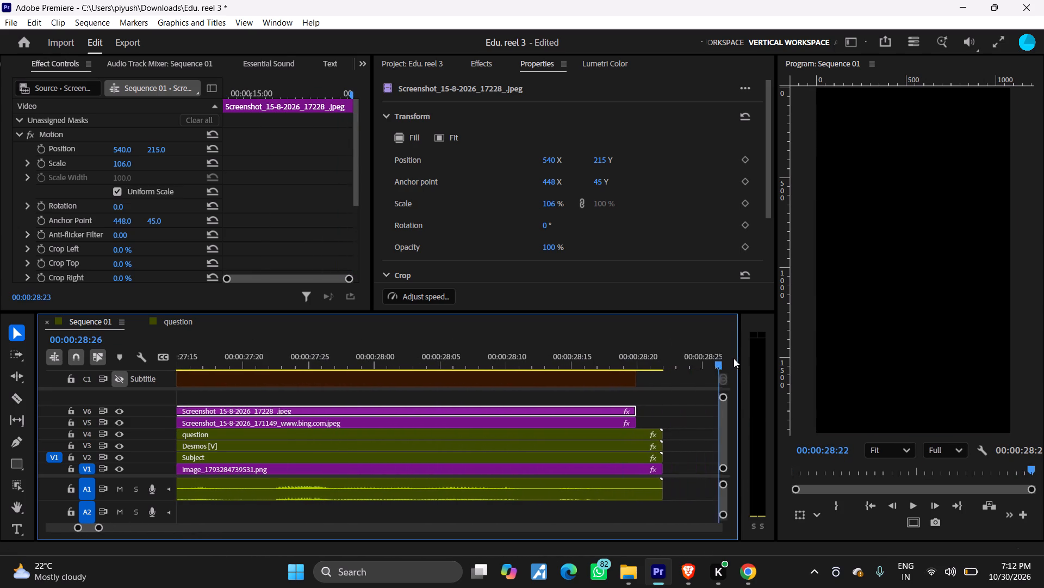
left_click_drag(643, 408, 614, 424)
left_click_drag(627, 419, 630, 419)
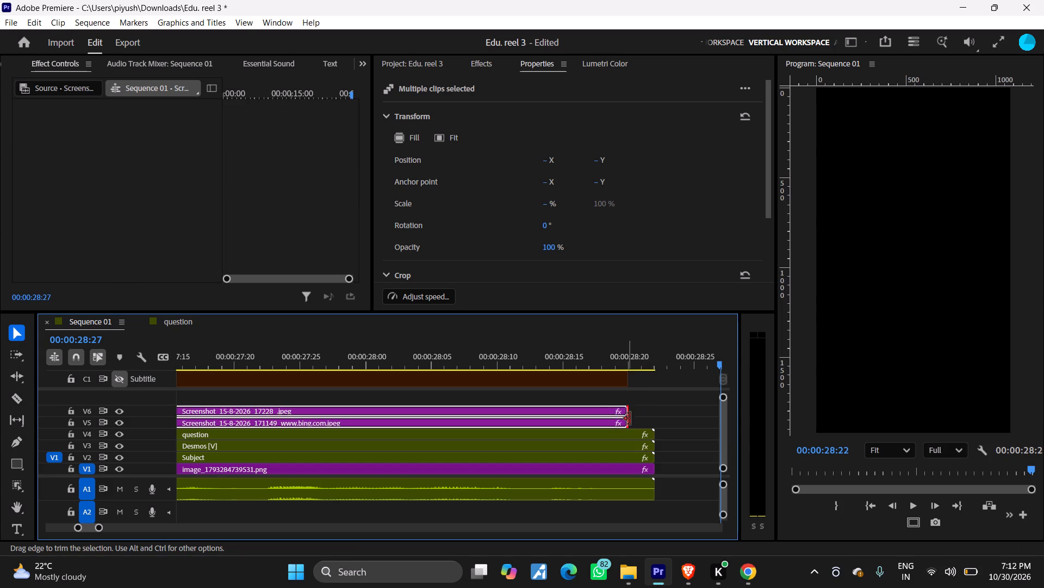
left_click_drag(630, 419, 652, 418)
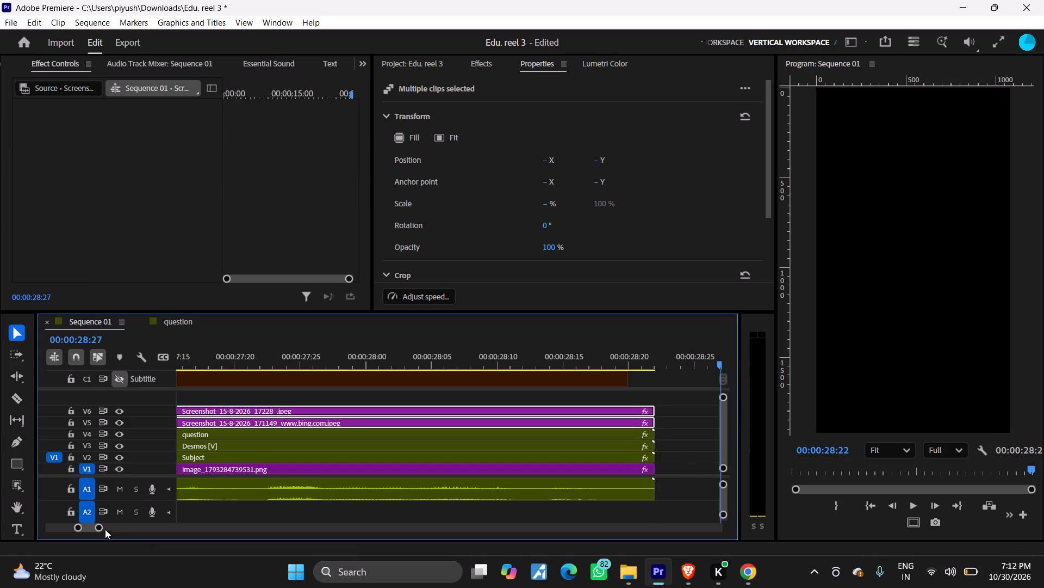
Preview the opening, and trim the V5 cone diagram's start to align with the V6 clip's start at 00:00:11:09.
left_click_drag(99, 528, 266, 528)
left_click_drag(201, 520, 132, 522)
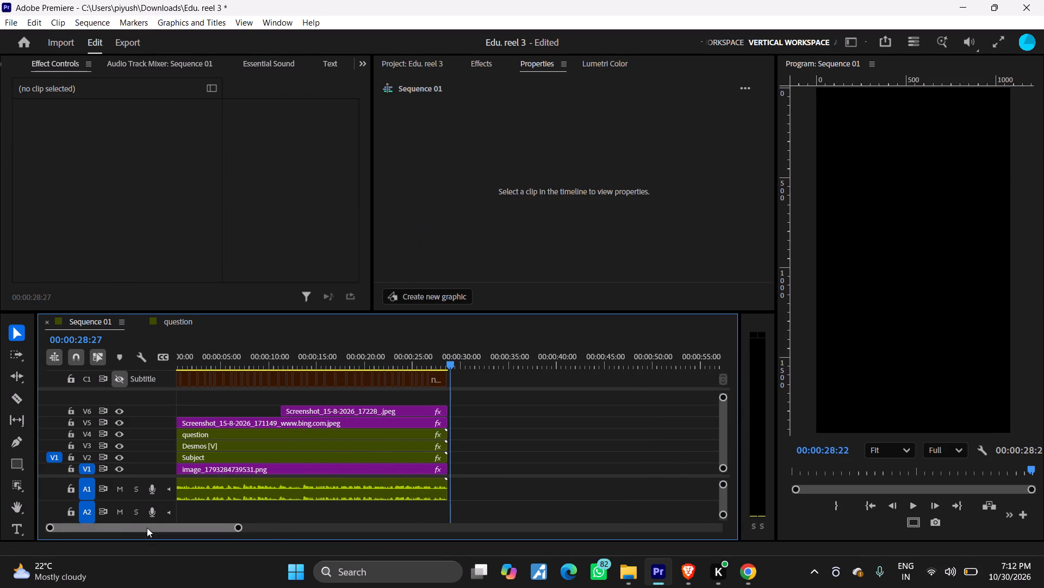
left_click_drag(146, 526, 113, 524)
left_click_drag(430, 365, 78, 375)
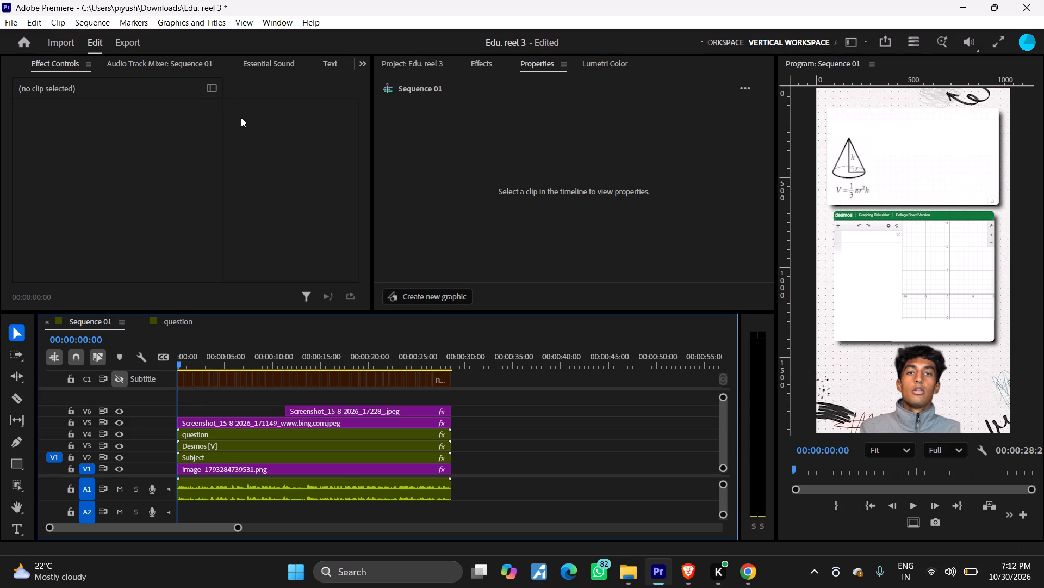
key("space")
key("space")
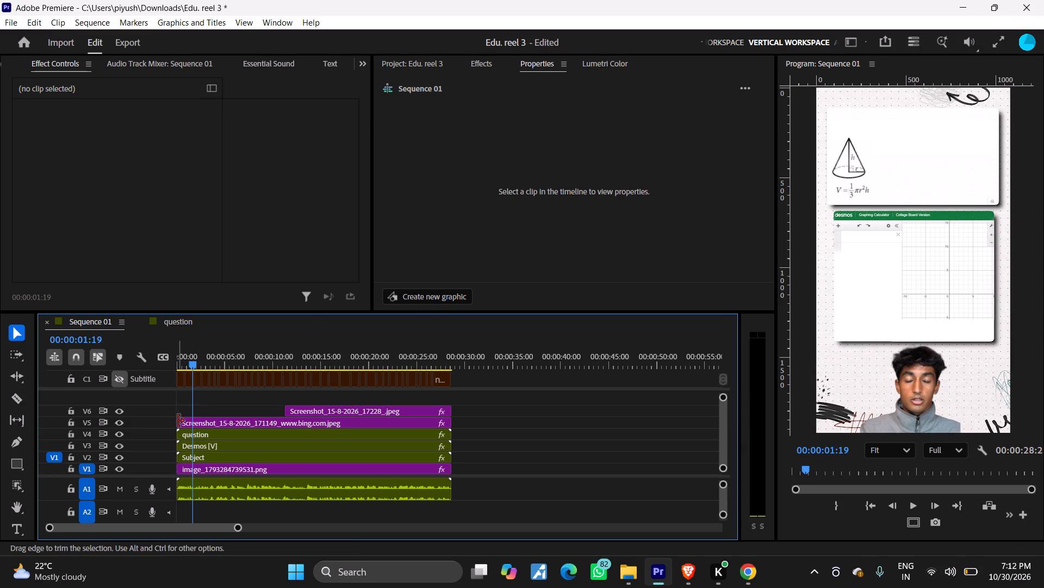
left_click_drag(178, 421, 283, 427)
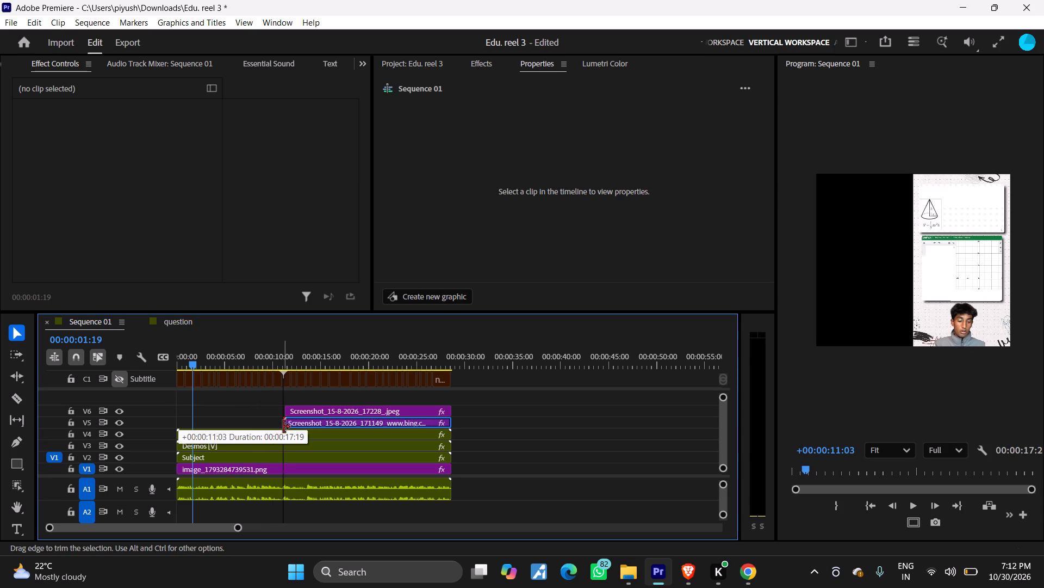
left_click_drag(283, 427, 284, 427)
left_click(284, 427)
left_click(293, 412)
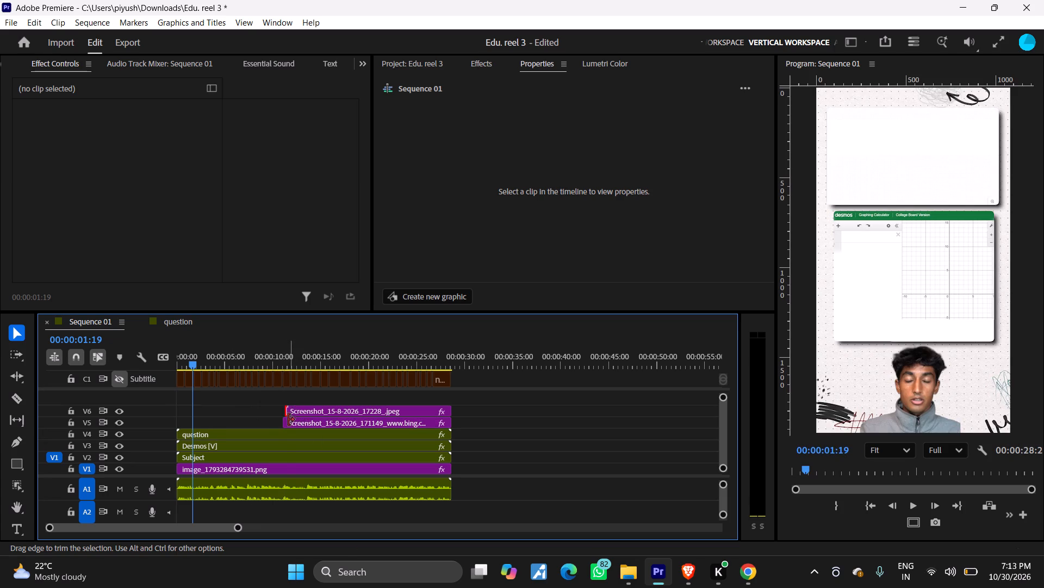
left_click(285, 421)
Extend the start of the V6 question screenshot back to the beginning of Sequence 01.
left_click(303, 410)
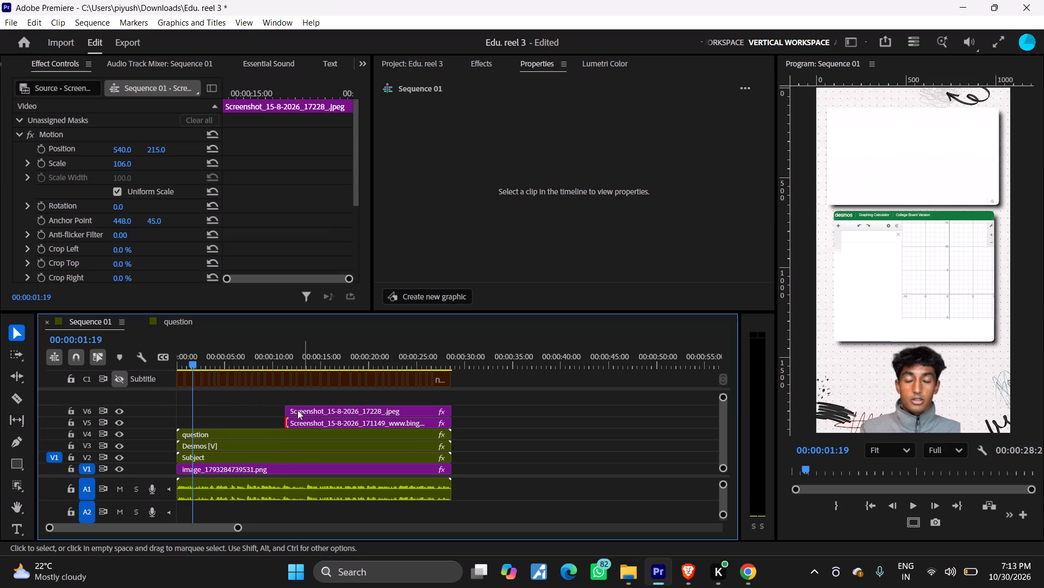
left_click_drag(287, 410, 163, 410)
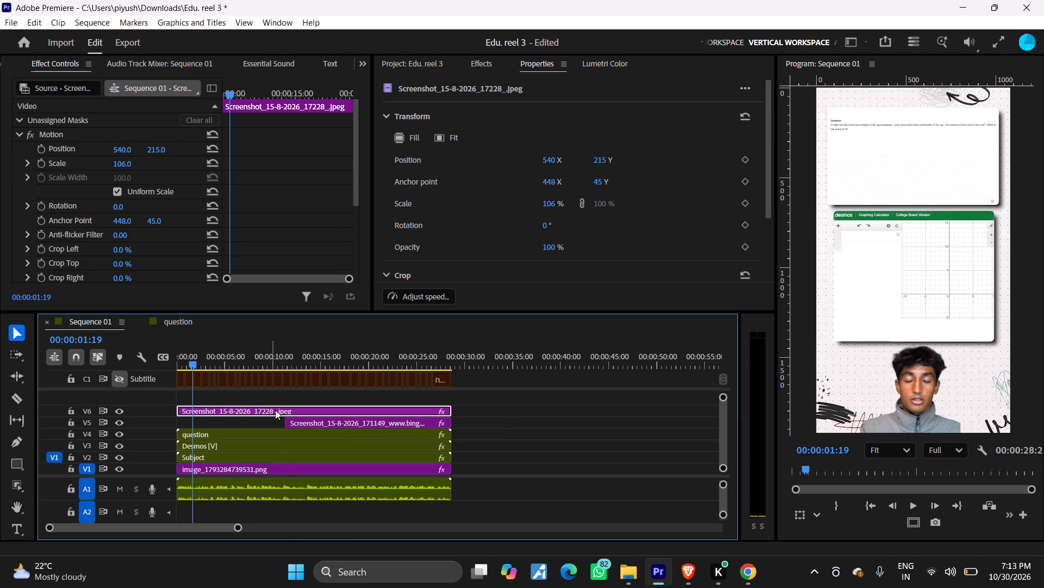
Play Sequence 01 from the start and scrub around 00:00:11:04 to 00:00:11:16 to examine when the cone diagram and handwritten notes appear.
left_click_drag(188, 361, 148, 364)
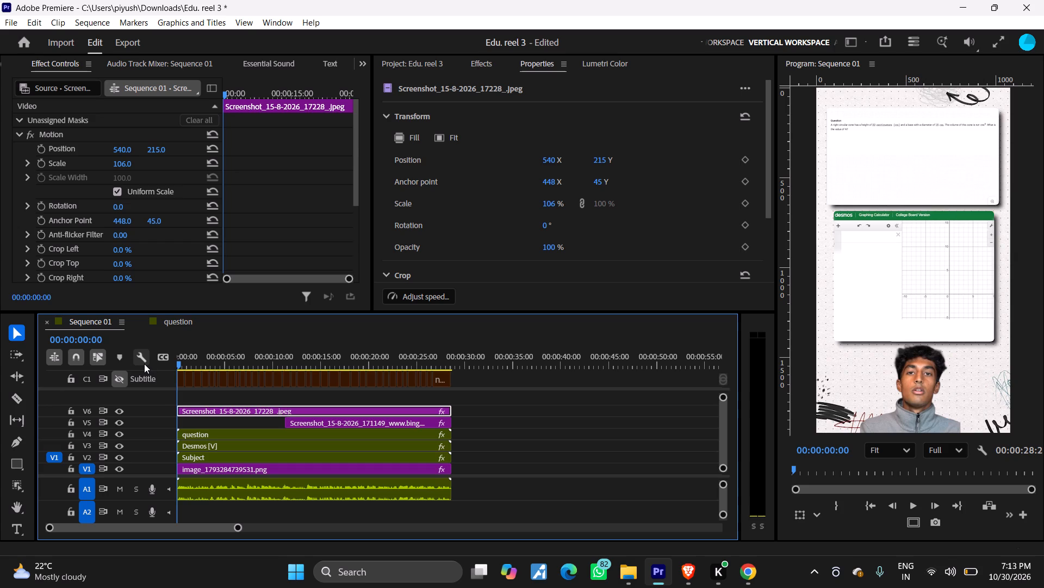
key("space")
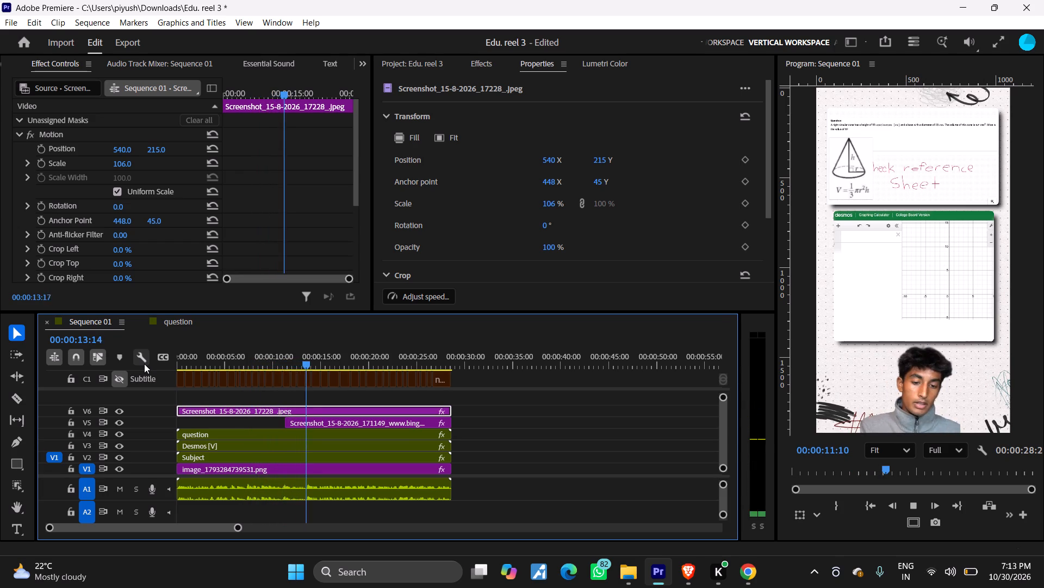
key("space")
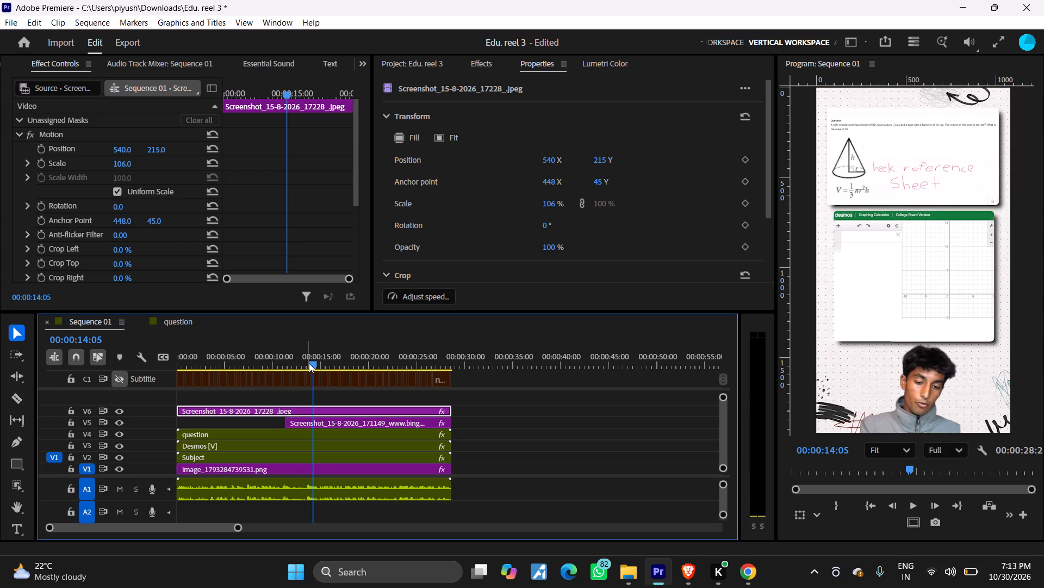
left_click_drag(309, 363, 276, 372)
key("space")
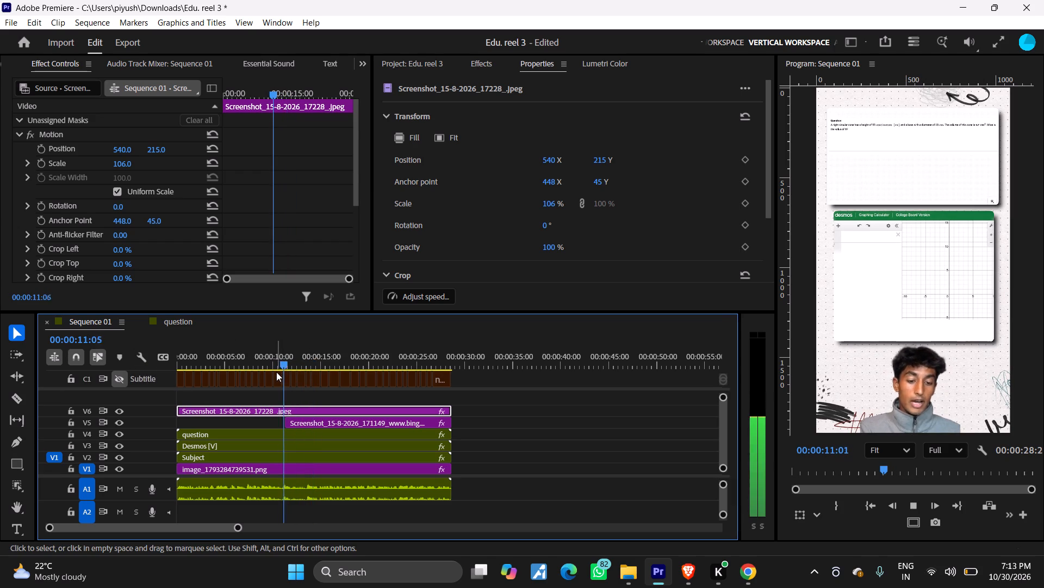
key("space")
left_click_drag(294, 364, 285, 366)
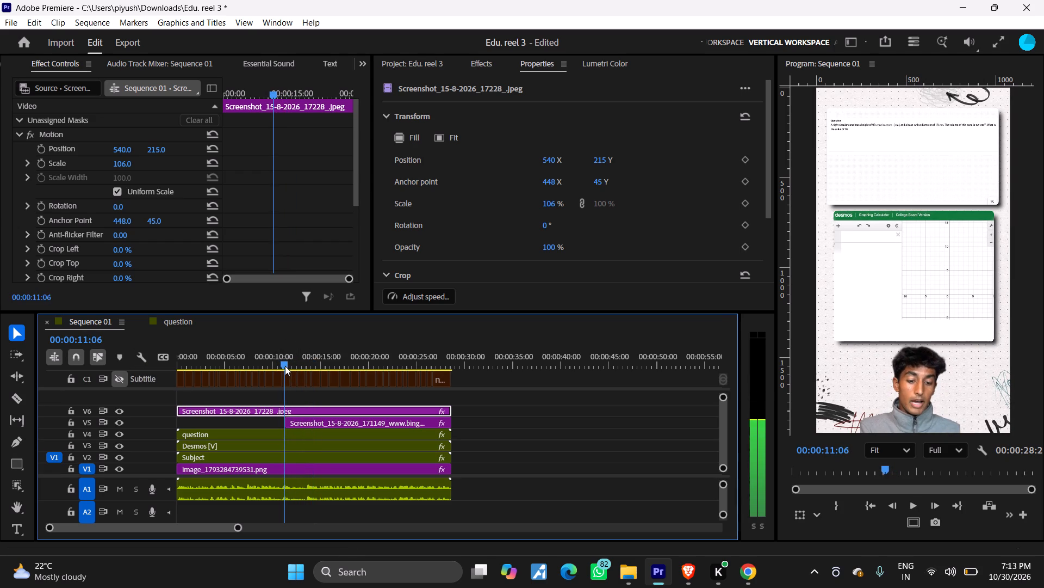
left_click_drag(285, 366, 287, 366)
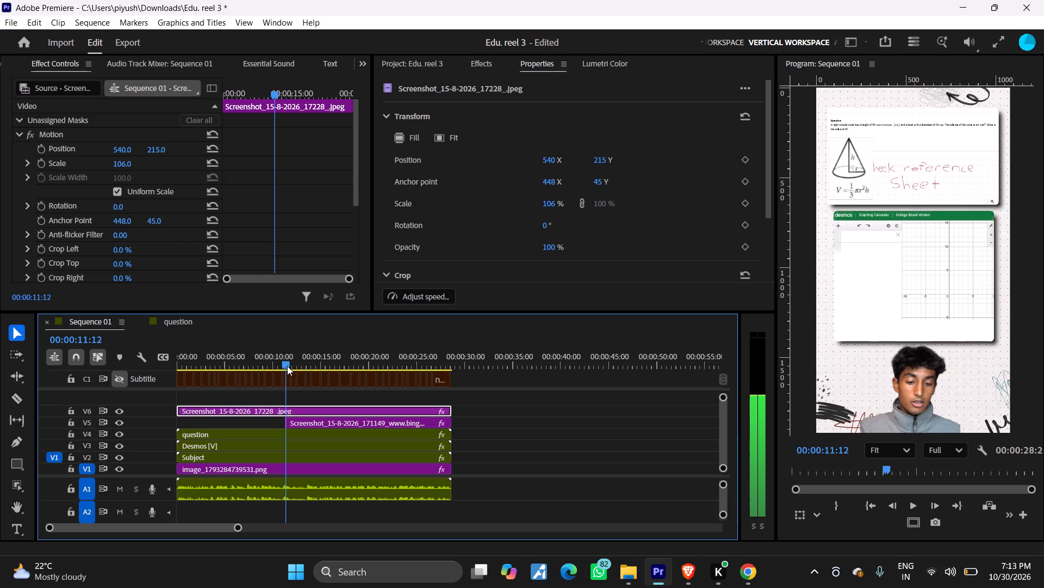
left_click_drag(287, 366, 288, 366)
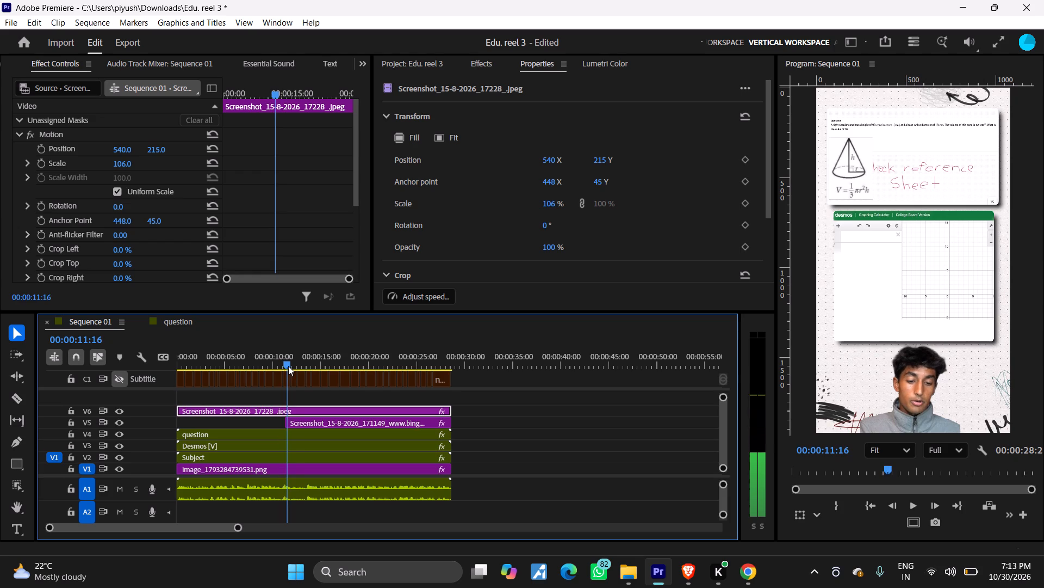
left_click_drag(288, 366, 286, 366)
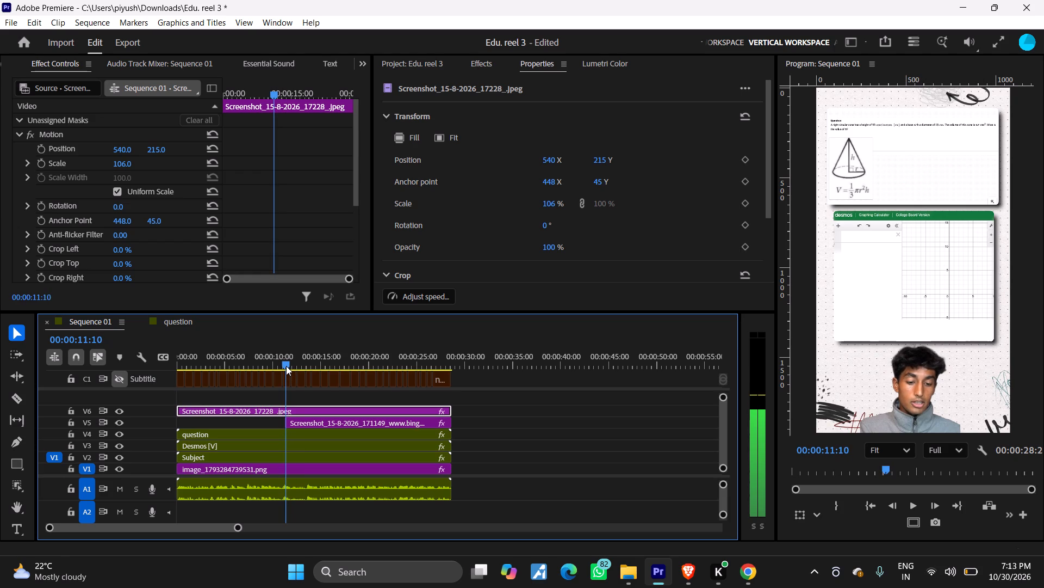
left_click_drag(286, 366, 284, 366)
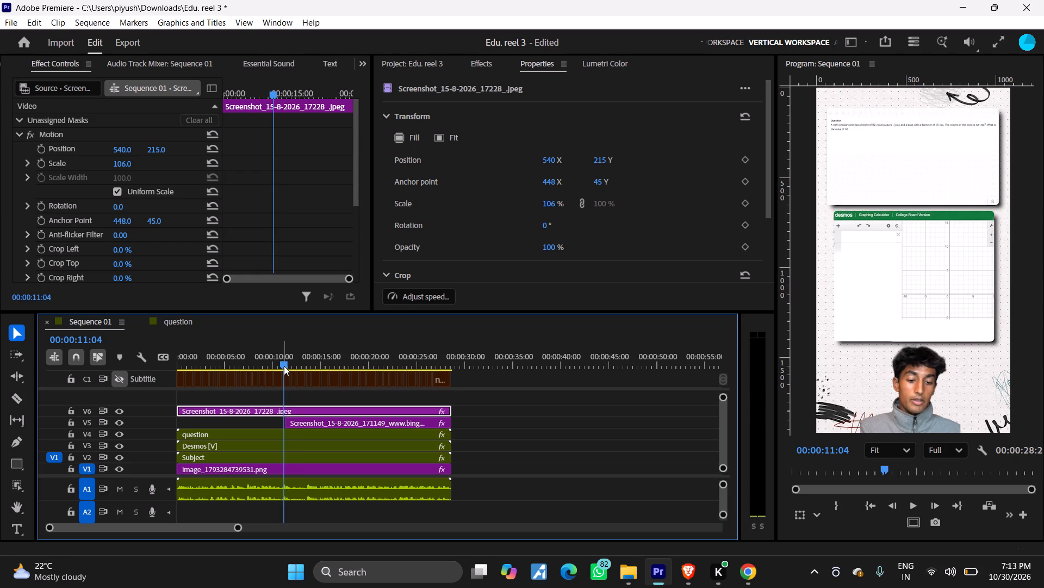
Trim the start of the V5 cone diagram to 00:00:11:12, where the handwritten note appears, and play across the cut.
key("Right")
key("Right")
key("Right")
key("Right")
key("Right")
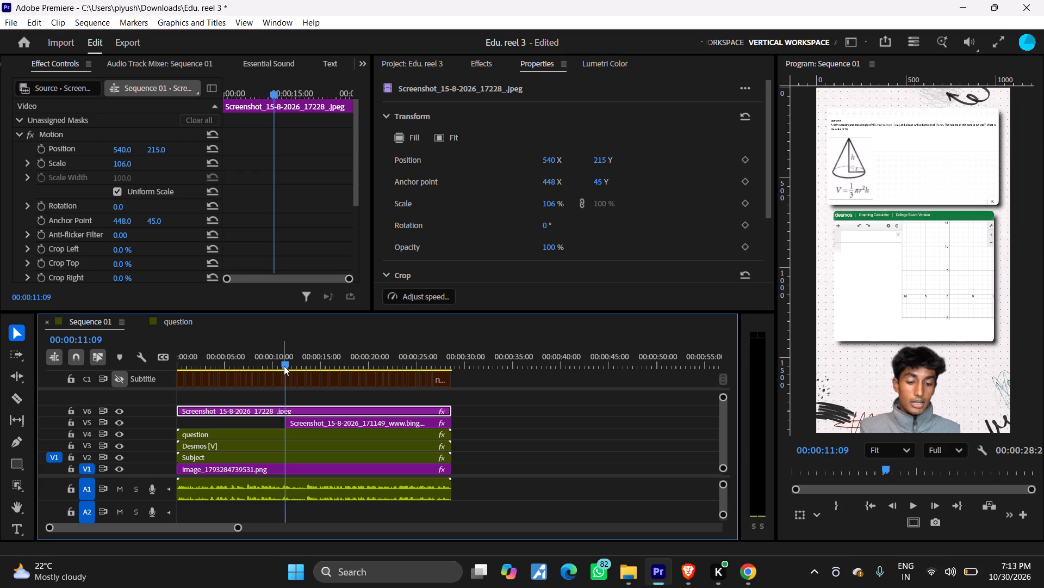
key("Right")
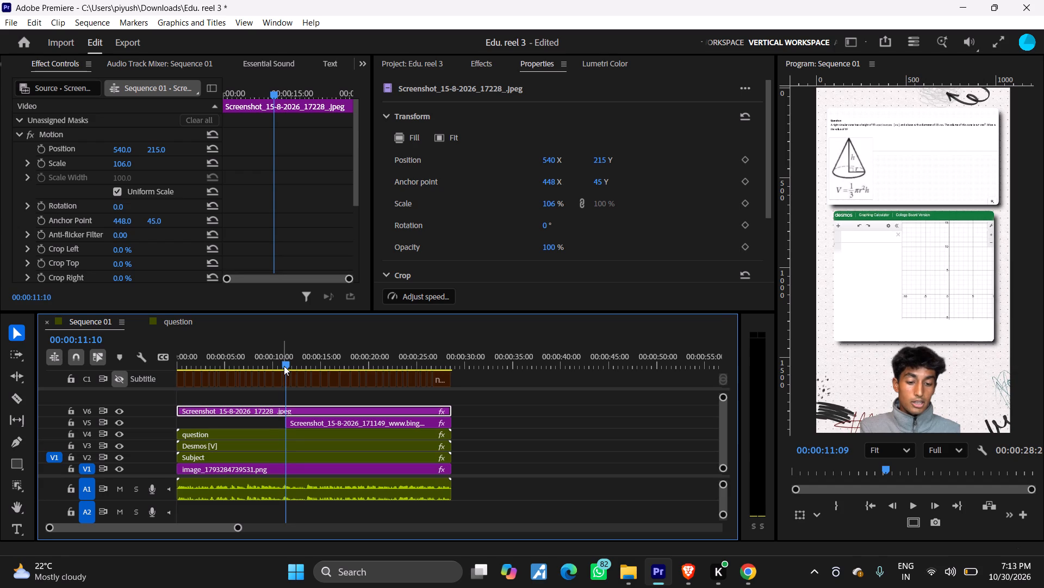
key("Right")
key("Right")
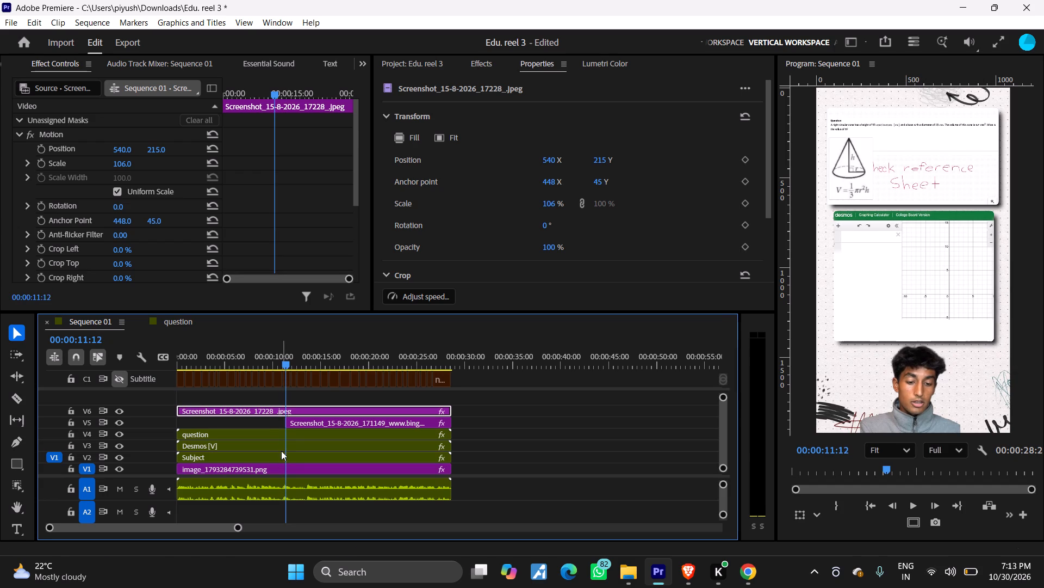
left_click_drag(238, 529, 0, 539)
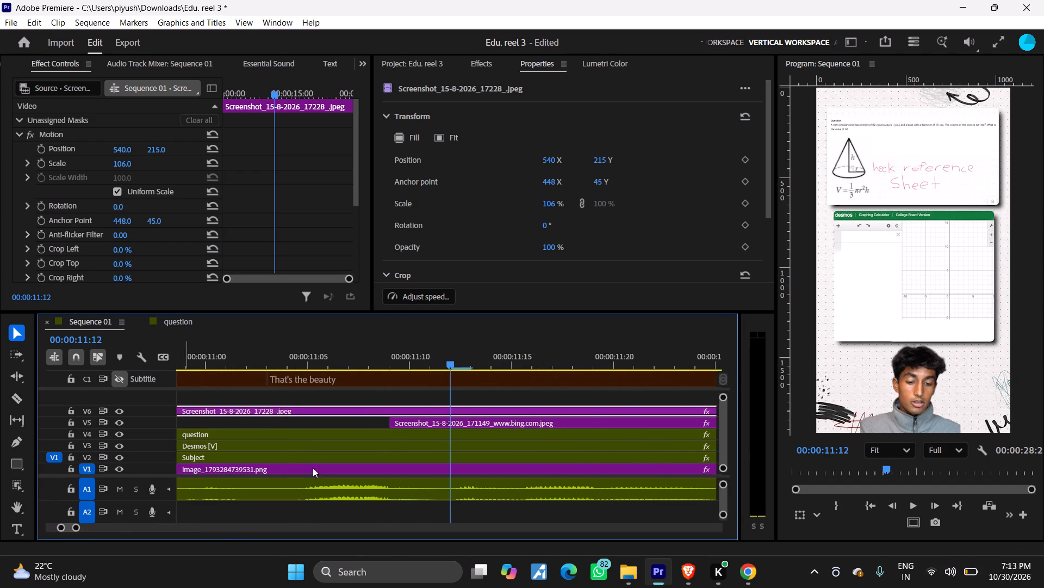
left_click_drag(393, 424, 448, 420)
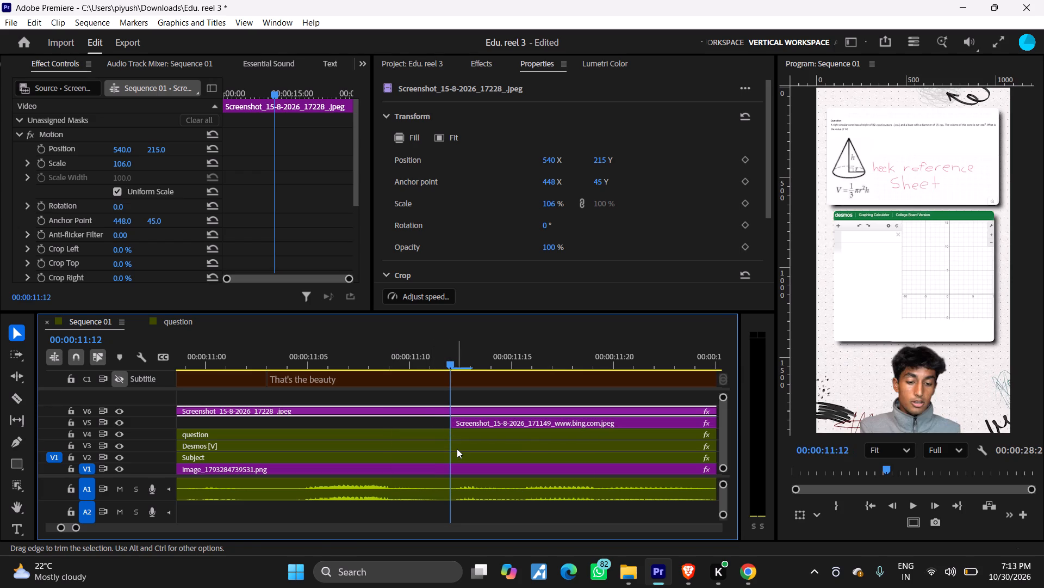
left_click_drag(446, 358, 423, 369)
key("space")
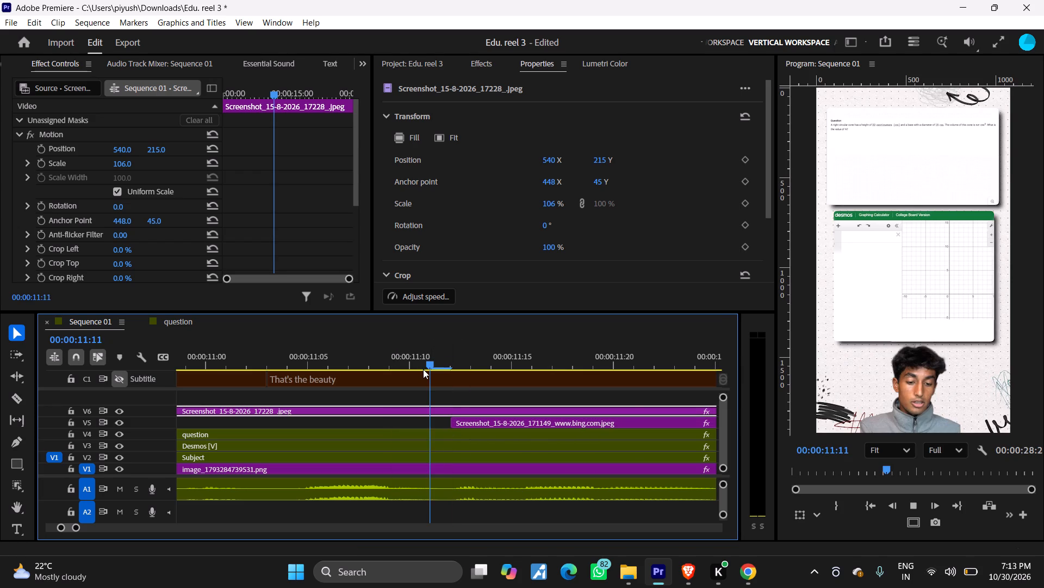
key("space")
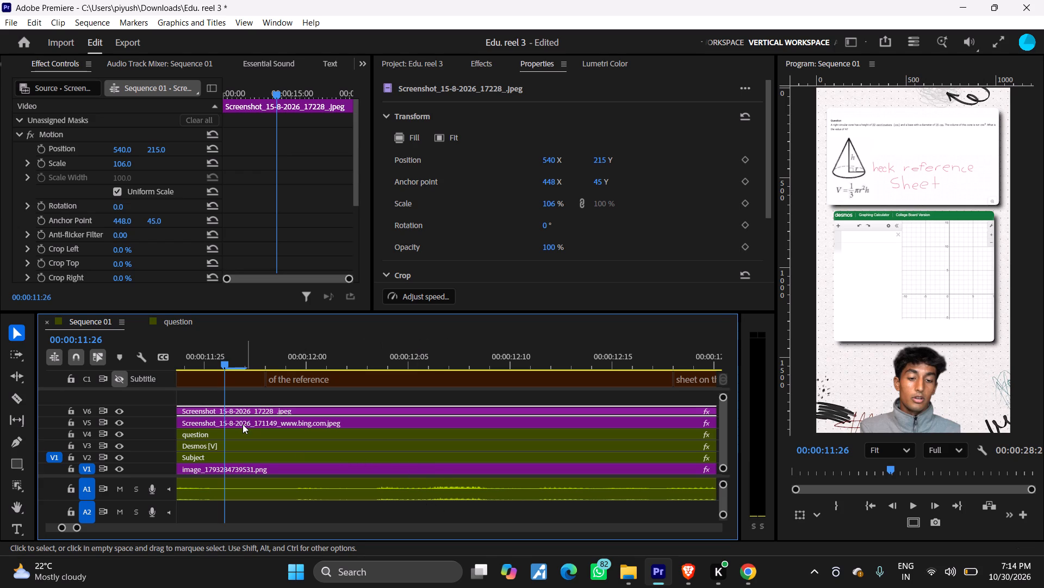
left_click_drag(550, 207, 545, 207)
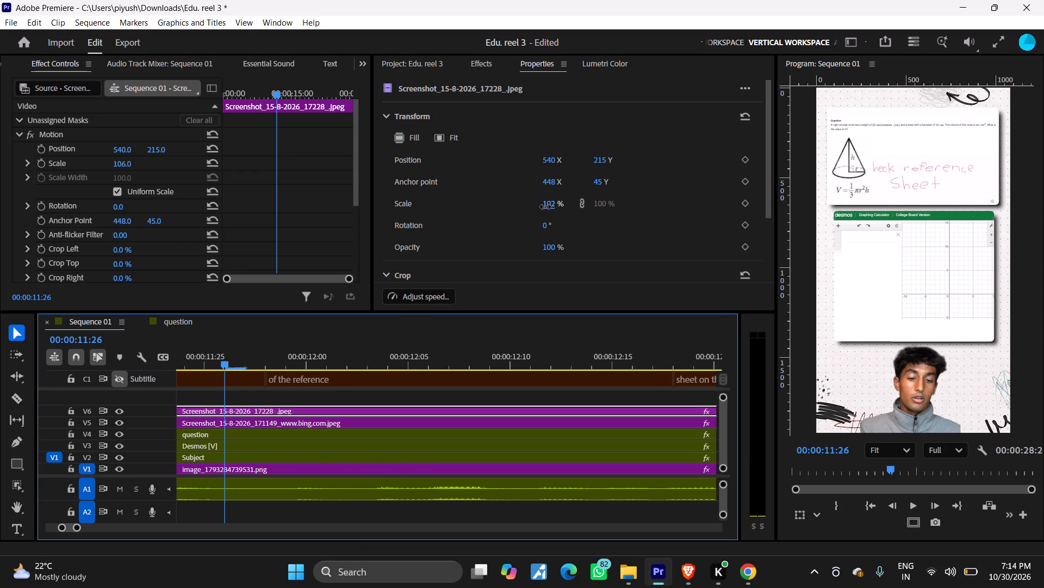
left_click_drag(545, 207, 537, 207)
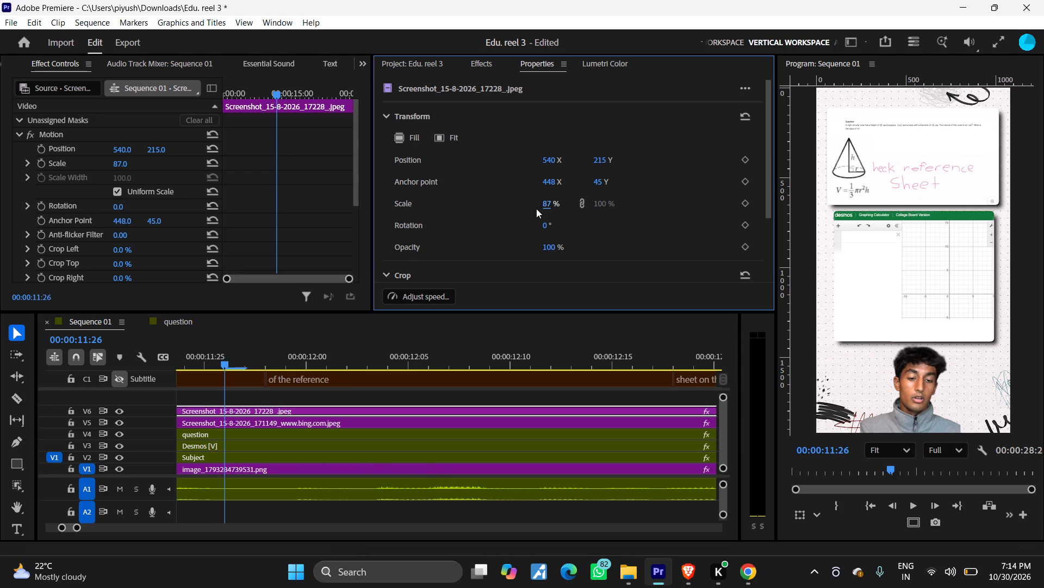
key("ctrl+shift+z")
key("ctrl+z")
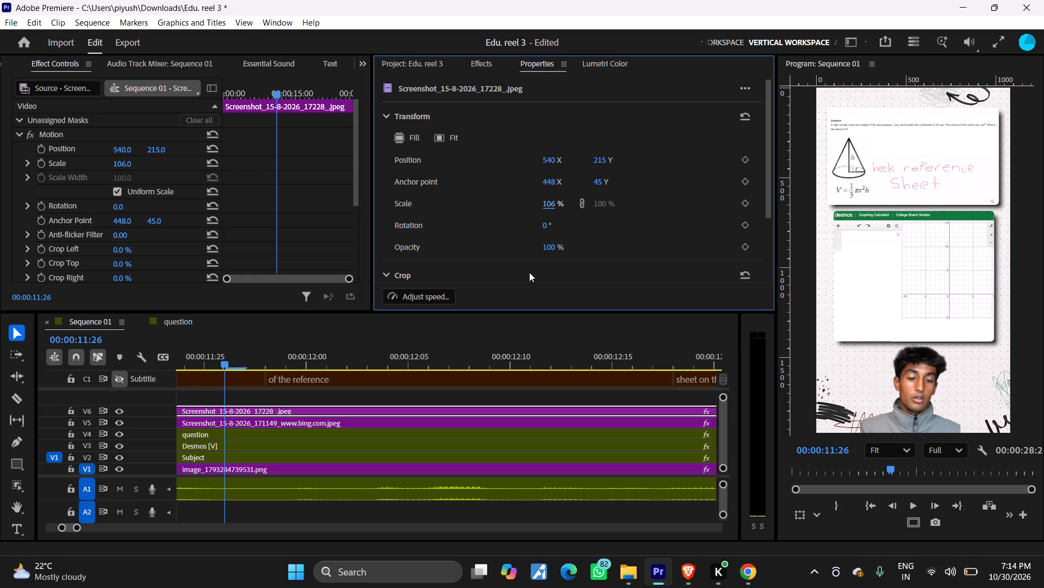
Scale the V5 cone diagram to 168% and set its X position to 162, clear of the handwritten note.
left_click(318, 419)
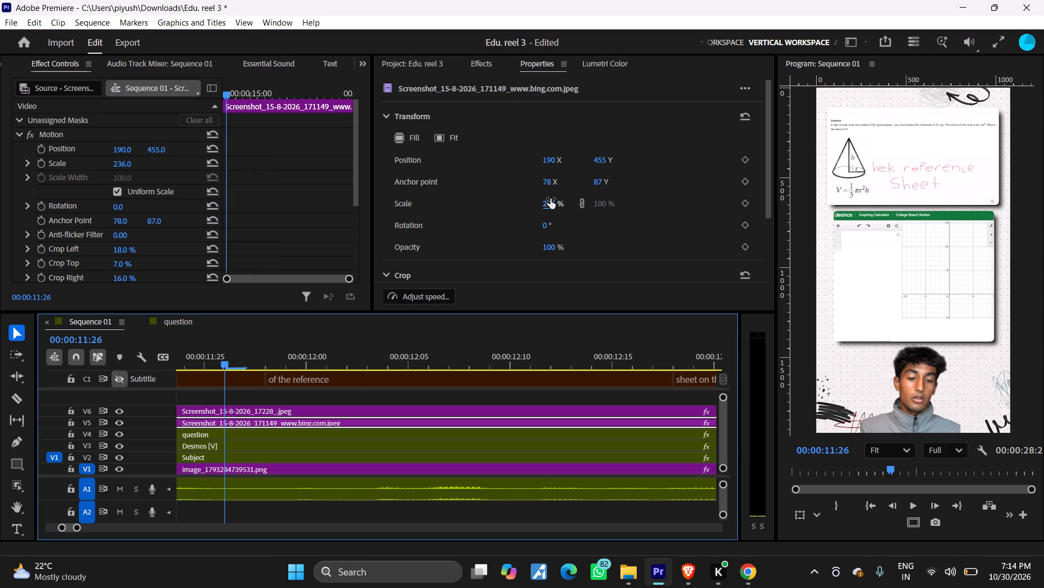
left_click_drag(550, 199, 508, 205)
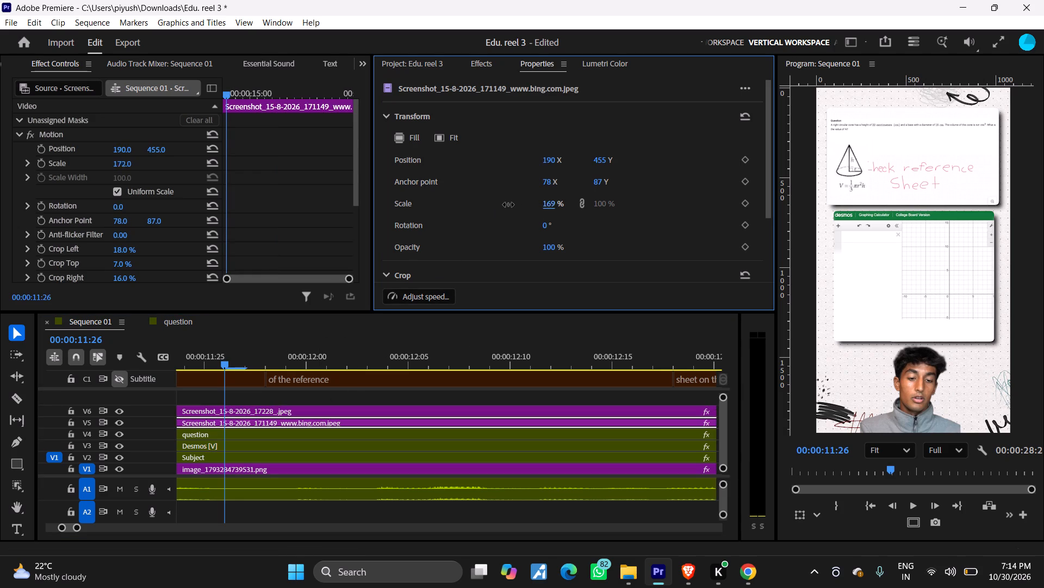
left_click_drag(508, 205, 508, 205)
left_click_drag(550, 159, 572, 159)
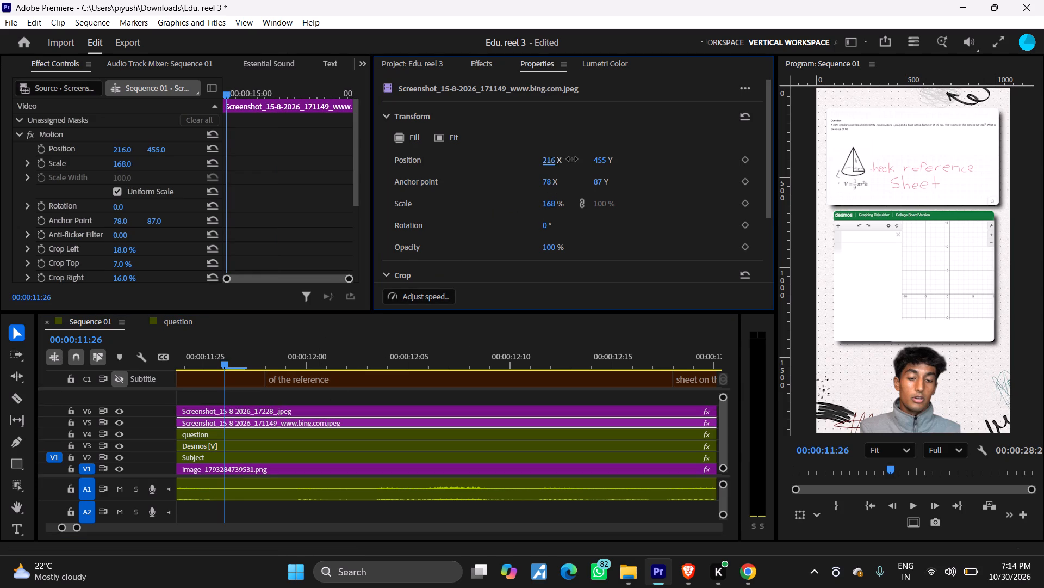
left_click_drag(572, 159, 540, 168)
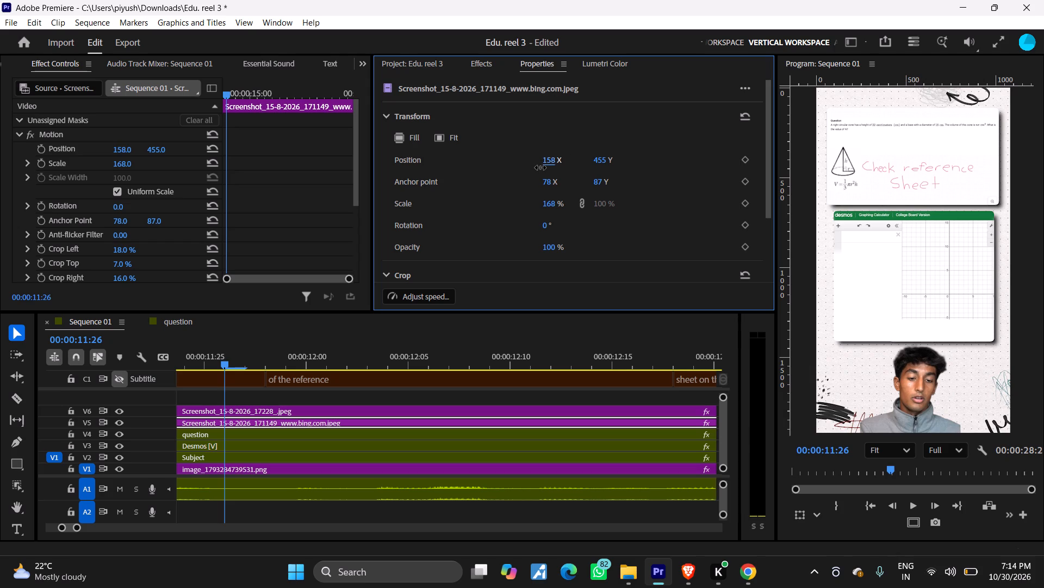
left_click_drag(540, 168, 543, 168)
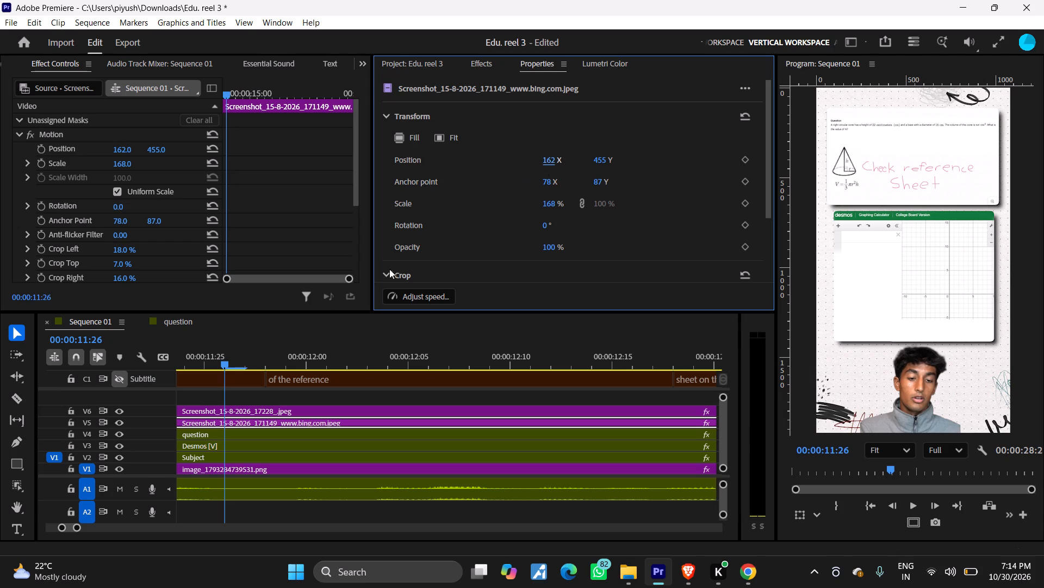
Play Sequence 01 from the beginning to the end in full screen to review the finished reel.
left_click_drag(219, 362, 73, 407)
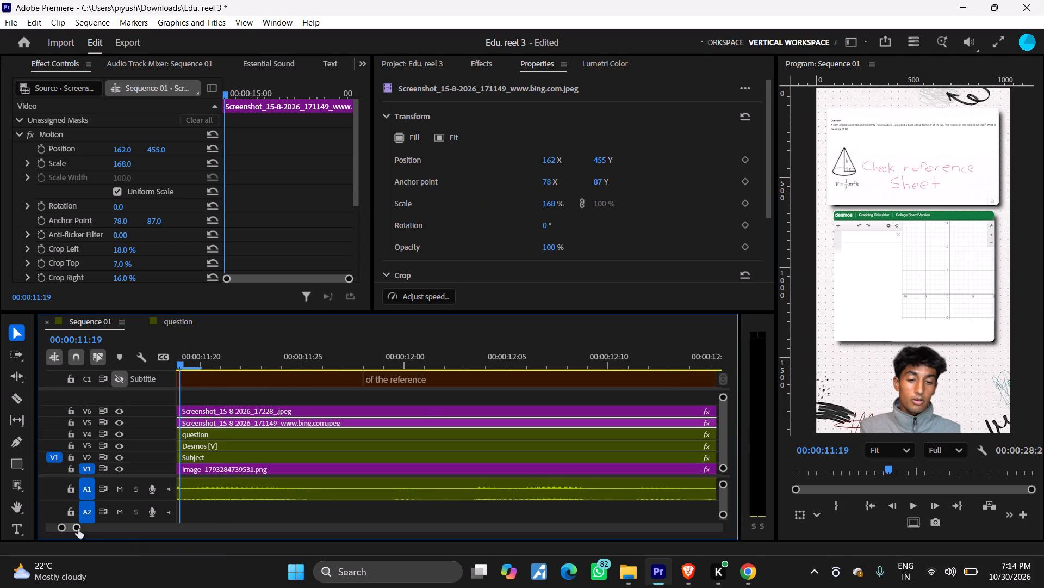
left_click_drag(76, 529, 282, 537)
left_click_drag(257, 364, 224, 369)
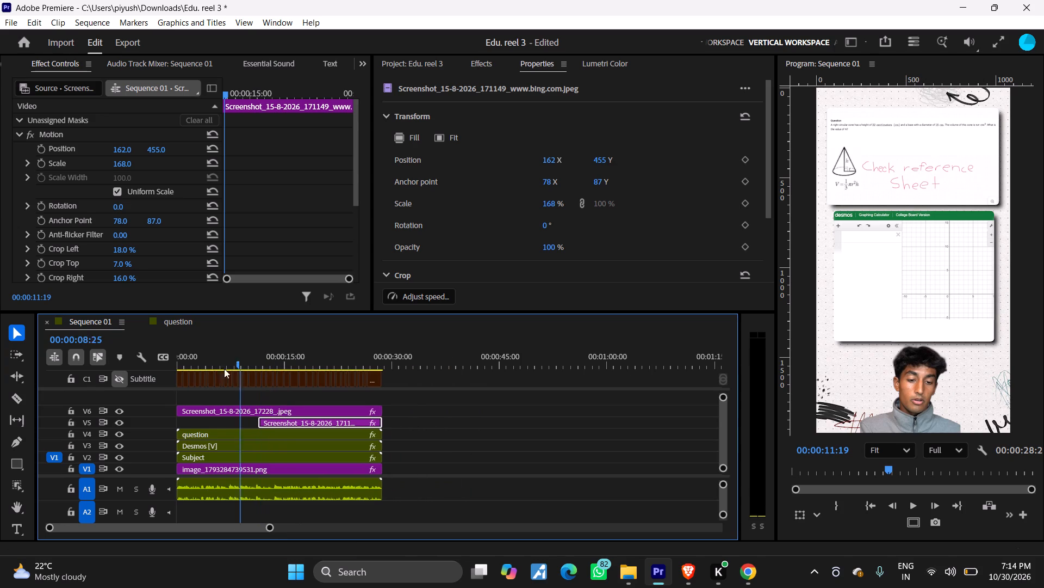
left_click_drag(224, 369, 88, 390)
key("space")
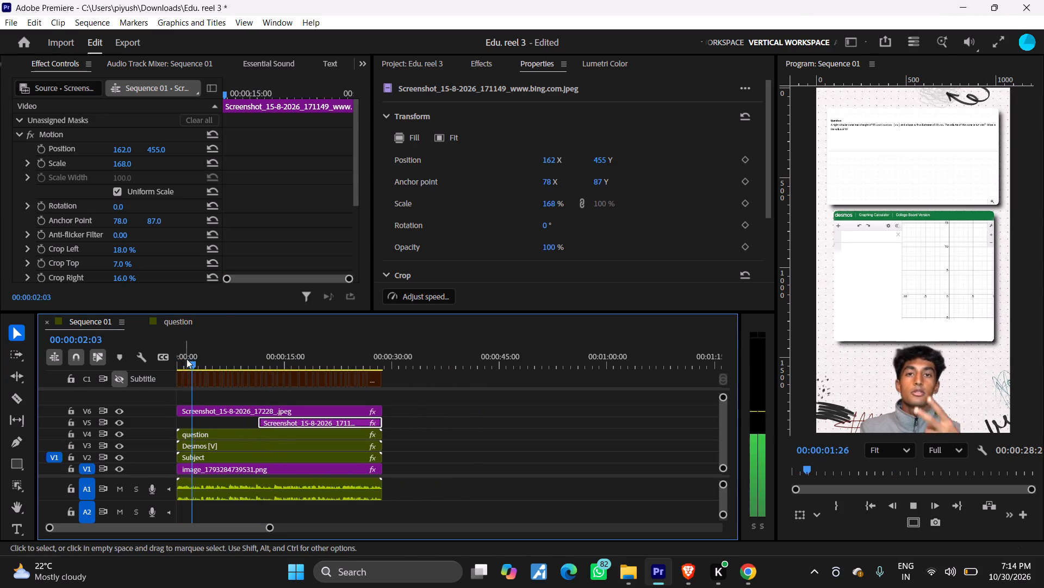
left_click_drag(187, 359, 160, 370)
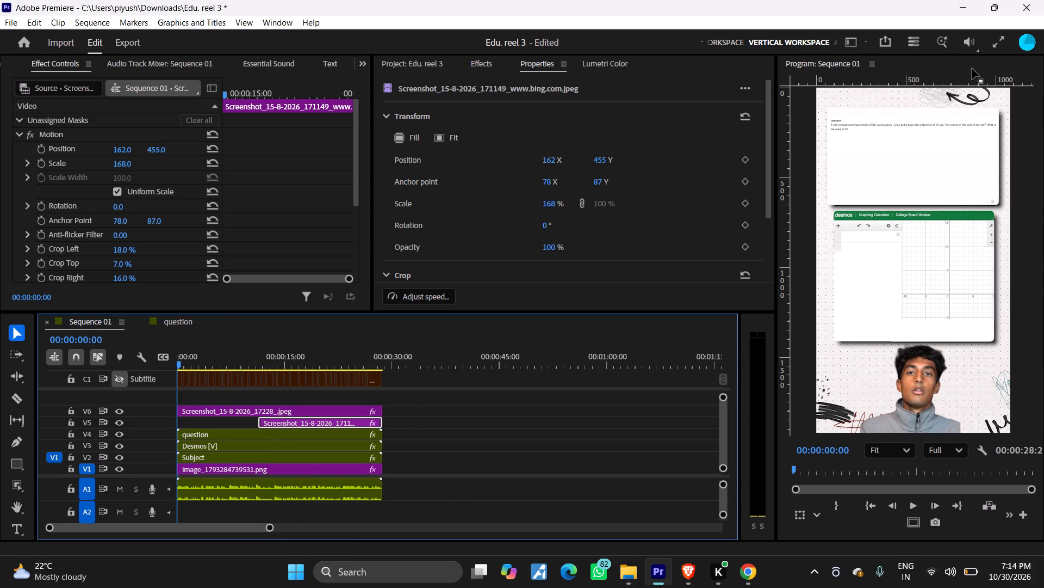
left_click(995, 48)
key("space")
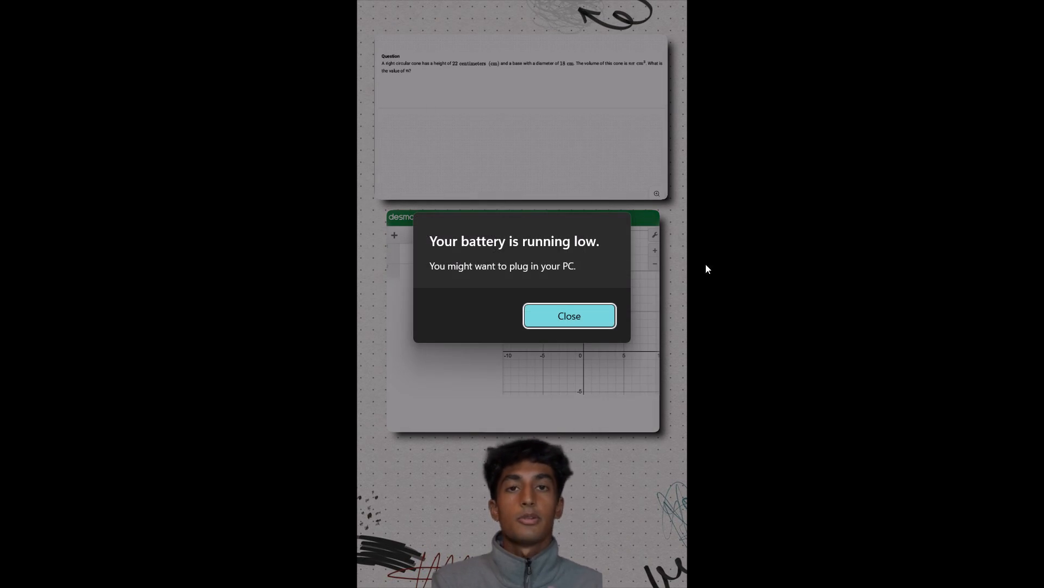
left_click(591, 312)
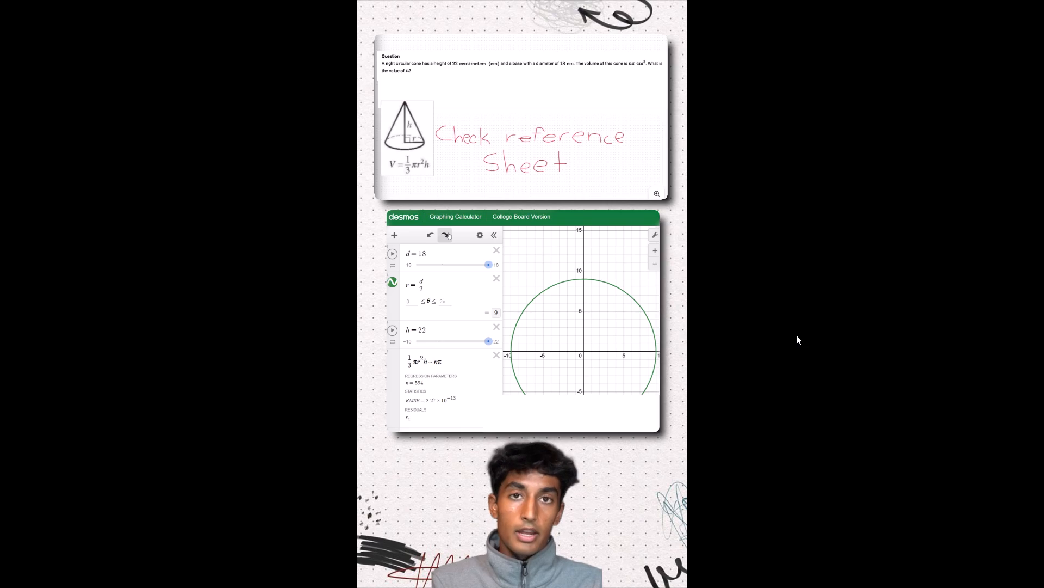
key("Escape")
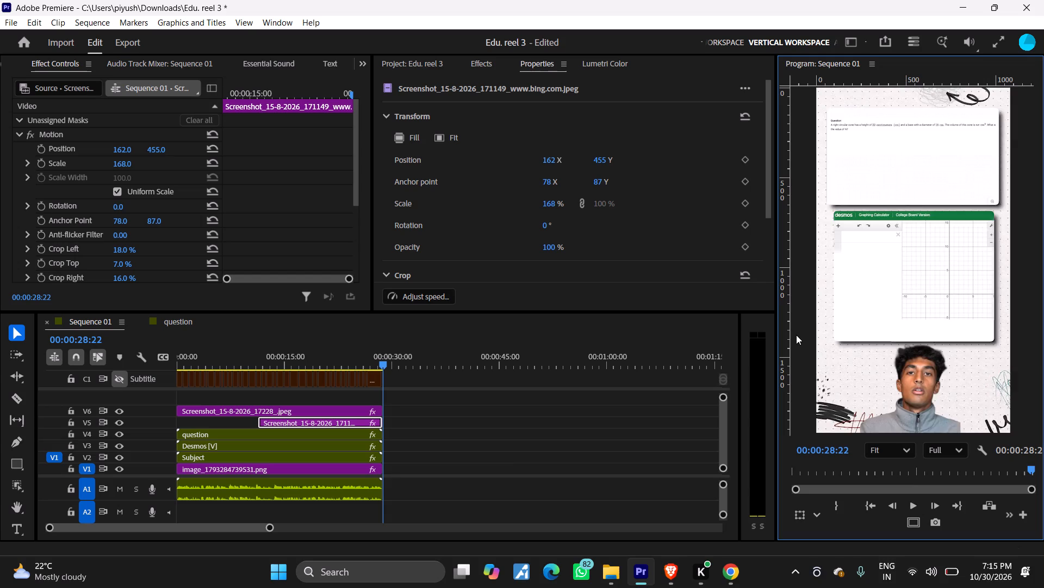
Save the project as Edu. reel 3 in the Downloads folder, replacing the existing file.
left_click(11, 24)
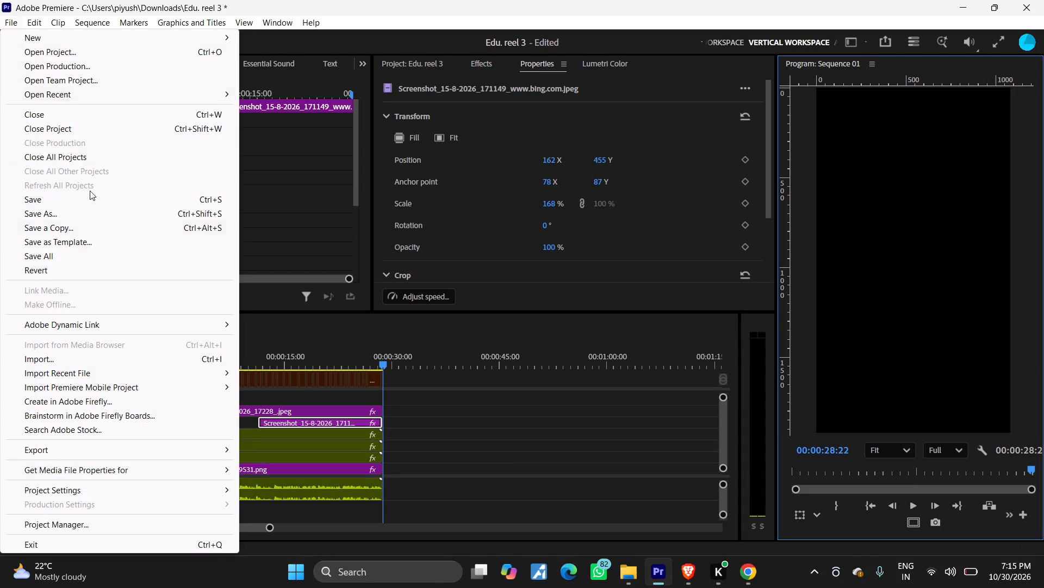
left_click(85, 213)
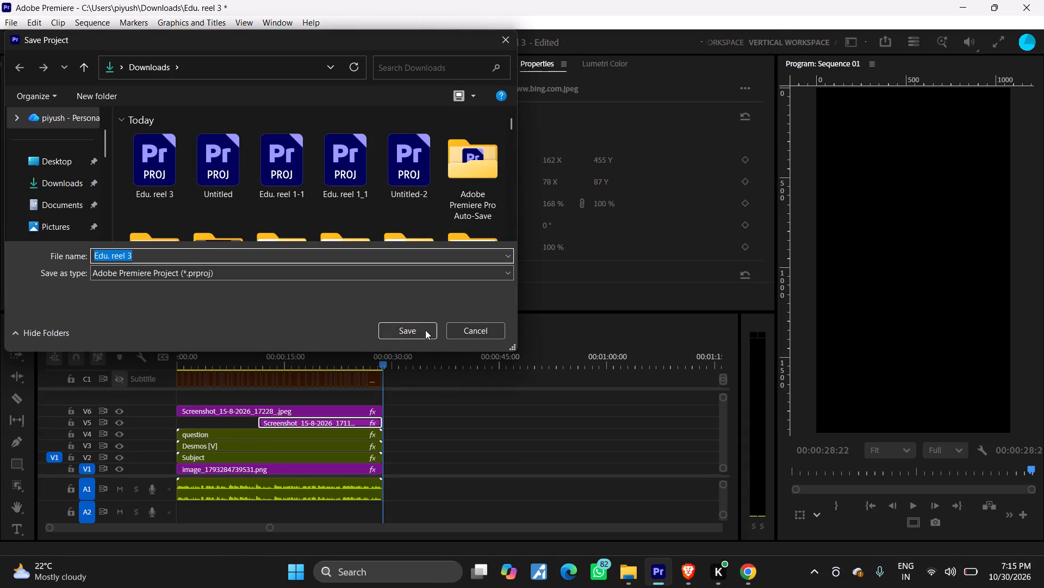
left_click(414, 333)
left_click(334, 247)
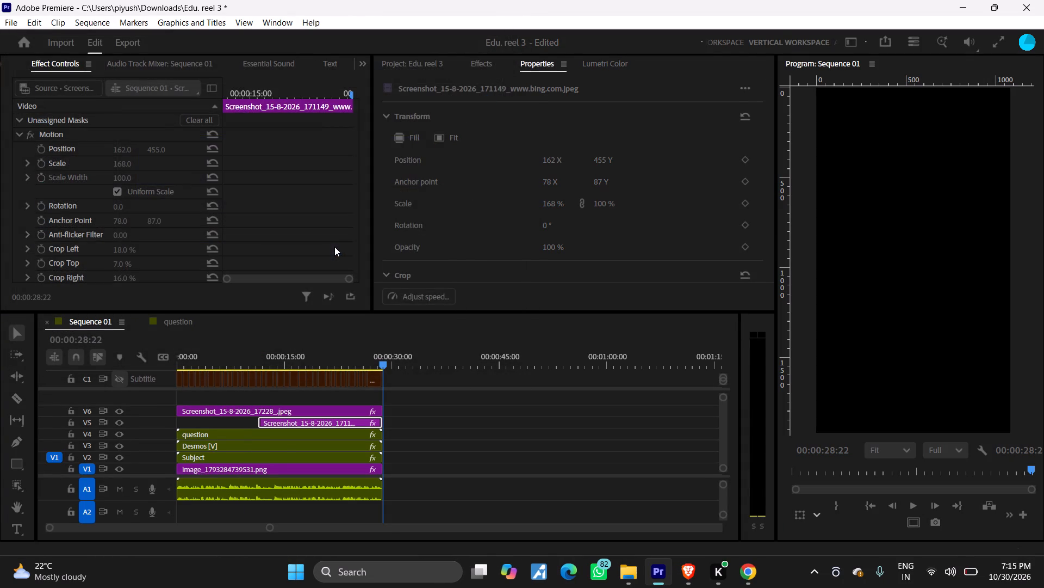
Close Premiere and the Downloads folder window.
left_click(1043, 0)
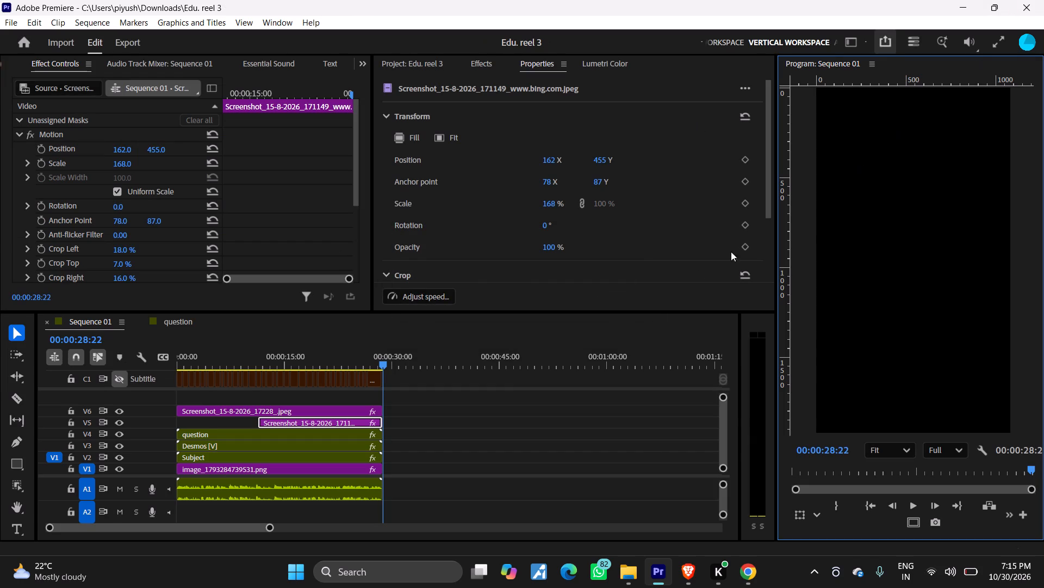
left_click(1043, 0)
left_click(1033, 3)
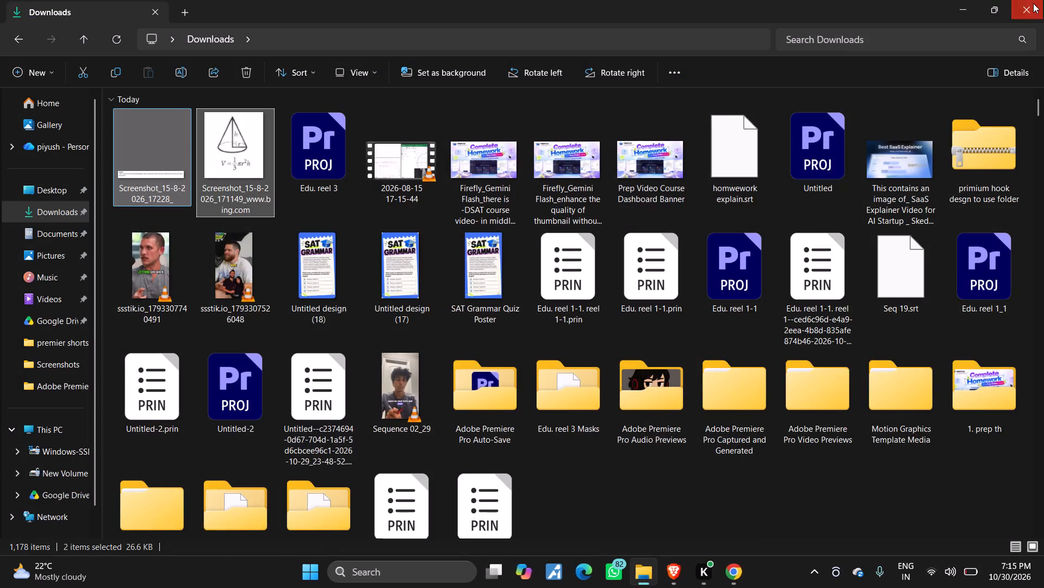